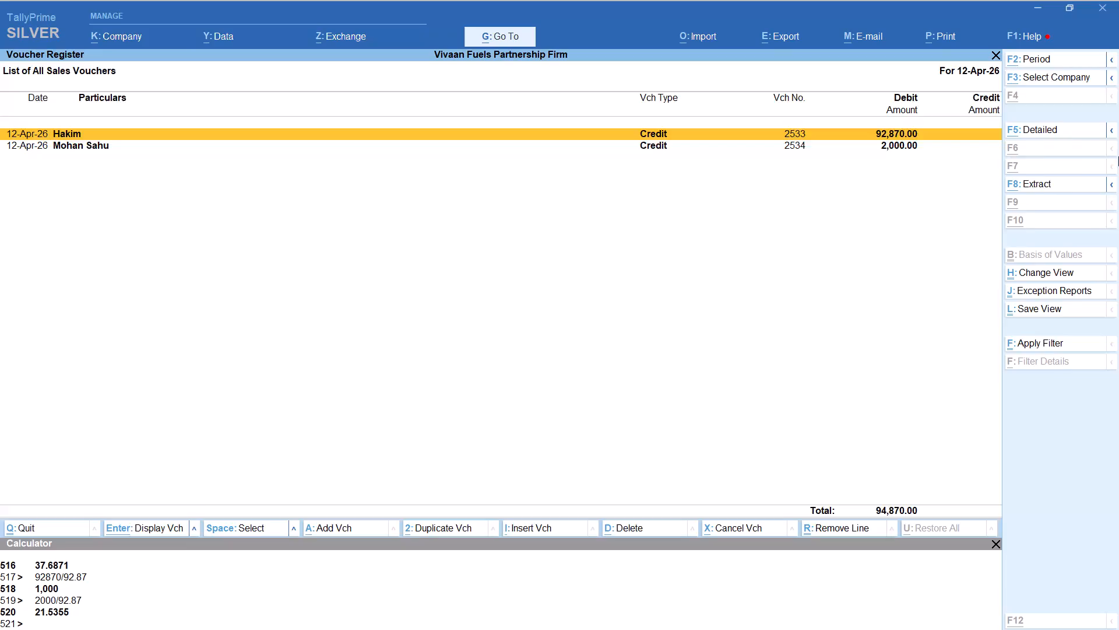
Set Raj Jcb as the party on the new credit sales voucher, accepting the default party details and SALE ledger.
text(RAJ)
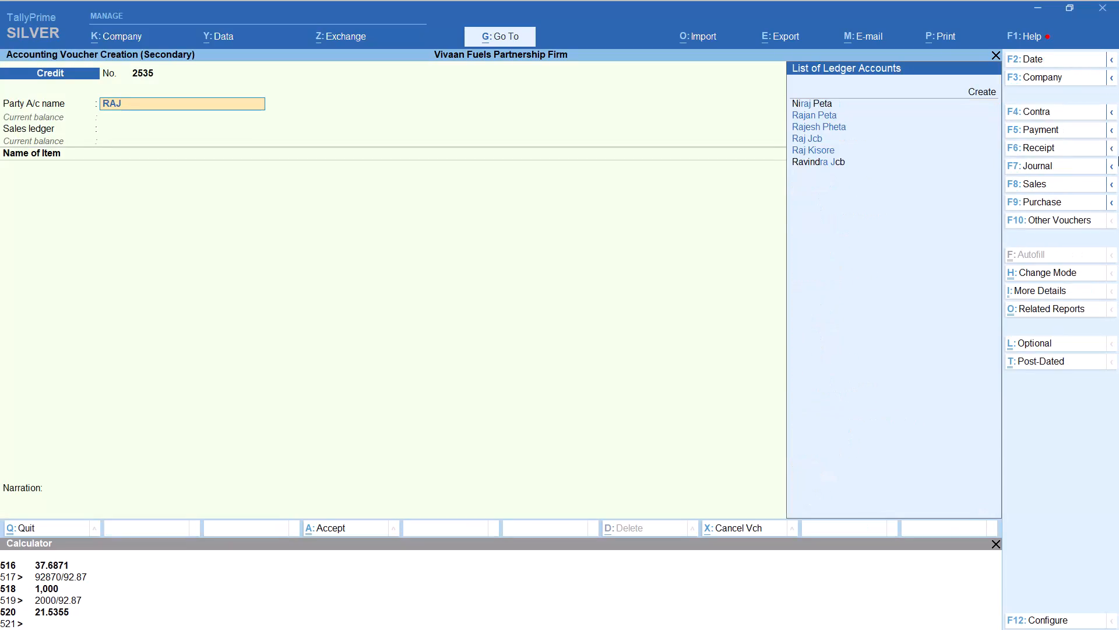
key(Down)
key(Down)
key(Down)
key(Return)
key(Return)
key(Return)
key(Return)
key(Return)
key(Return)
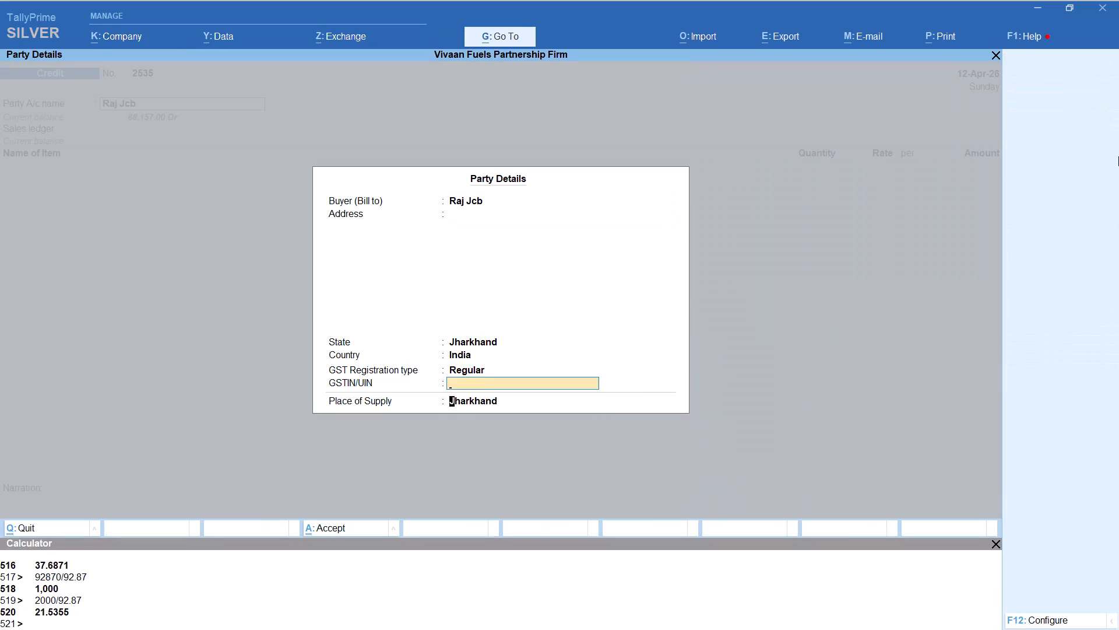
key(Return)
key(Return)
Add HSD with tracking number Not Applicable, quantity calculated as 3500/92.87, and rate 92.87 per LITER.
text(HS)
key(Return)
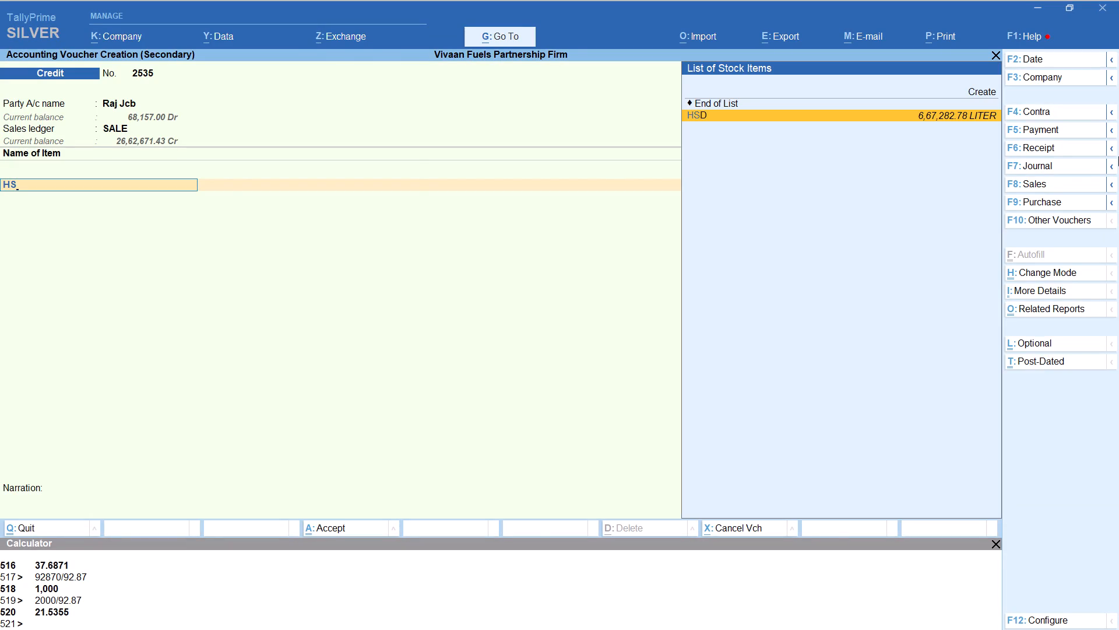
key(Up)
key(Return)
key(alt+c)
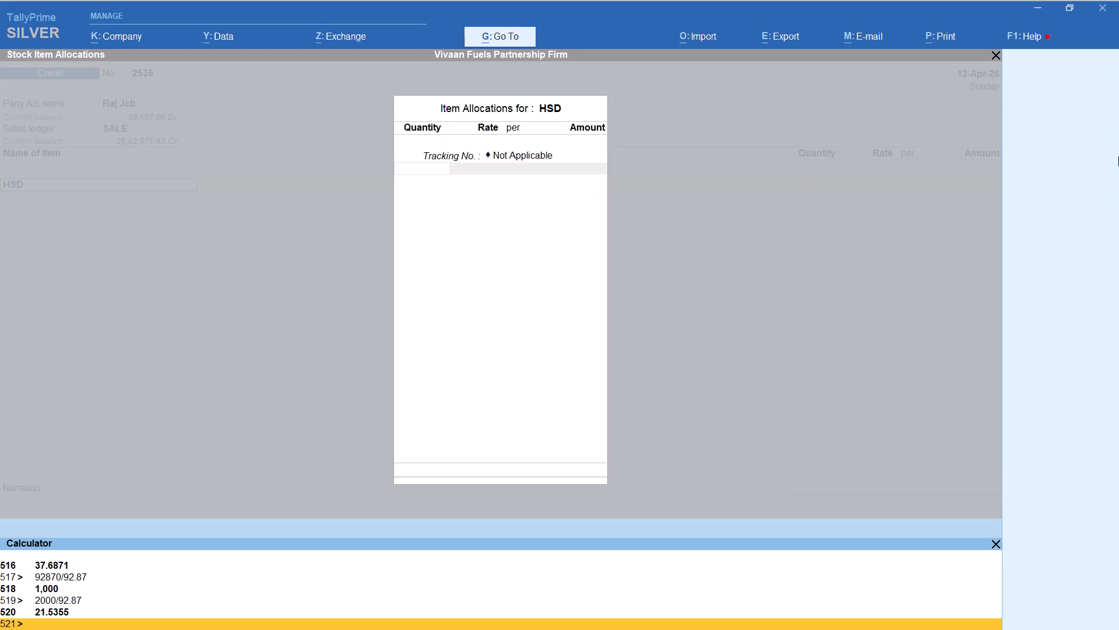
text(3500/92.87)
key(Return)
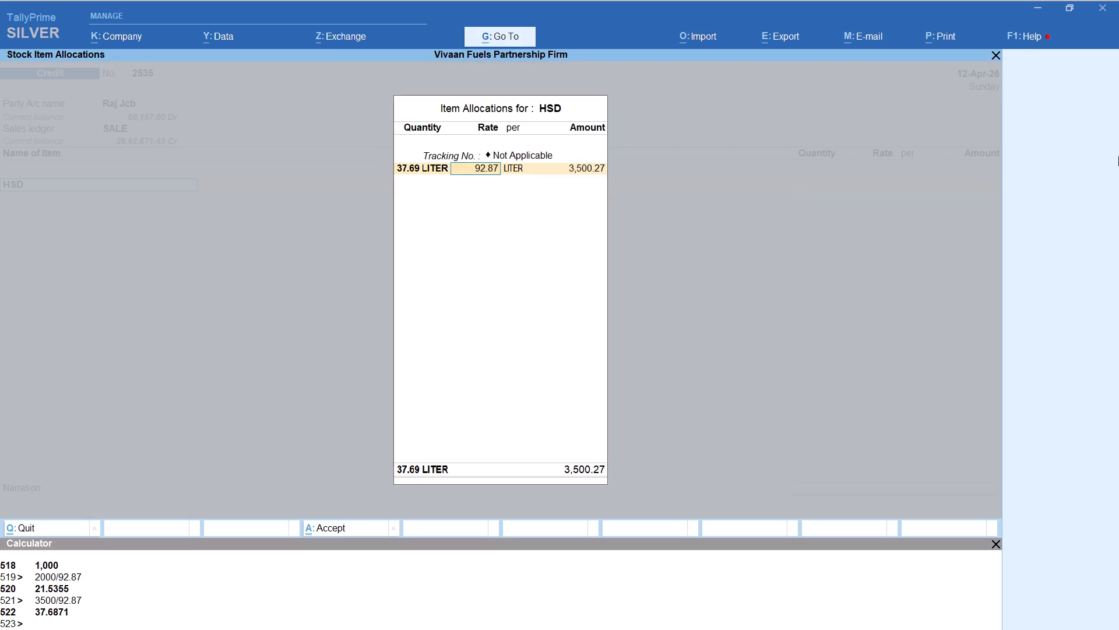
key(Return)
key(Return)
key(Return)
key(Return)
key(Return)
key(Return)
Add the Round Off ledger to bring Raj Jcb's voucher to 3,500.00 and save it.
text(ROU)
key(Return)
key(ctrl+a)
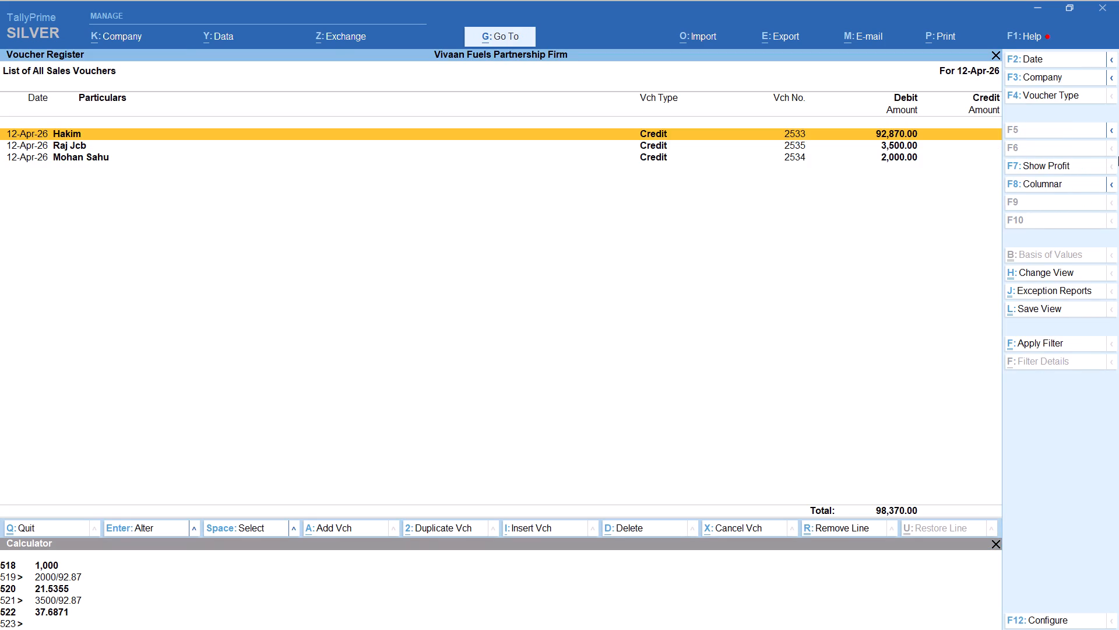
Start another credit voucher for the party matching "SUR", accepting the default party details and SALE ledger.
key(alt+a)
text(SUR)
key(Return)
key(Return)
key(Return)
key(Return)
key(Return)
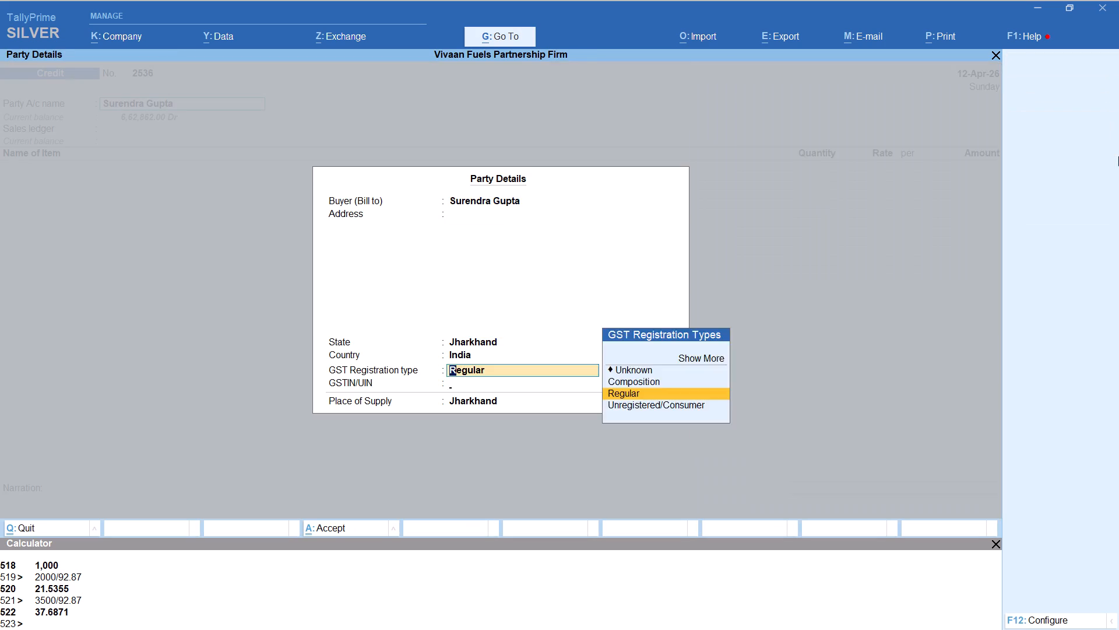
key(Return)
key(Return)
key(Return)
Add HSD with tracking number Not Applicable, quantity calculated as 200/92.87, and rate 92.87 per LITER.
text(HS)
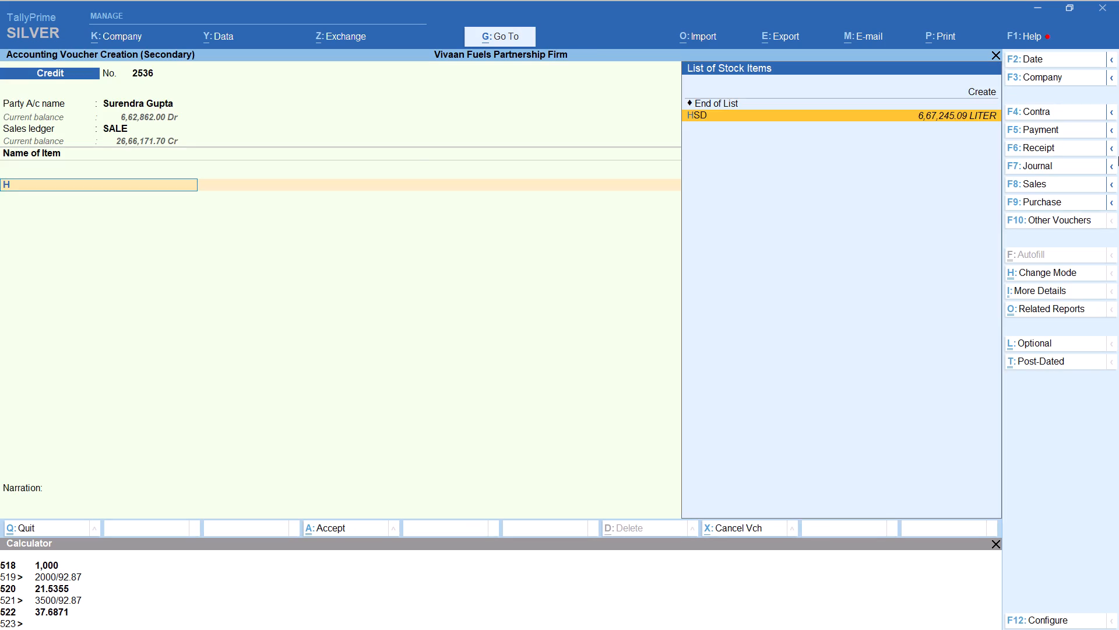
key(Return)
key(Up)
key(Return)
key(alt+c)
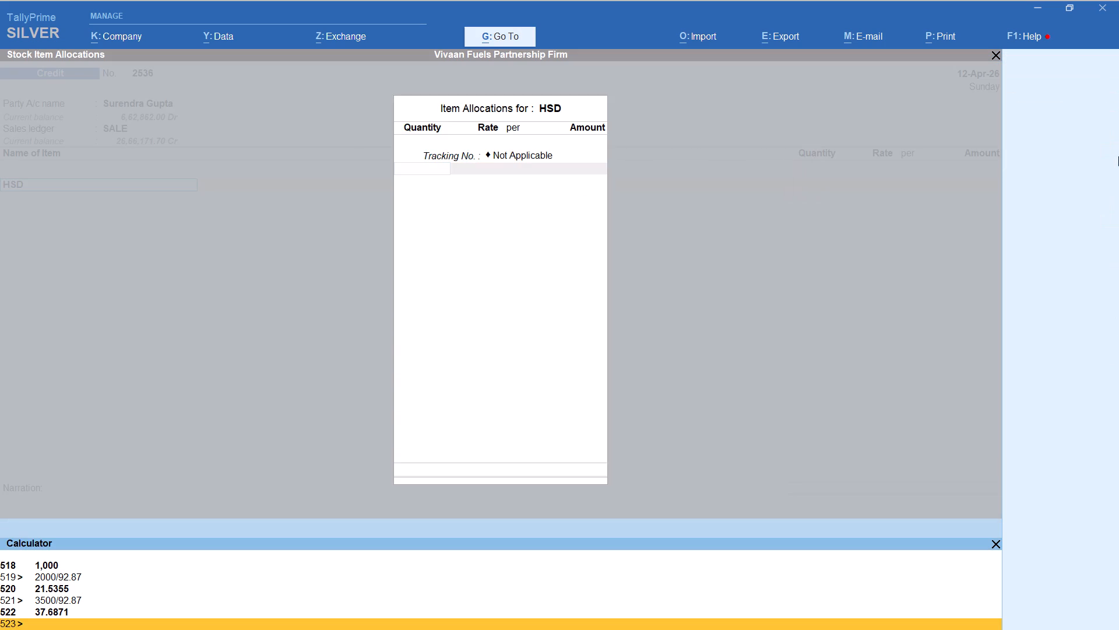
text(200/92.87)
key(Return)
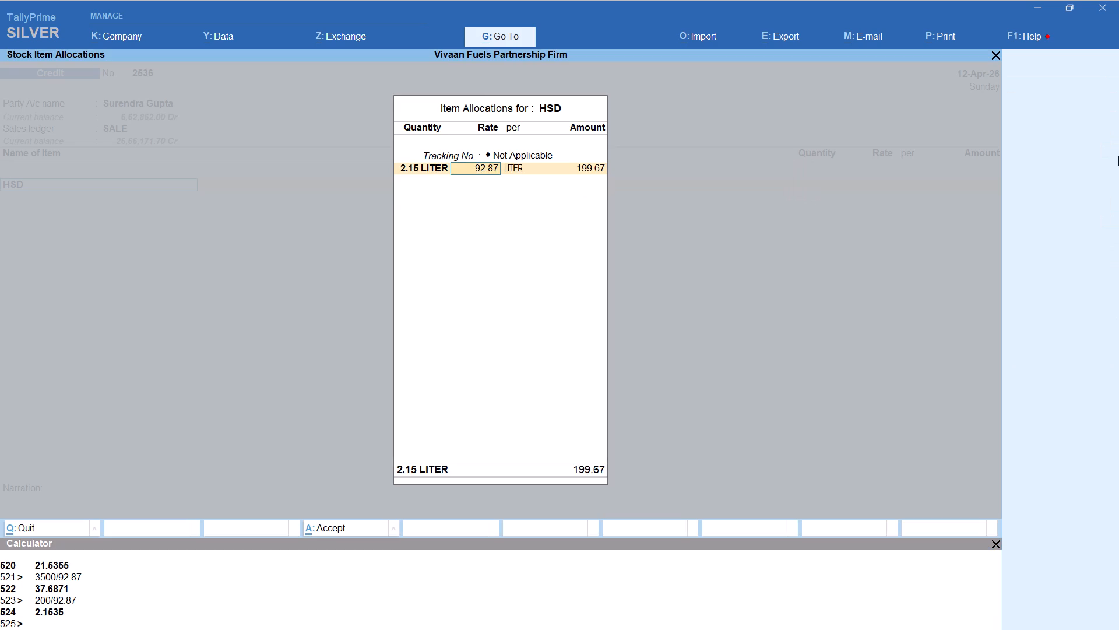
key(Return)
key(Return)
key(Return)
key(Return)
key(Return)
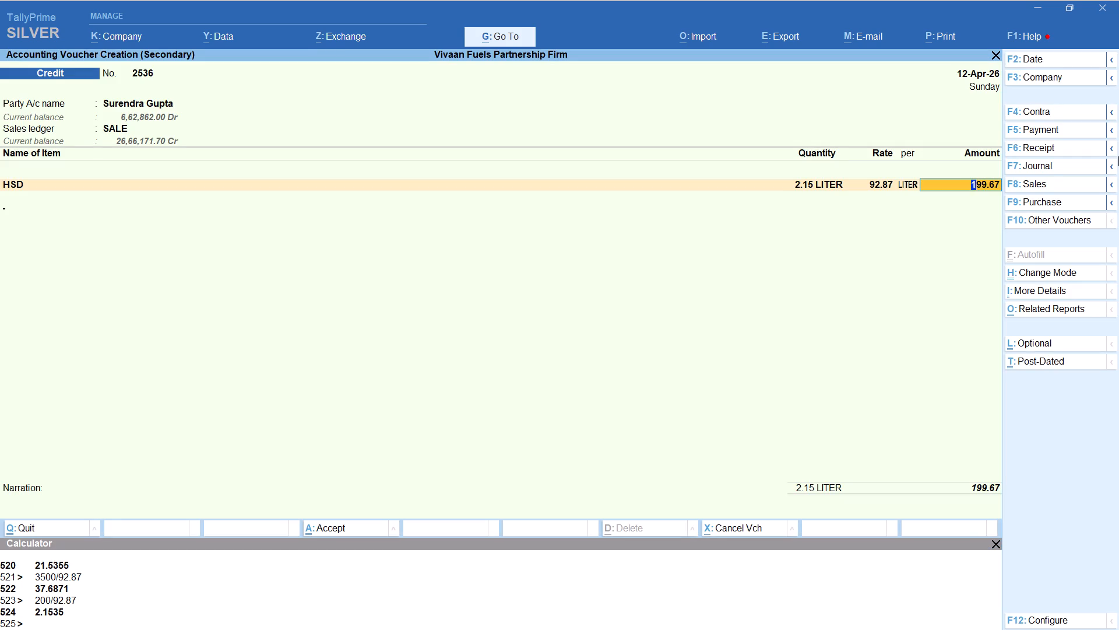
key(Return)
Add the Round Off ledger to bring the voucher to 200.00 and save it.
text(ROU)
key(Return)
key(ctrl+a)
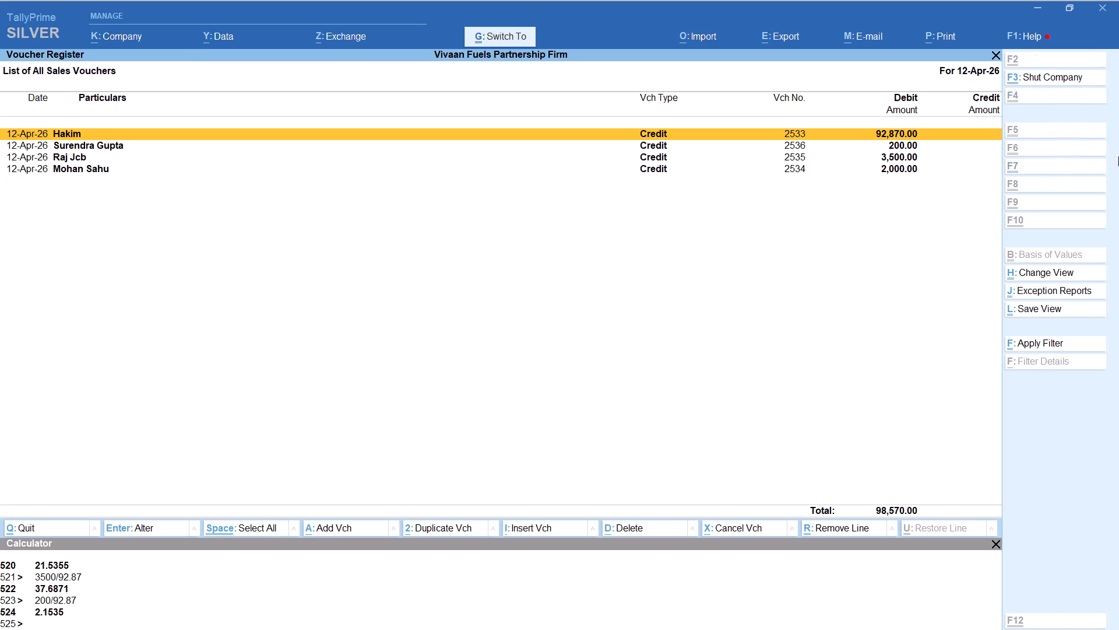
Start a second credit voucher for Raj Jcb, accepting the default party details and SALE ledger.
key(alt+a)
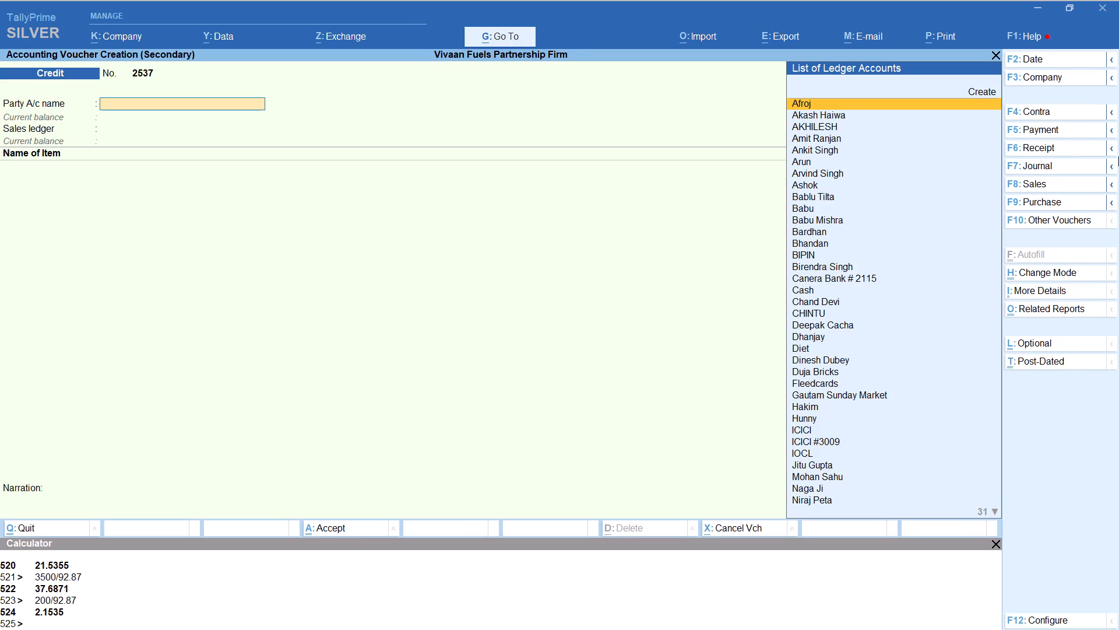
text(RAJ)
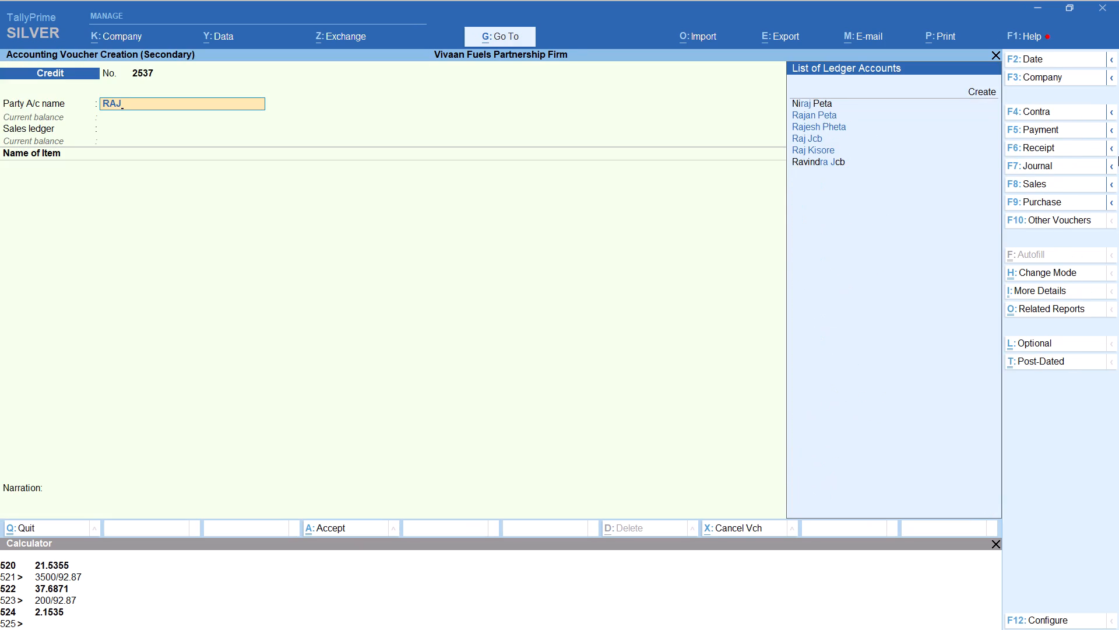
key(Down)
key(Down)
key(Down)
key(Return)
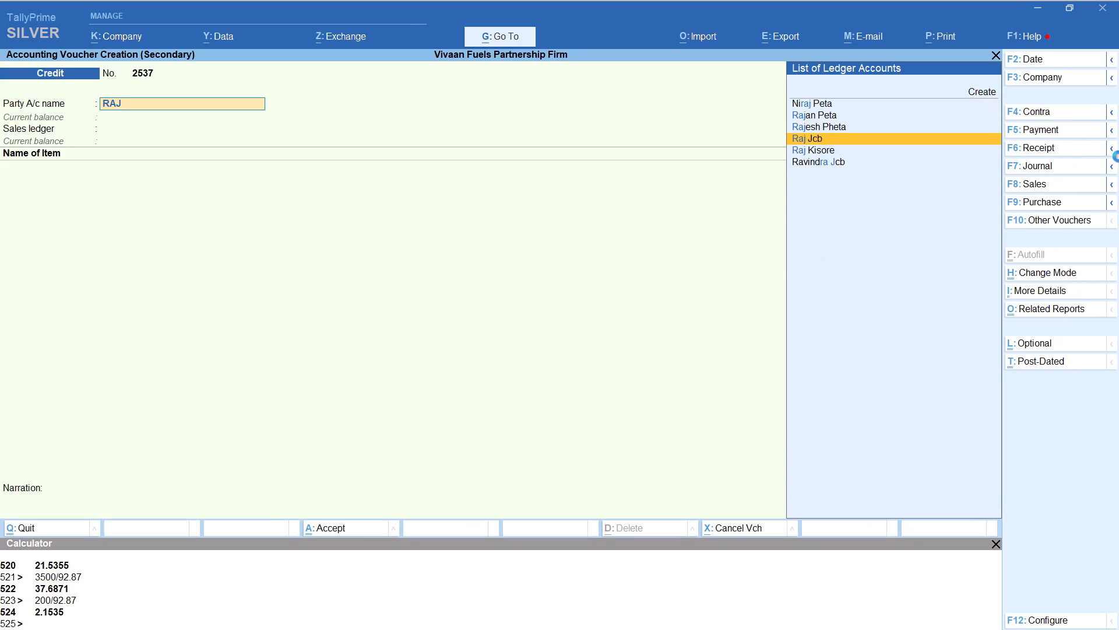
key(Return)
key(Return)
key(Return)
key(Return)
key(Return)
key(Return)
key(Return)
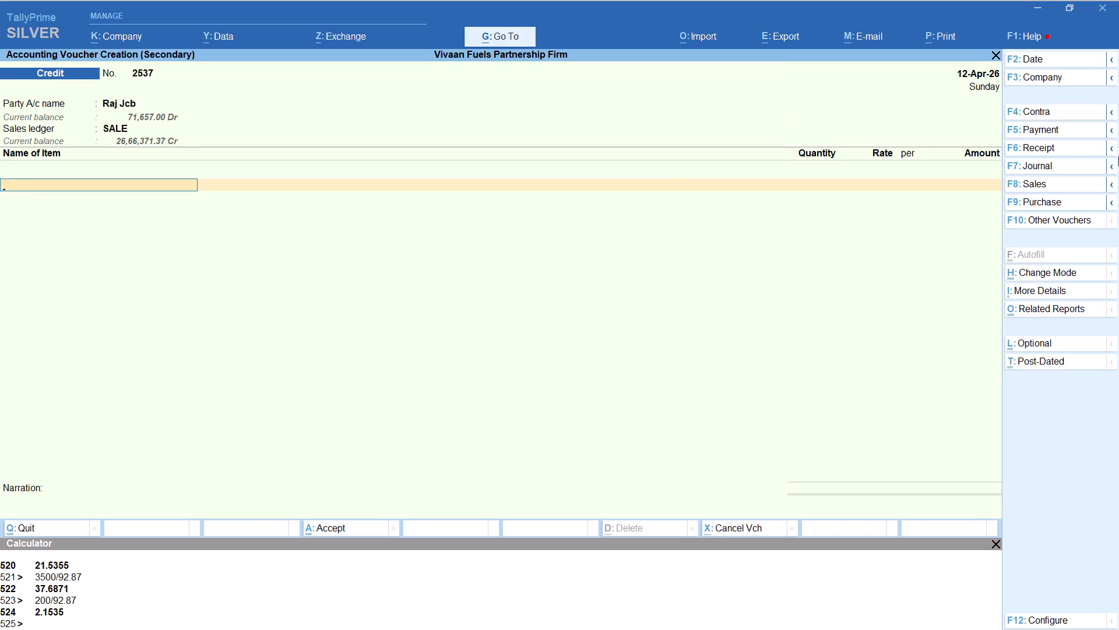
Add HSD with tracking number Not Applicable, quantity calculated as 1000/92.87, and rate 92.87 per LITER.
text(HS)
key(Return)
key(Up)
key(Return)
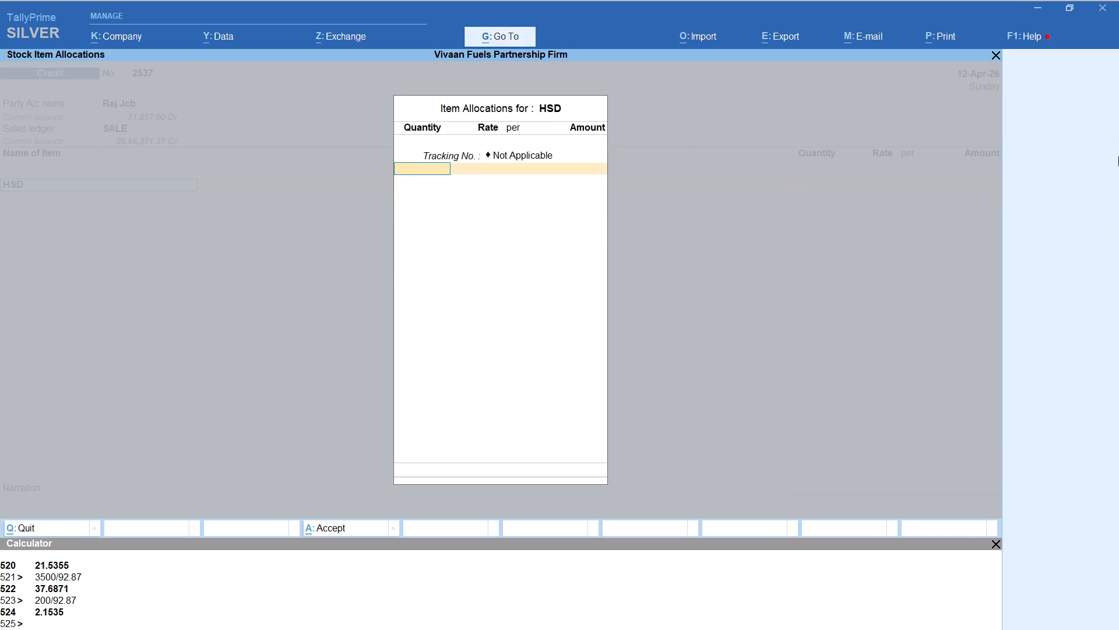
key(alt+c)
text(1000/92.87)
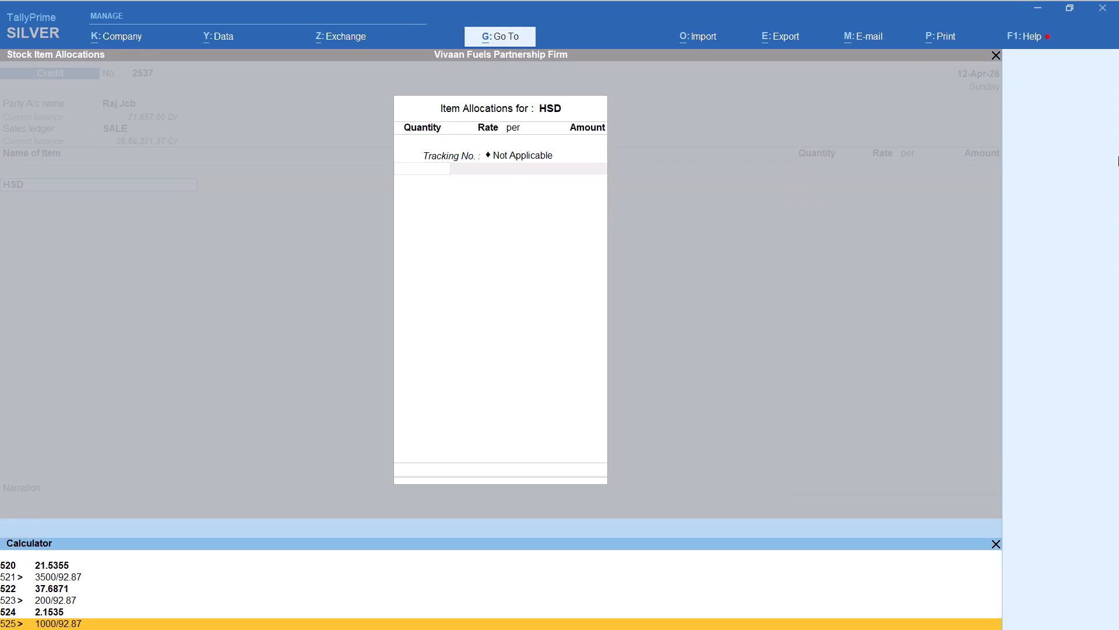
key(Return)
key(Return)
key(Return)
key(Return)
key(Return)
key(Return)
key(Return)
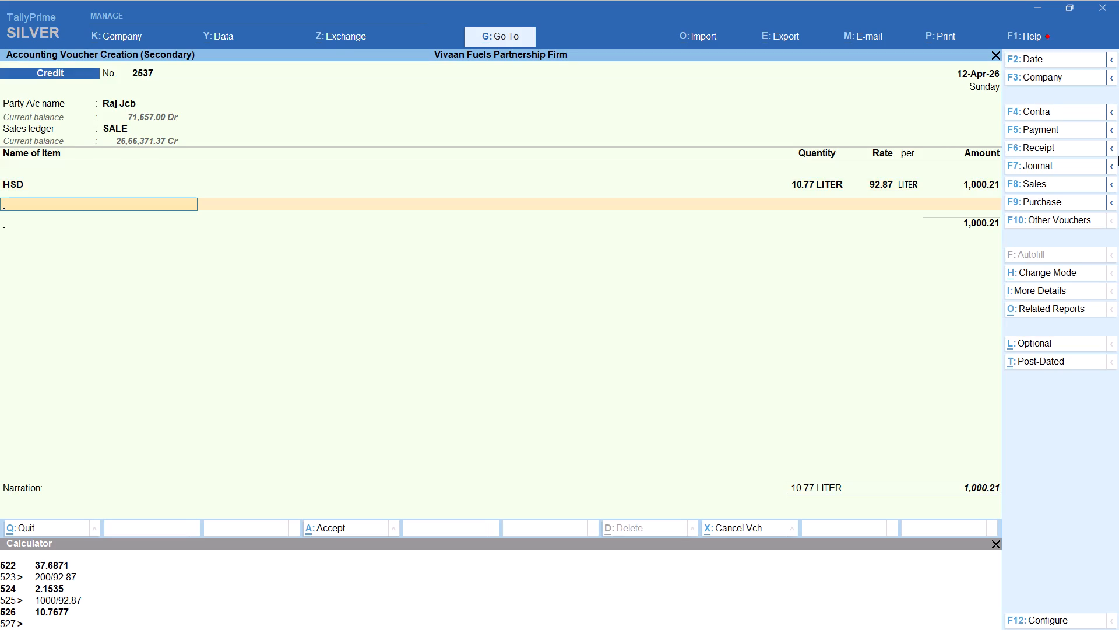
Add the Round Off ledger to bring Raj Jcb's second voucher to 1,000.00 and save it.
text(ROU)
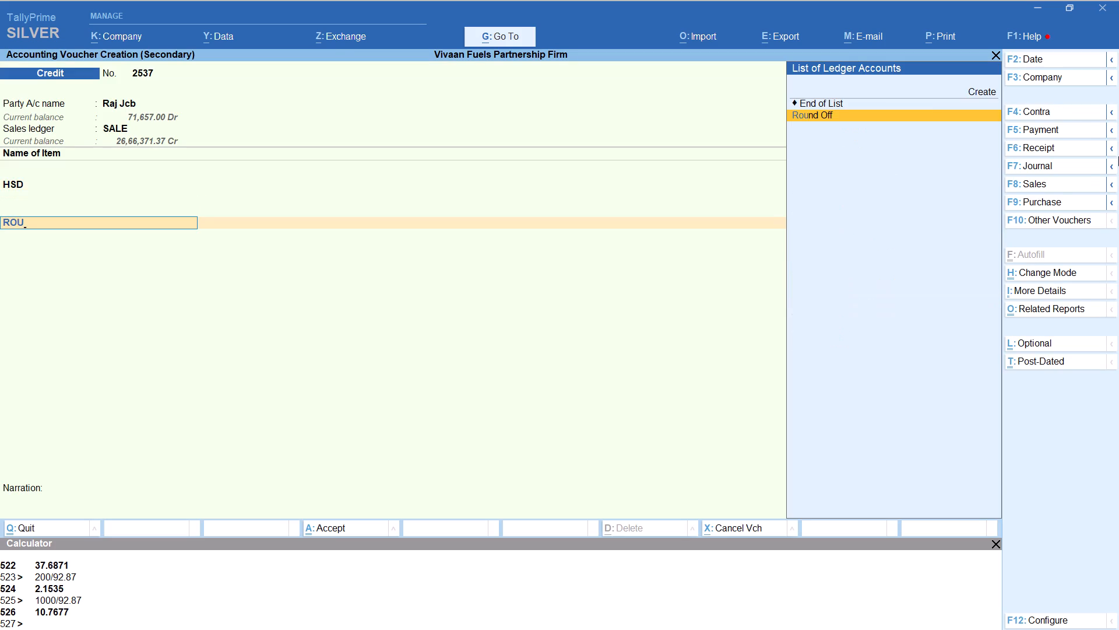
key(Return)
key(ctrl+a)
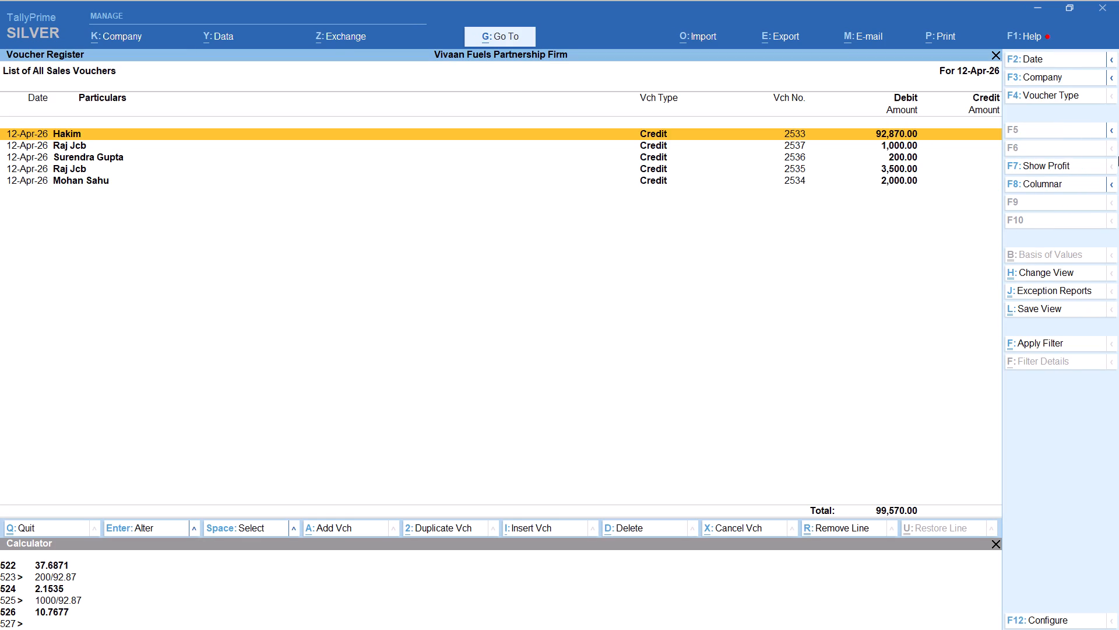
Start a credit voucher for Duja Bricks, accepting the default party details and SALE ledger.
key(alt+a)
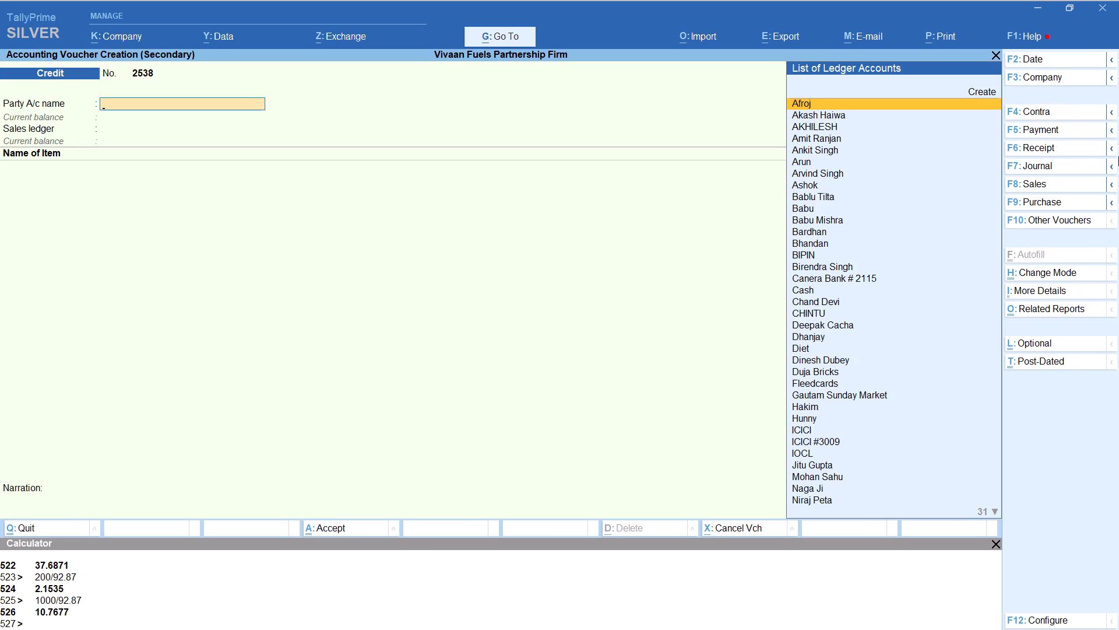
text(DUJA)
key(Return)
key(Return)
key(Return)
key(Return)
key(Return)
key(Return)
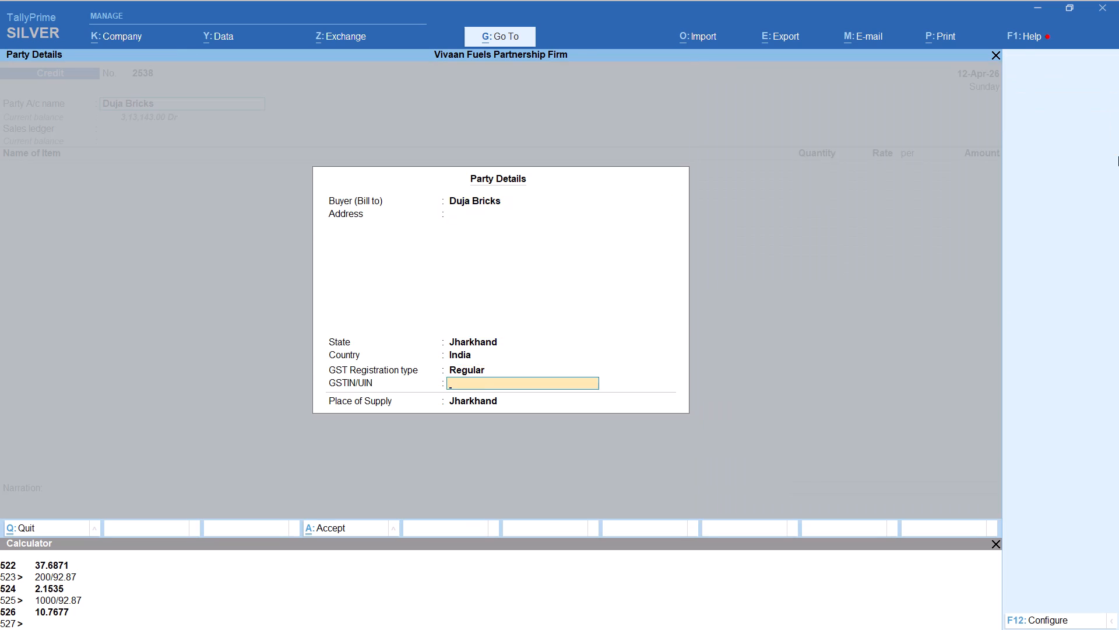
key(Return)
key(Return)
Add HSD with tracking number Not Applicable, quantity calculated as 2000/92.87, and rate 92.87 per LITER.
text(HS)
key(Return)
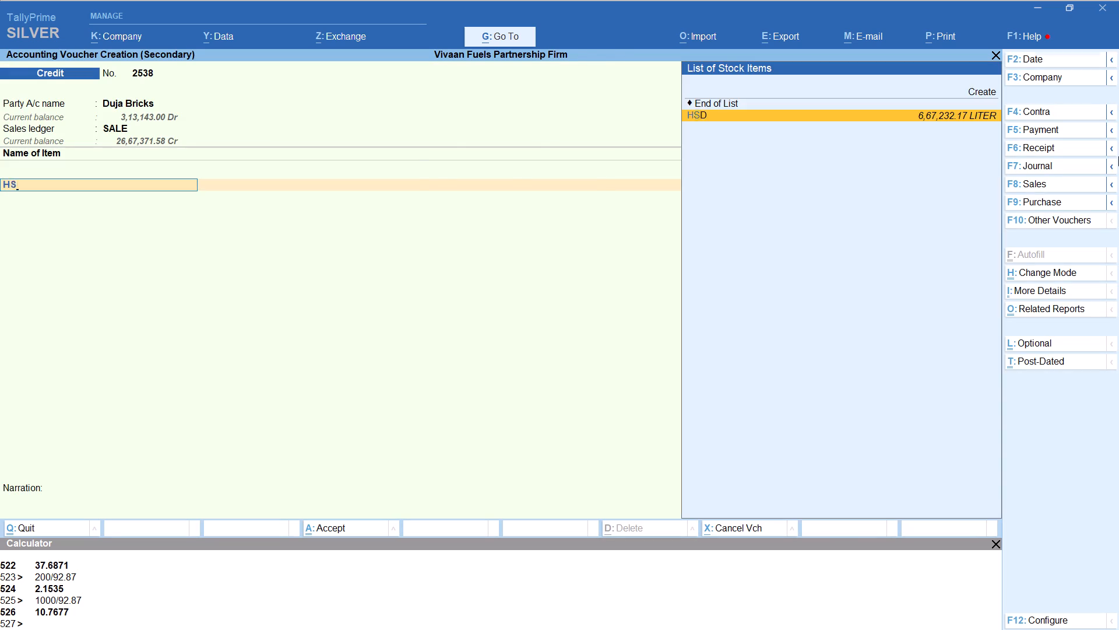
key(Up)
key(Return)
key(alt+c)
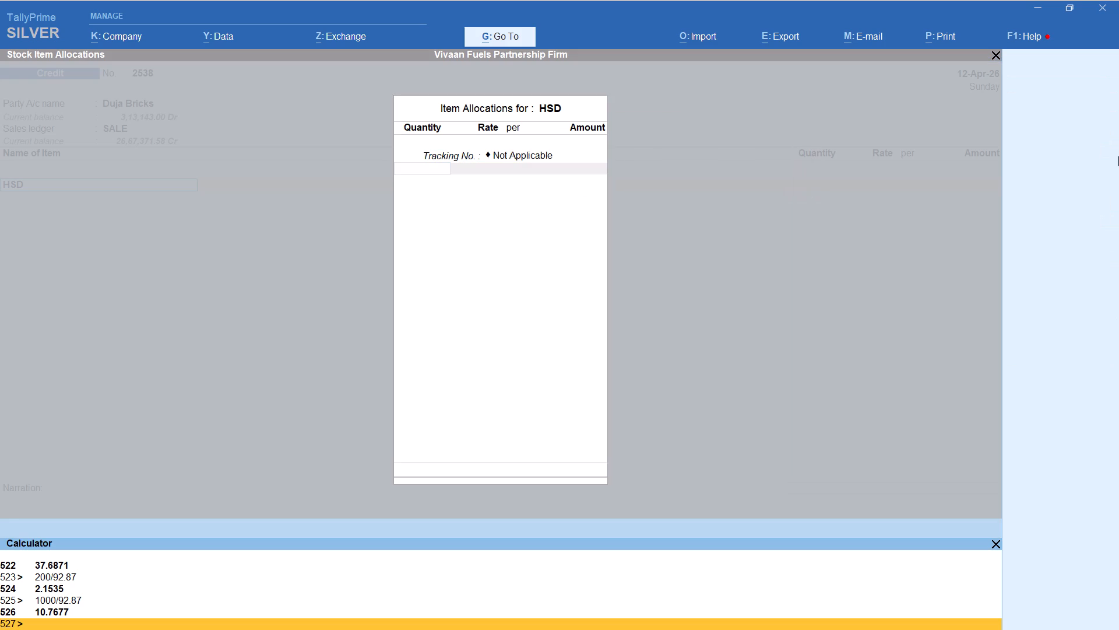
text(2000)
text(/92.87)
key(Return)
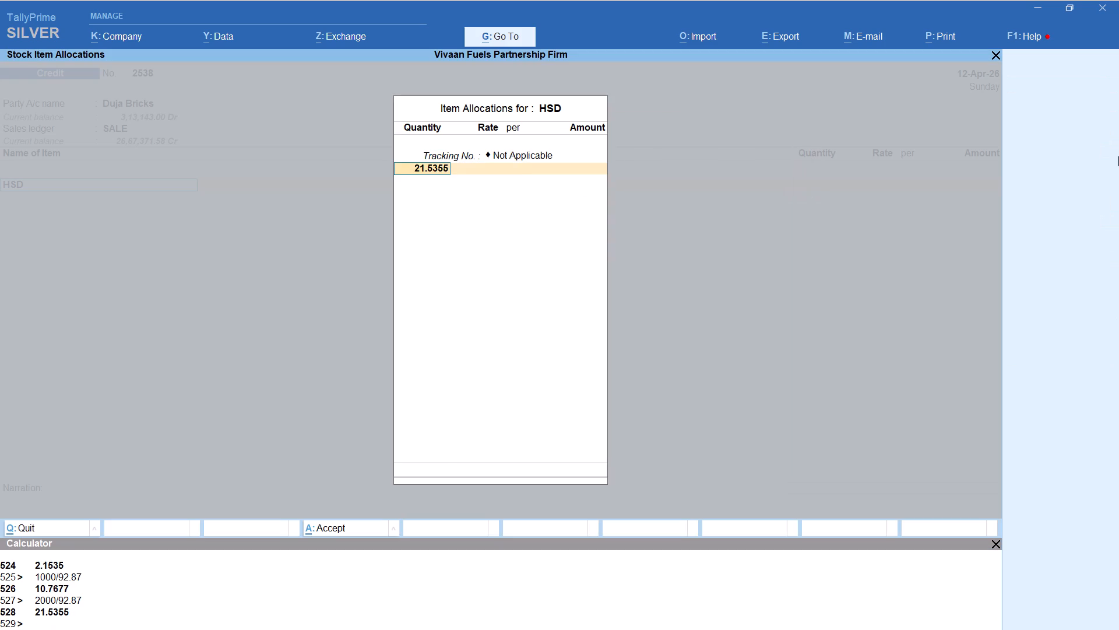
key(Return)
key(Return)
key(Return)
key(Return)
key(Return)
key(Return)
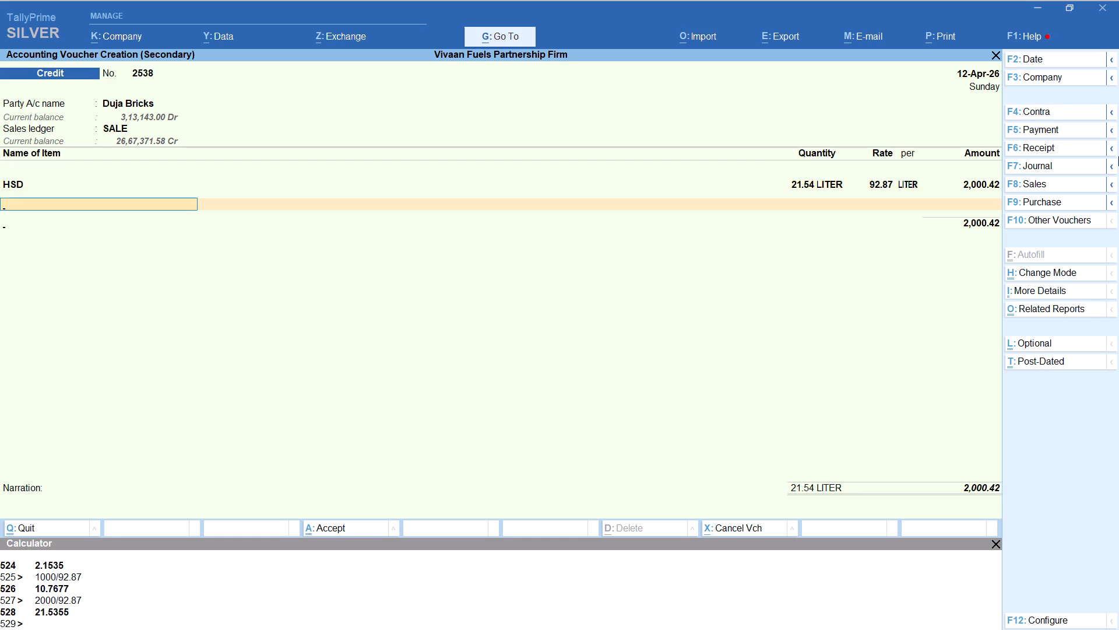
Add the Round Off ledger to bring the Duja Bricks voucher to 2,000.00 and save it.
key(r)
text(OU)
key(Return)
key(ctrl+a)
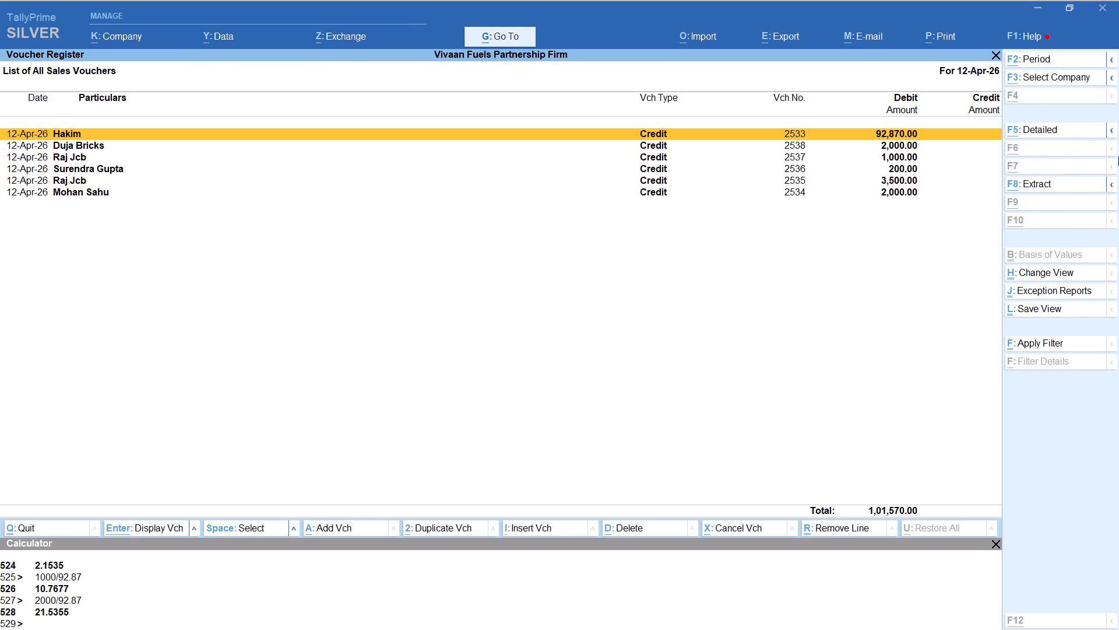
Start a credit voucher for Afroj, accepting the default party details and SALE ledger.
key(alt+a)
text(AFROJ)
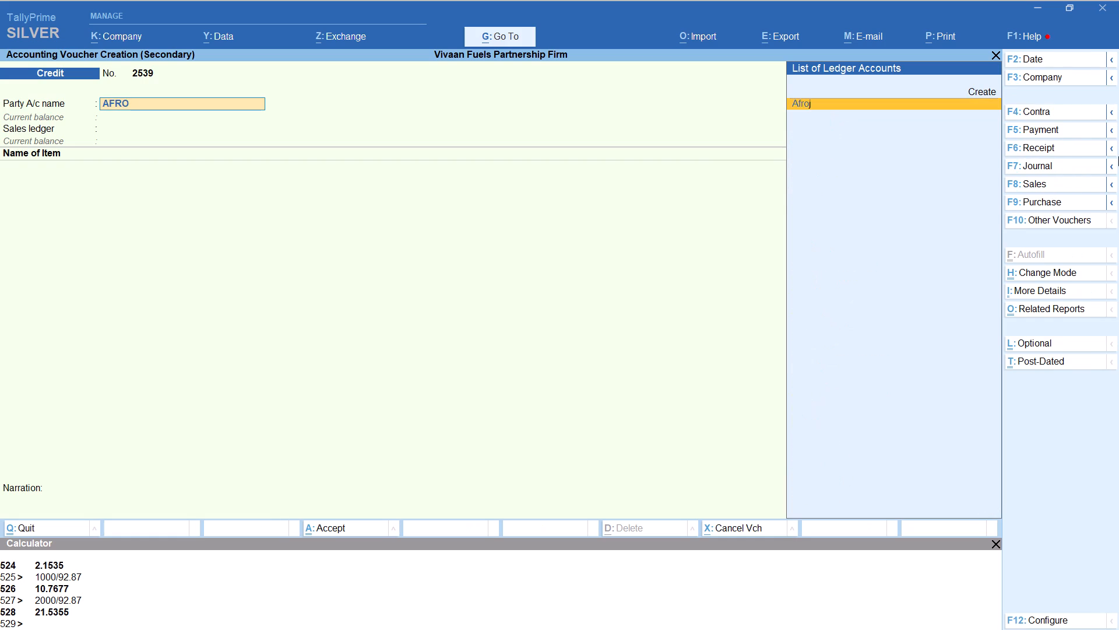
key(Return)
key(Return)
key(Return)
key(Return)
key(Return)
key(Return)
key(Return)
key(Return)
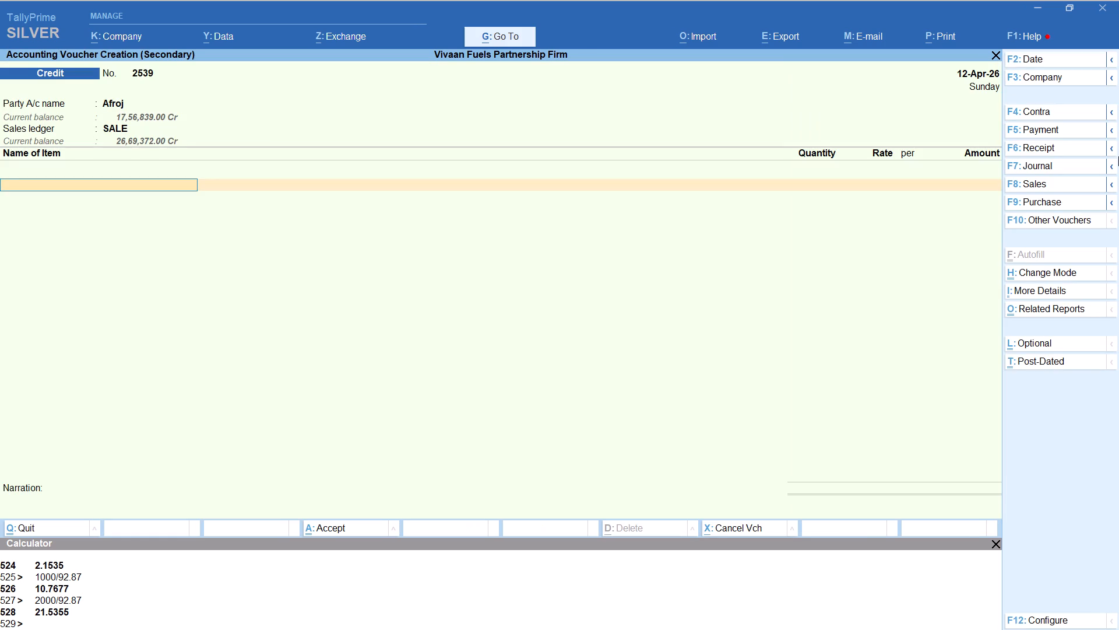
Add HSD with tracking number Not Applicable, quantity calculated as 3010/92.87, and rate 92.87 per LITER.
text(HS)
key(Return)
key(Up)
key(Return)
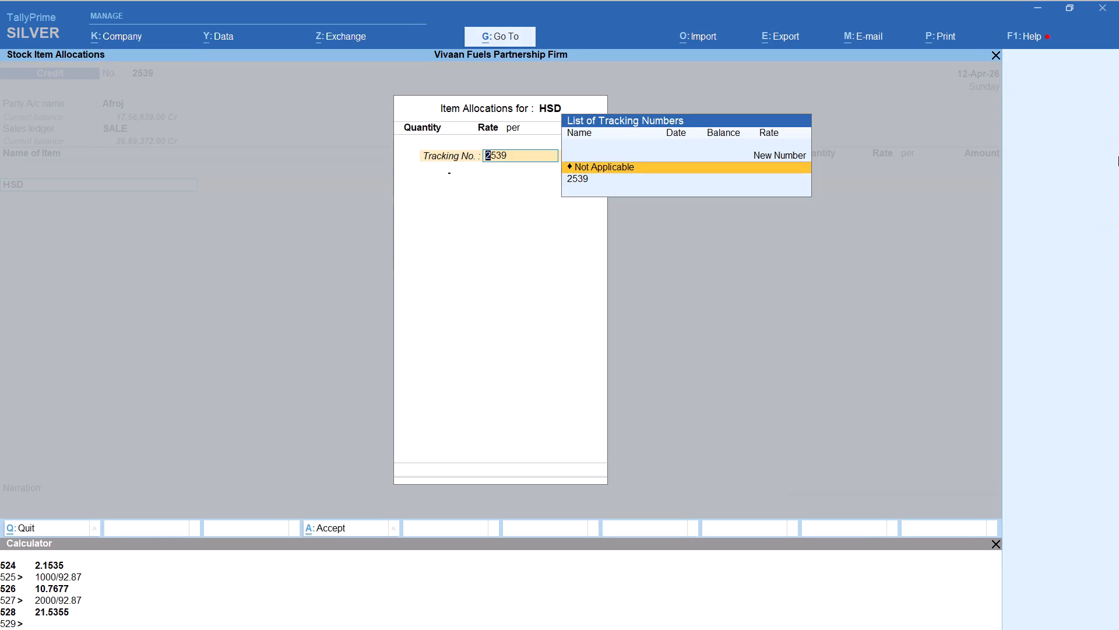
key(alt+c)
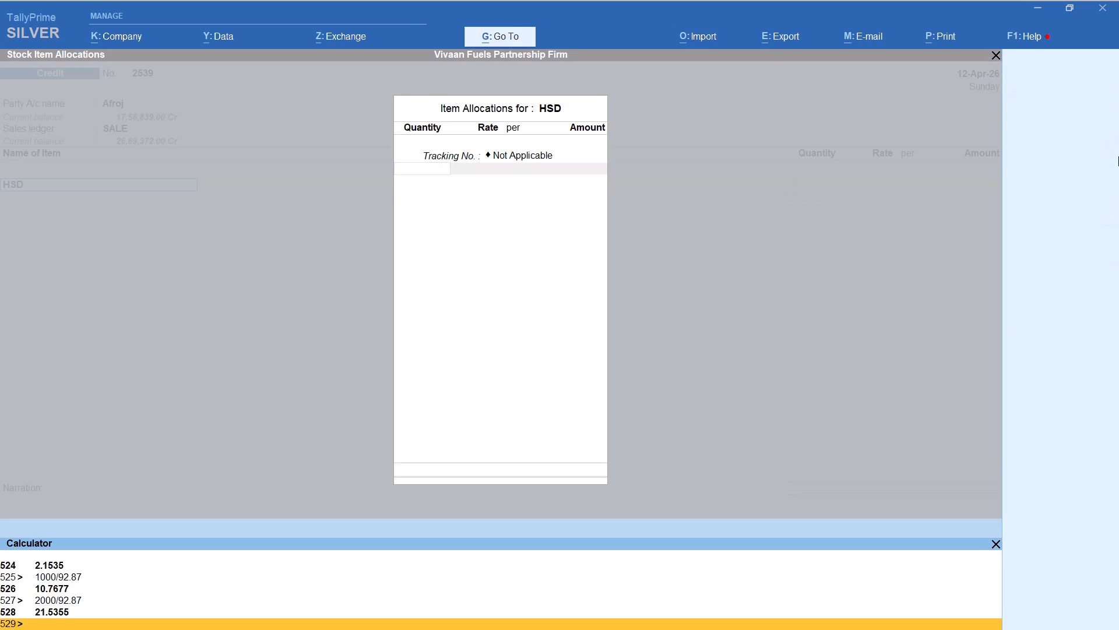
text(3010/92.87)
key(Return)
key(Return)
key(Return)
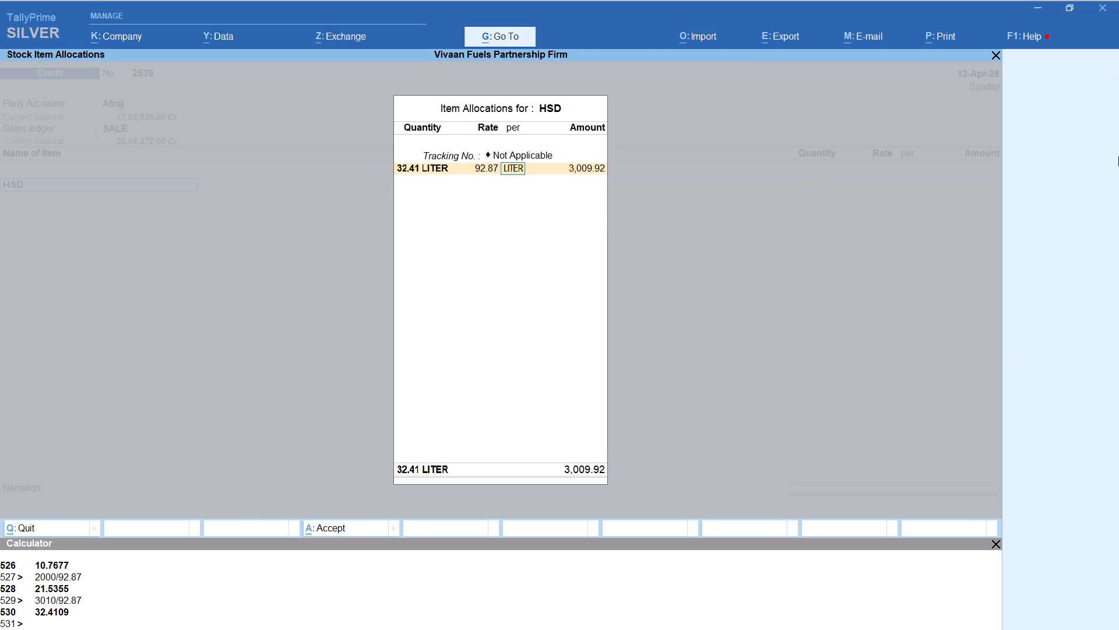
key(Return)
key(Return)
key(Return)
key(Return)
Add the Round Off ledger to bring Afroj's voucher to 3,010.00 and save it.
text(ROU)
key(Return)
key(ctrl+a)
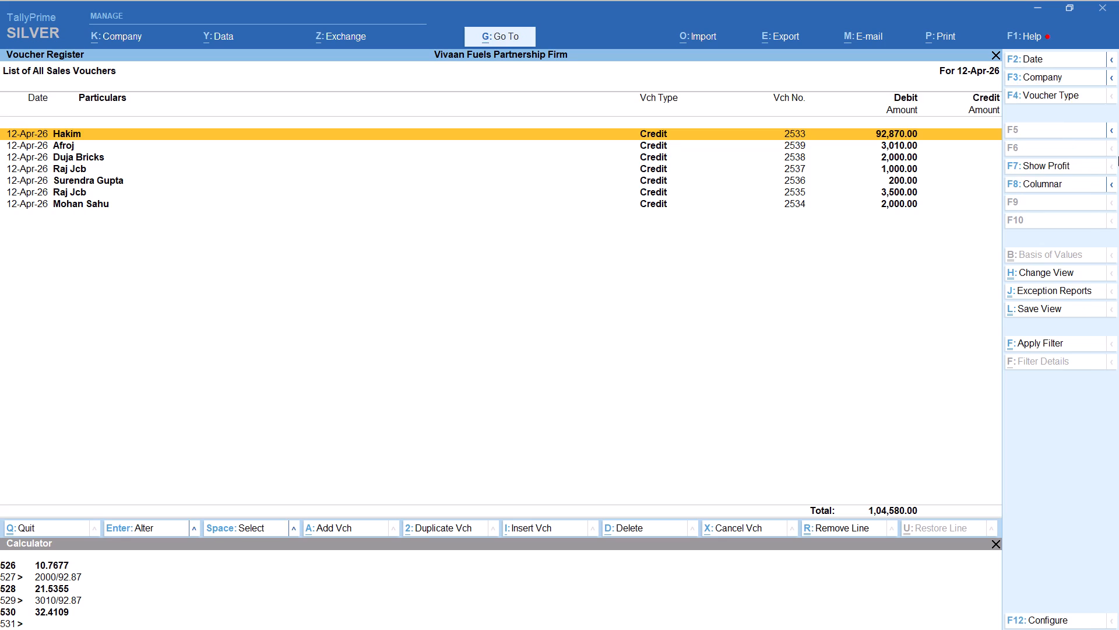
Start a credit voucher for the party Santosh, accepting the default party details and SALE ledger.
key(alt+a)
text(SAB)
key(BackSpace)
text(NT)
key(Return)
key(Return)
key(Return)
key(Return)
key(Return)
key(Return)
key(Return)
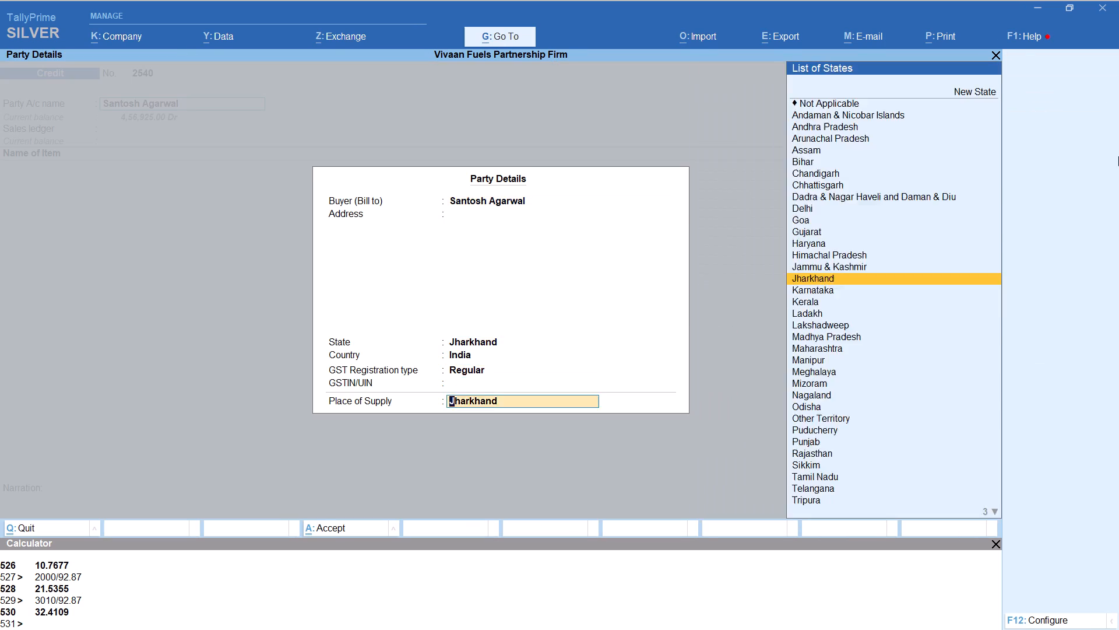
key(Return)
Add HSD with tracking number Not Applicable, quantity calculated as 9287/92.87, and rate 92.87 per LITER.
key(g)
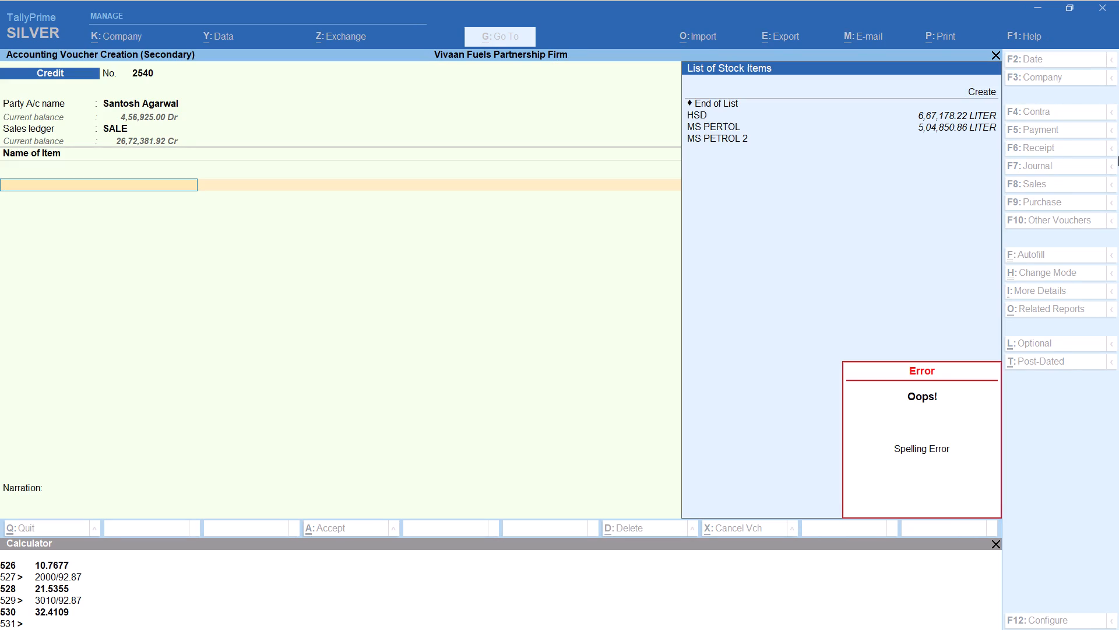
key(BackSpace)
text(JHS)
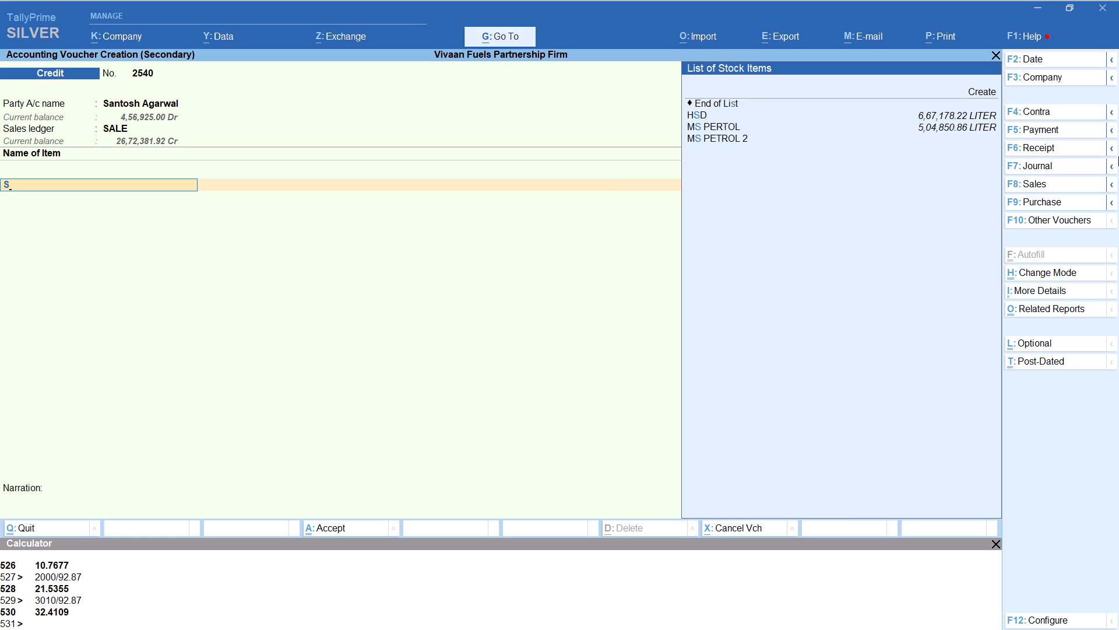
key(Down)
key(Down)
key(Return)
key(Up)
key(Return)
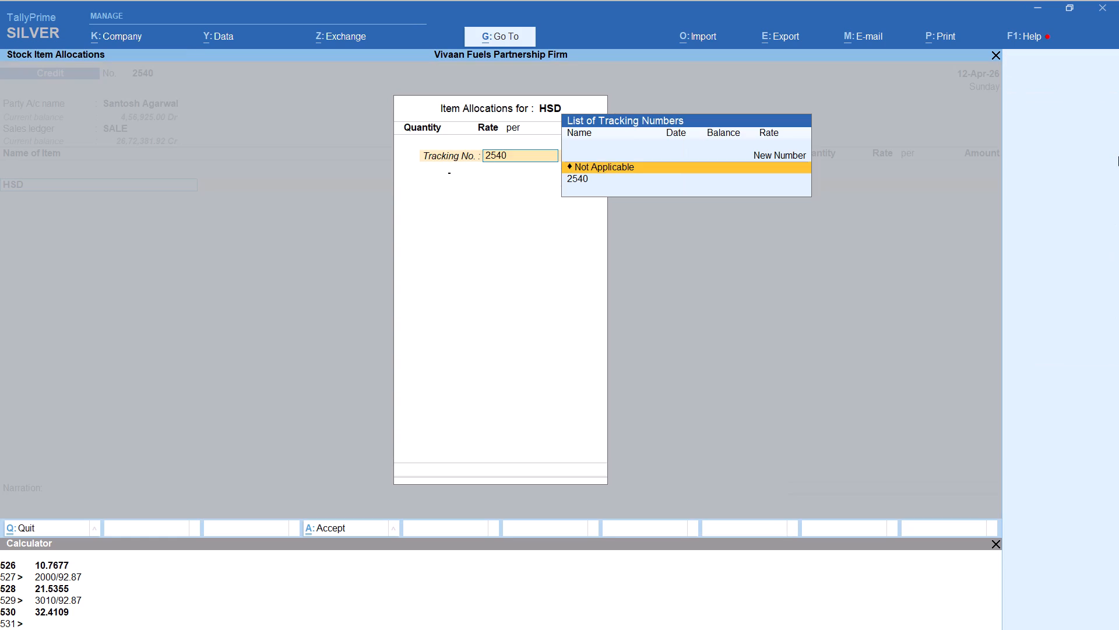
key(alt+c)
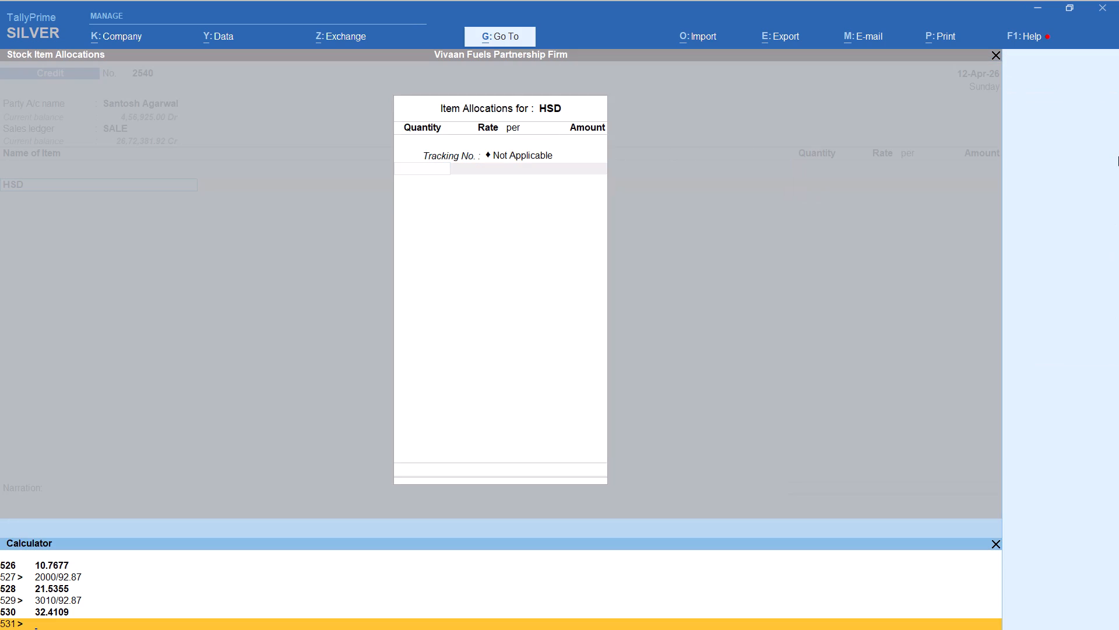
text(9287)
text(/92.87)
key(Return)
key(Return)
key(Return)
key(Return)
key(Return)
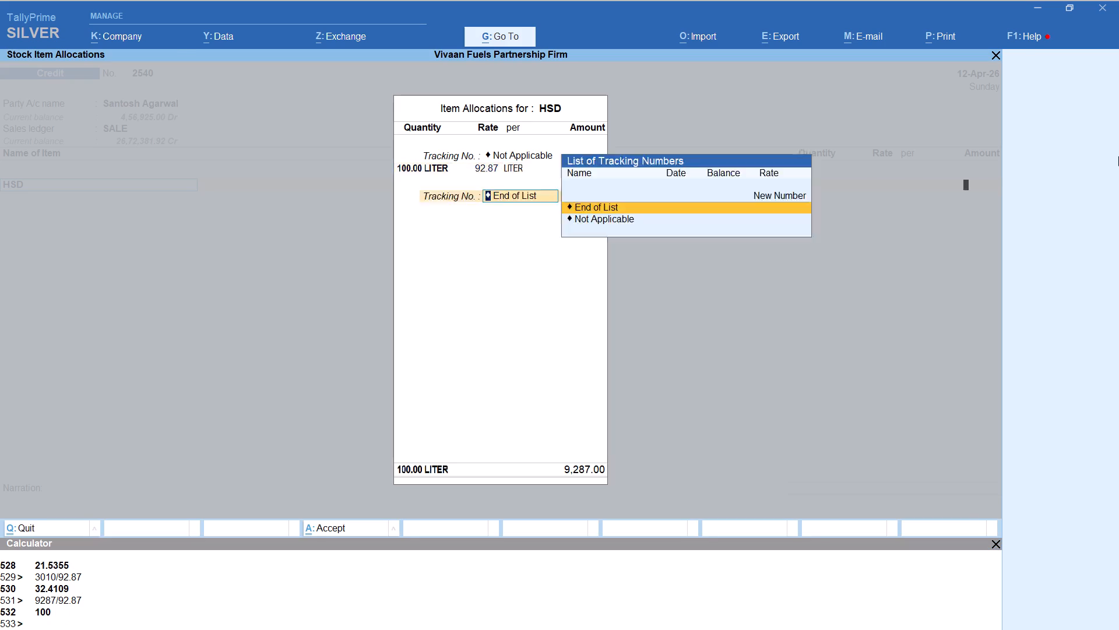
key(Return)
key(Return)
Add the Round Off ledger to Santosh's 9,287.00 voucher and save it.
text(ROU)
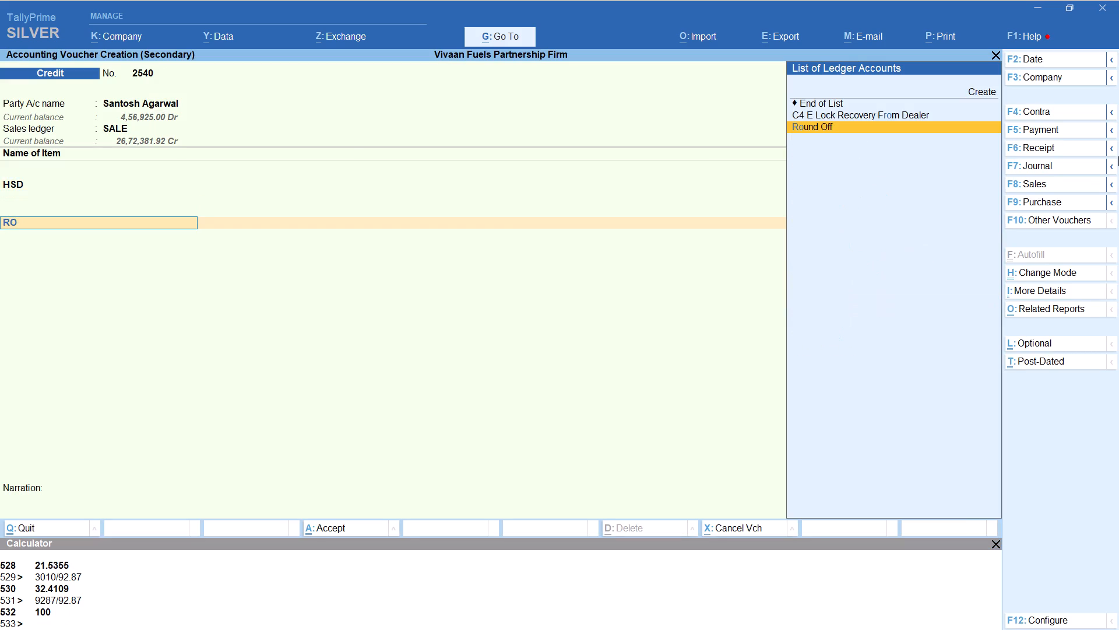
key(Return)
key(ctrl+a)
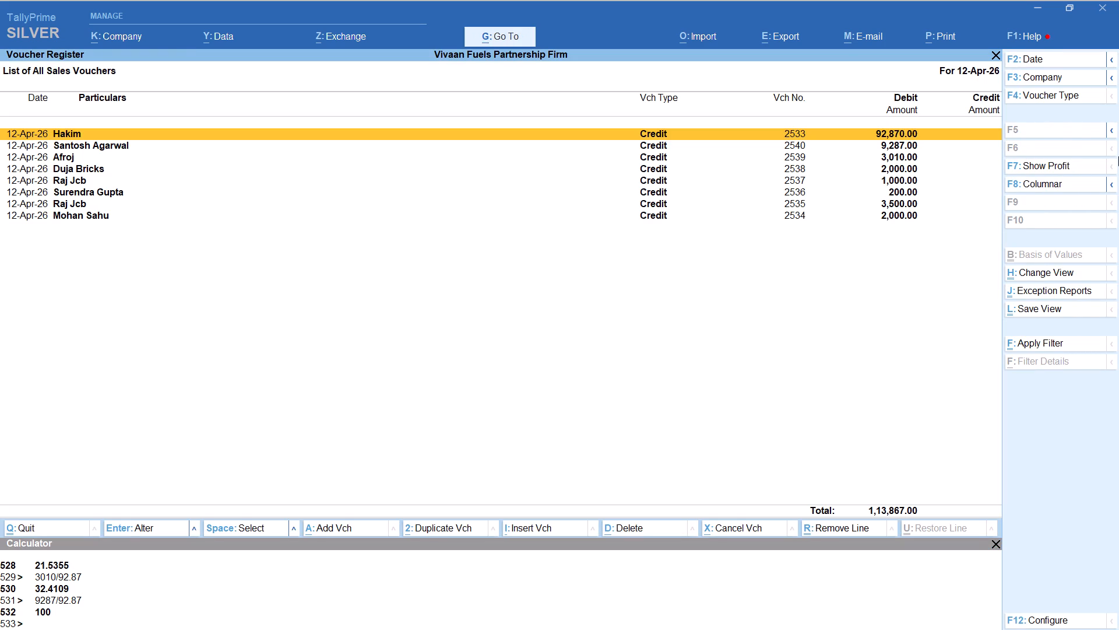
Start another credit voucher for Raj Jcb, accepting the default party details and SALE ledger.
key(alt+a)
text(RAJ)
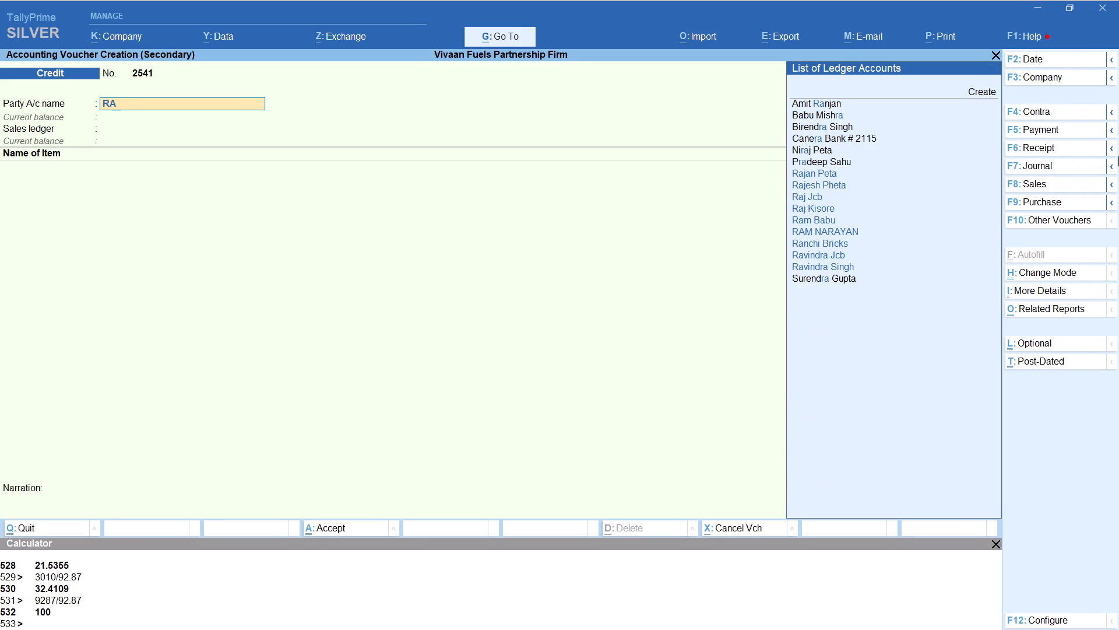
key(Down)
key(Down)
key(Down)
key(Return)
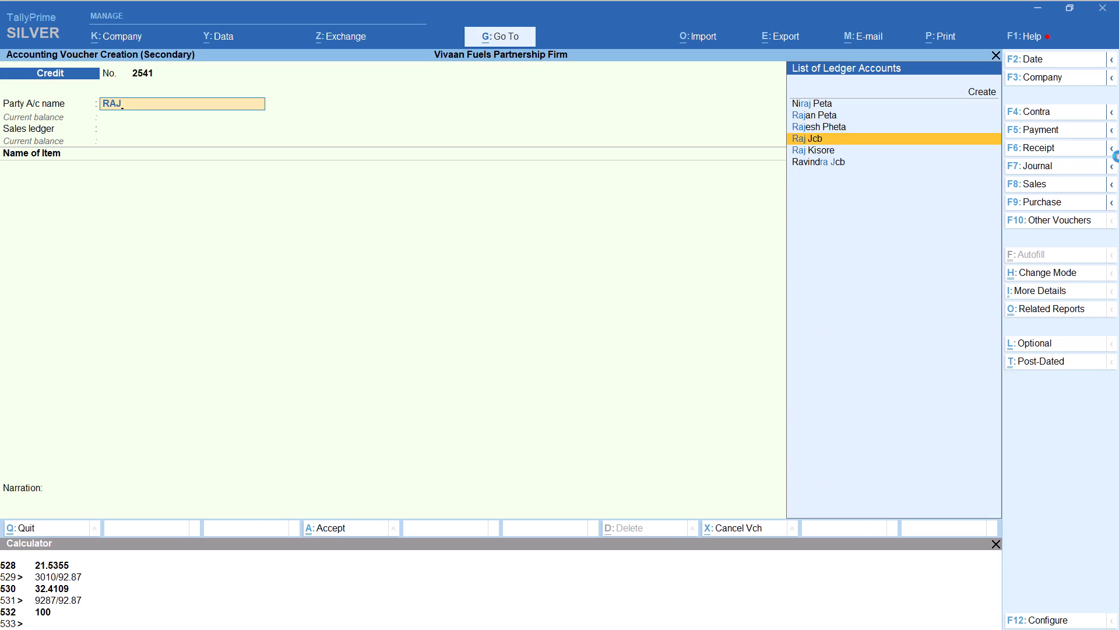
key(Return)
key(Return)
key(Return)
key(Return)
key(Return)
key(Return)
key(Return)
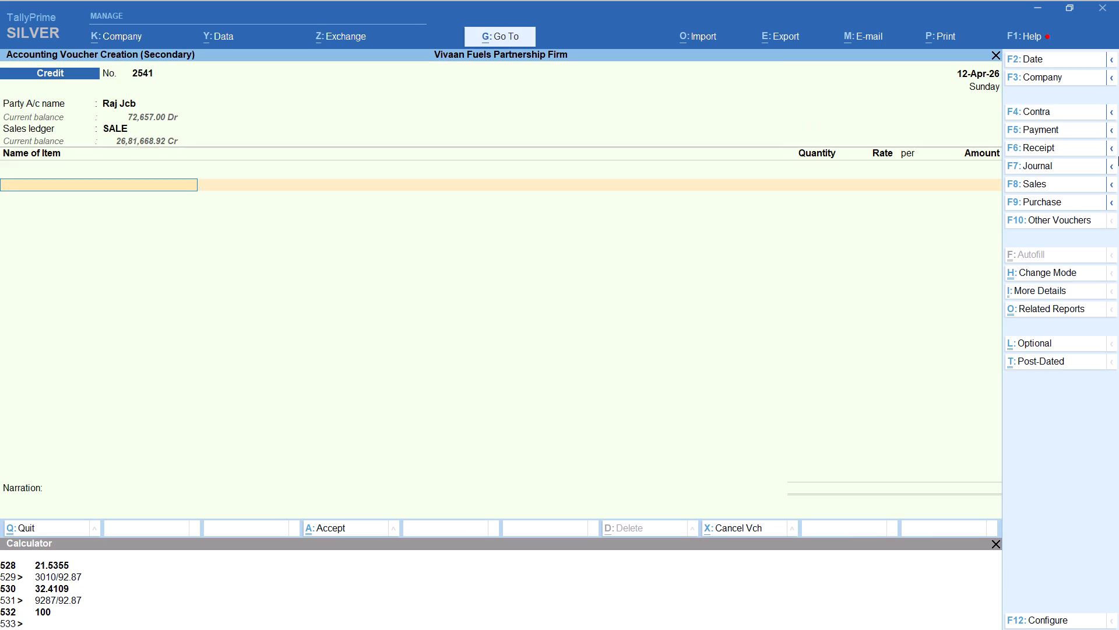
Add HSD with tracking number Not Applicable, quantity calculated as 1000/92.87, and rate 92.87 per LITER.
text(HS)
key(Return)
key(Up)
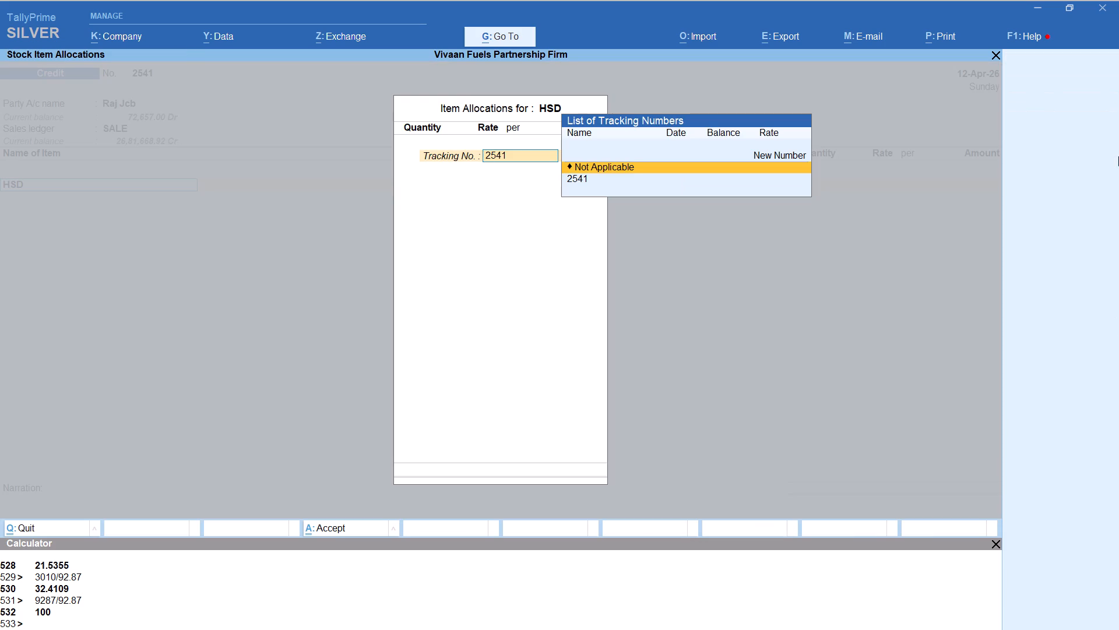
key(Return)
key(alt+c)
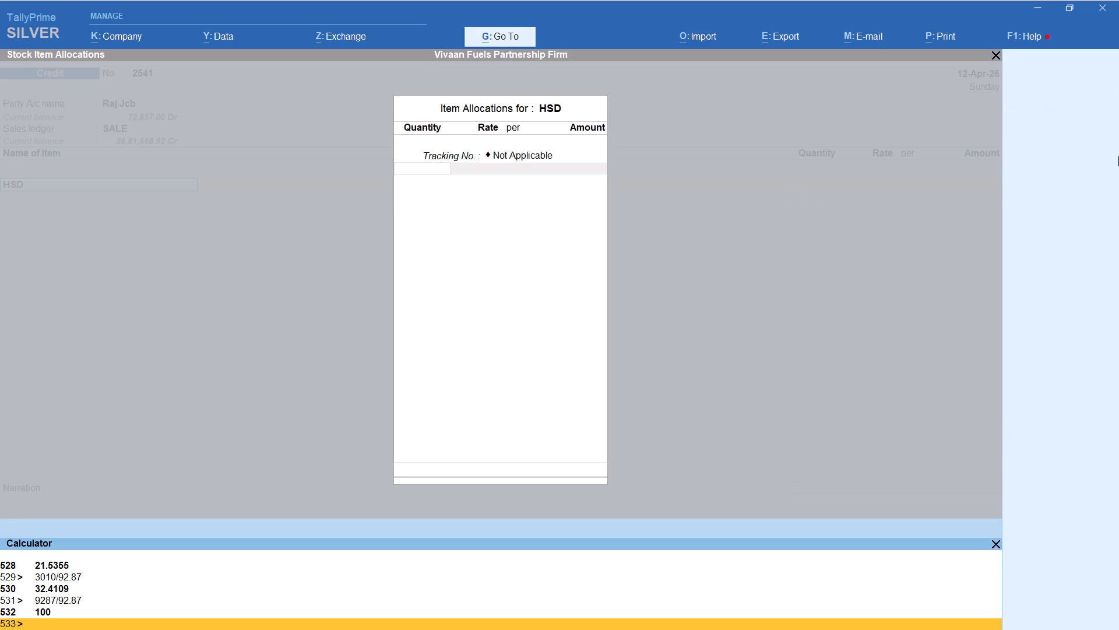
text(1000/92.87)
key(Return)
key(Return)
key(Return)
key(Return)
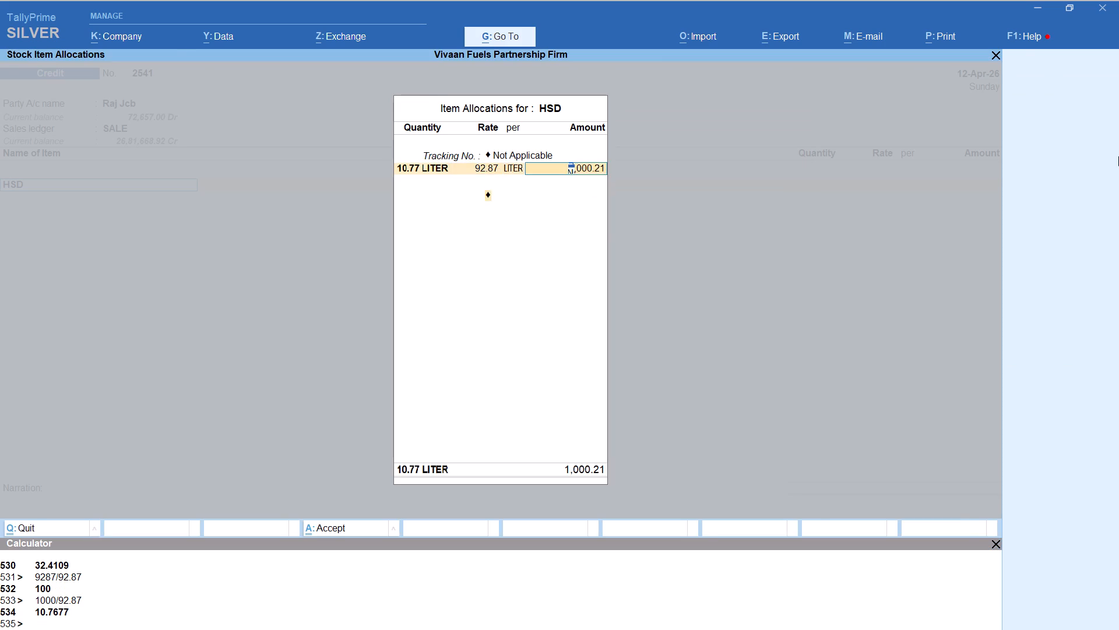
key(Return)
key(Return)
key(Return)
Add the Round Off ledger to bring the Raj Jcb voucher to 1,000.00 and save it.
text(ROU)
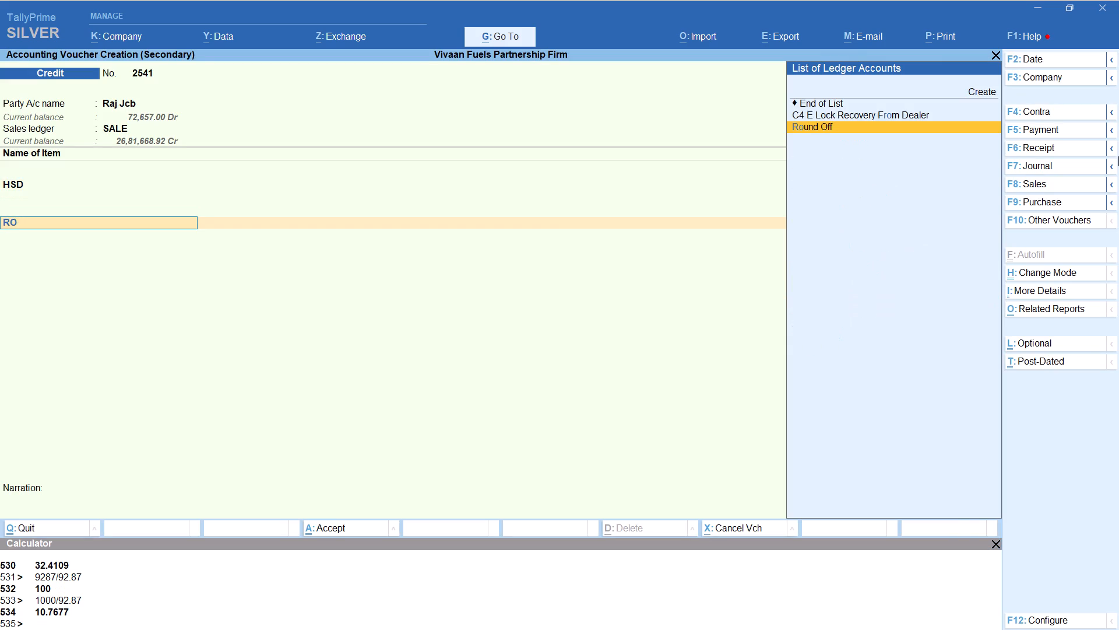
key(Return)
key(ctrl+a)
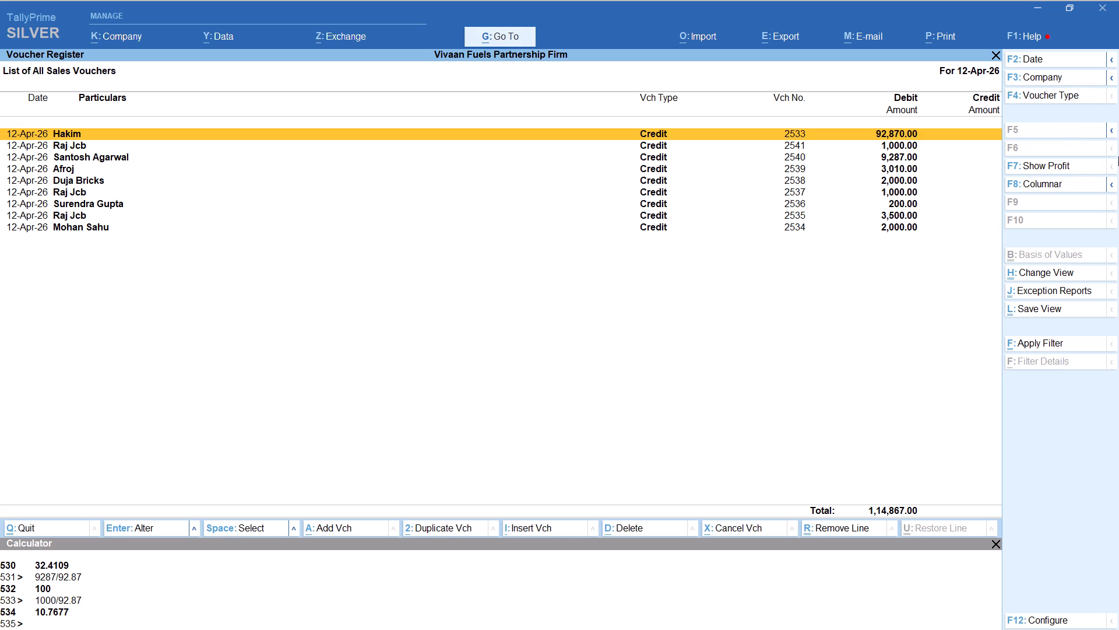
Start a credit voucher for Puja Bricks, accepting the default party details and SALE ledger.
key(alt+a)
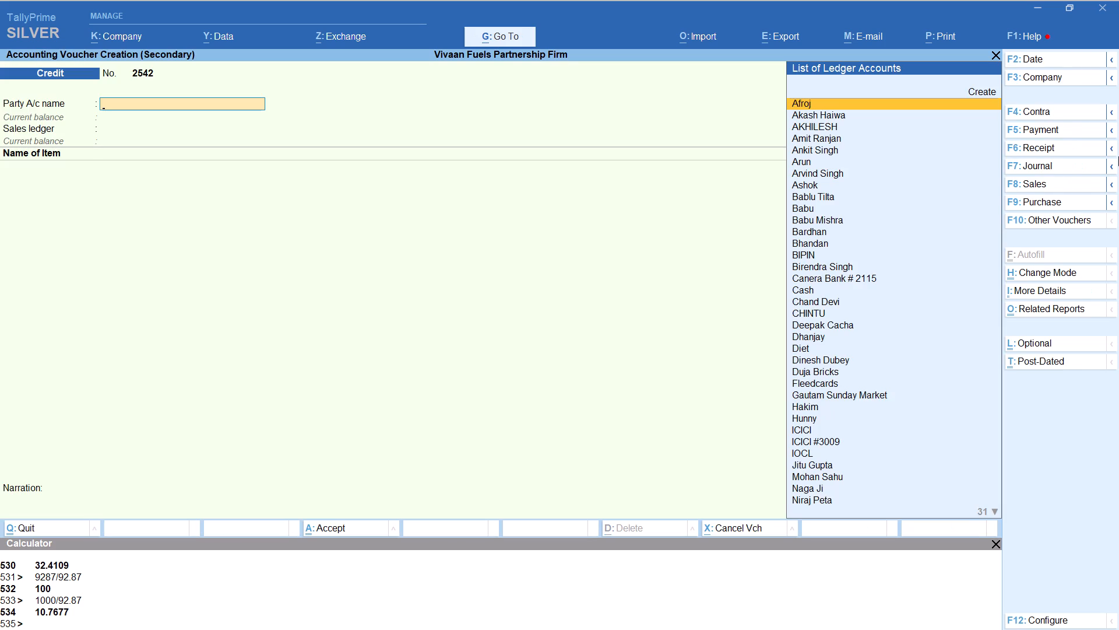
key(p)
key(BackSpace)
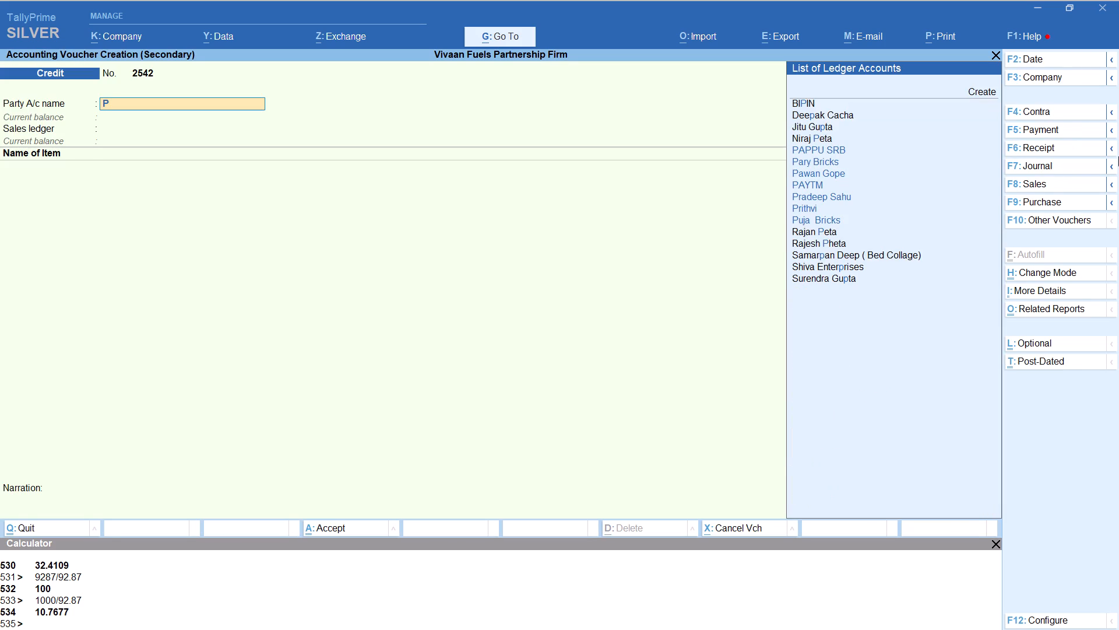
key(space)
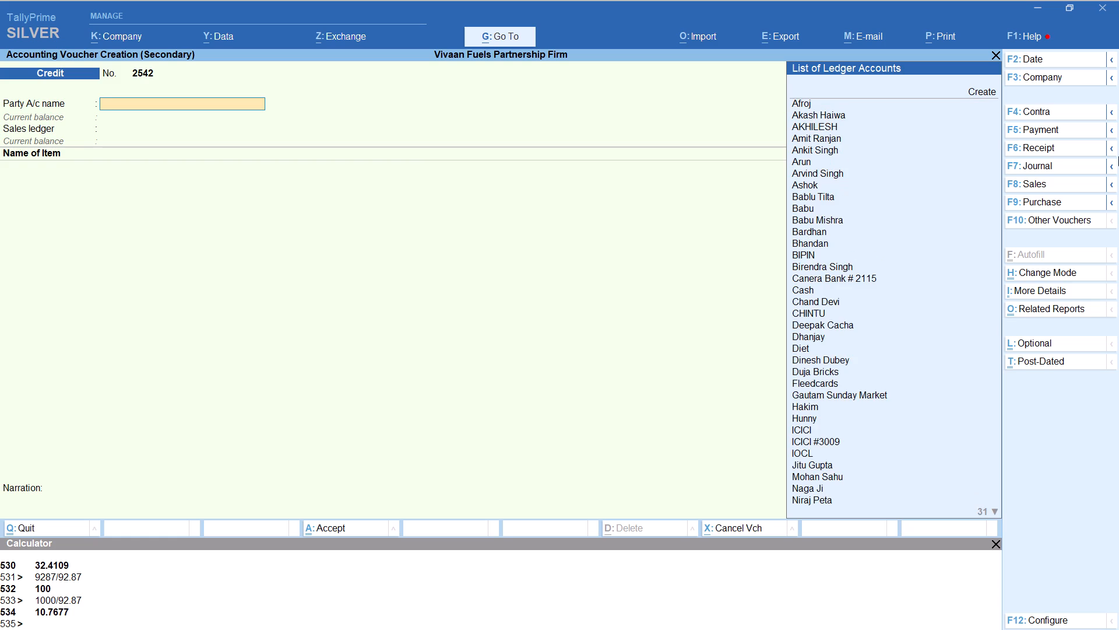
text(PUJA)
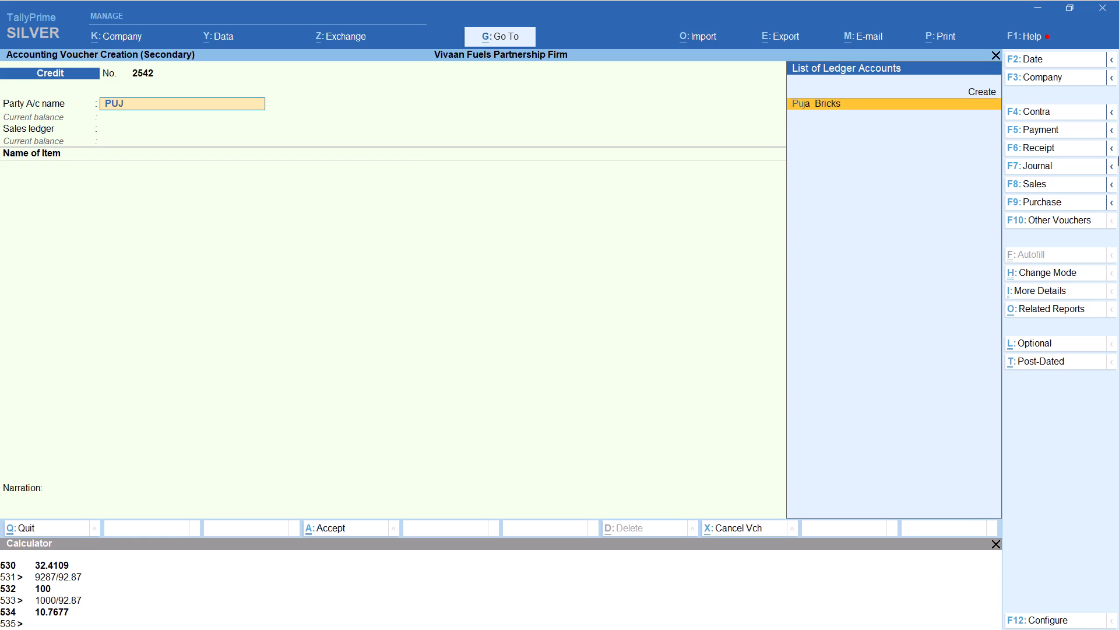
key(Return)
key(Return)
key(Return)
key(Return)
key(Return)
key(Return)
key(Return)
key(Return)
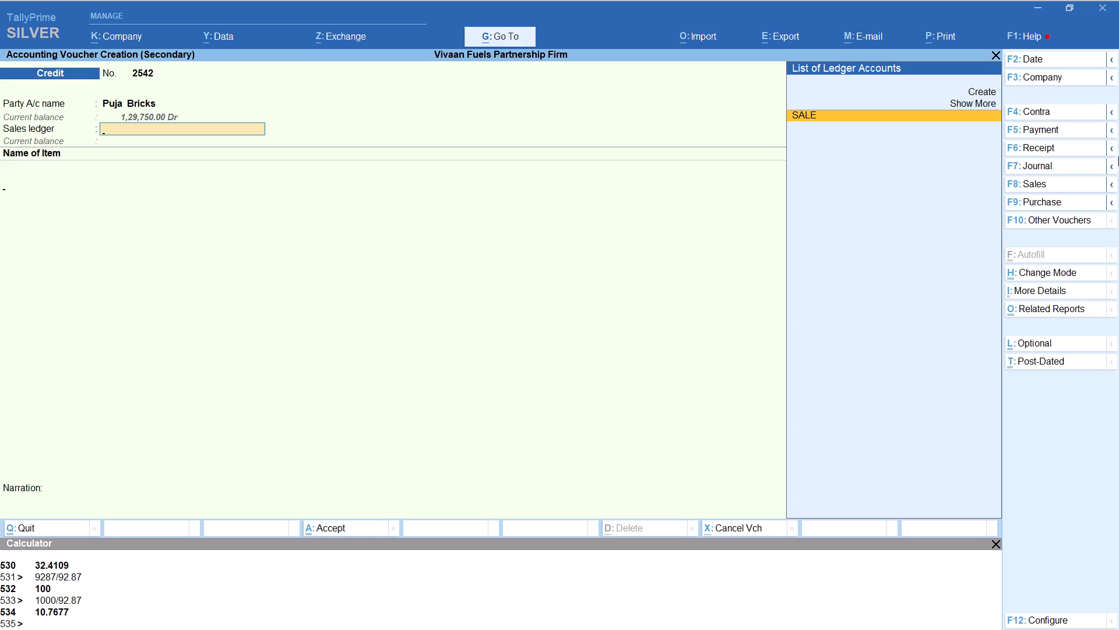
Add HSD with tracking number Not Applicable, quantity calculated as 18574/92.87, and rate 92.87 per LITER.
text(HS)
key(Return)
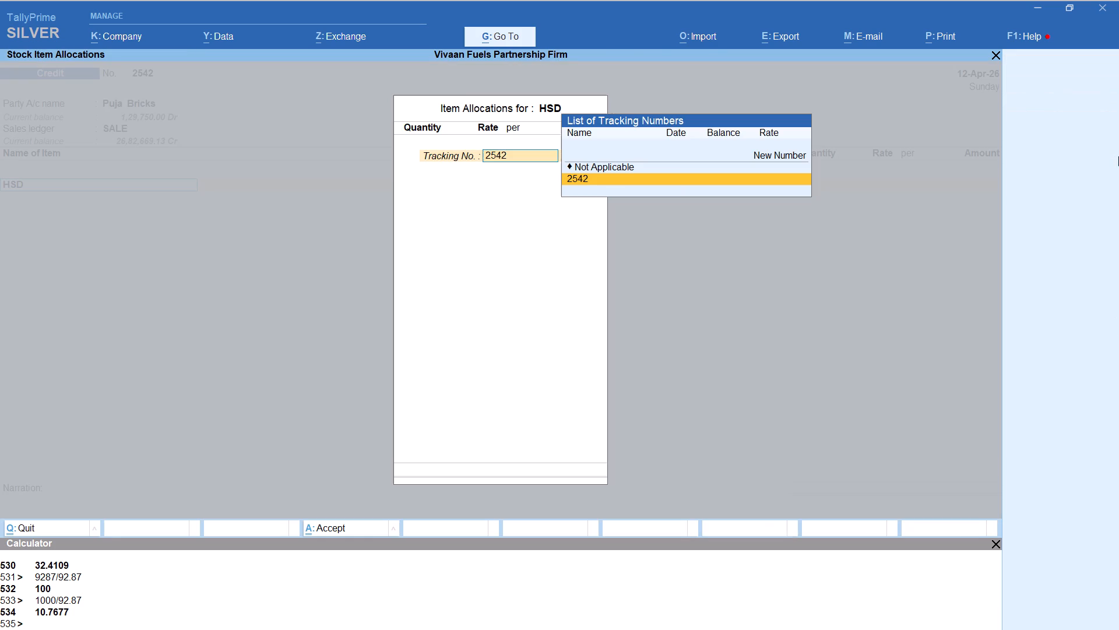
key(Up)
key(Return)
key(alt+c)
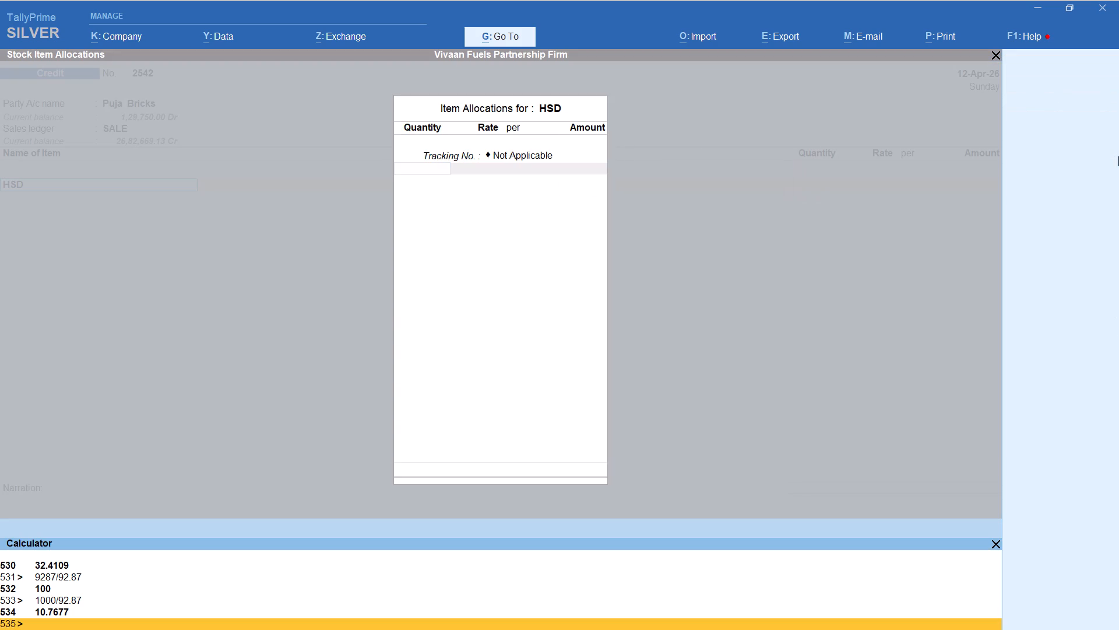
text(18)
text(574)
text(/92.87)
key(Return)
key(Return)
key(Return)
key(Return)
key(Return)
key(Return)
key(Return)
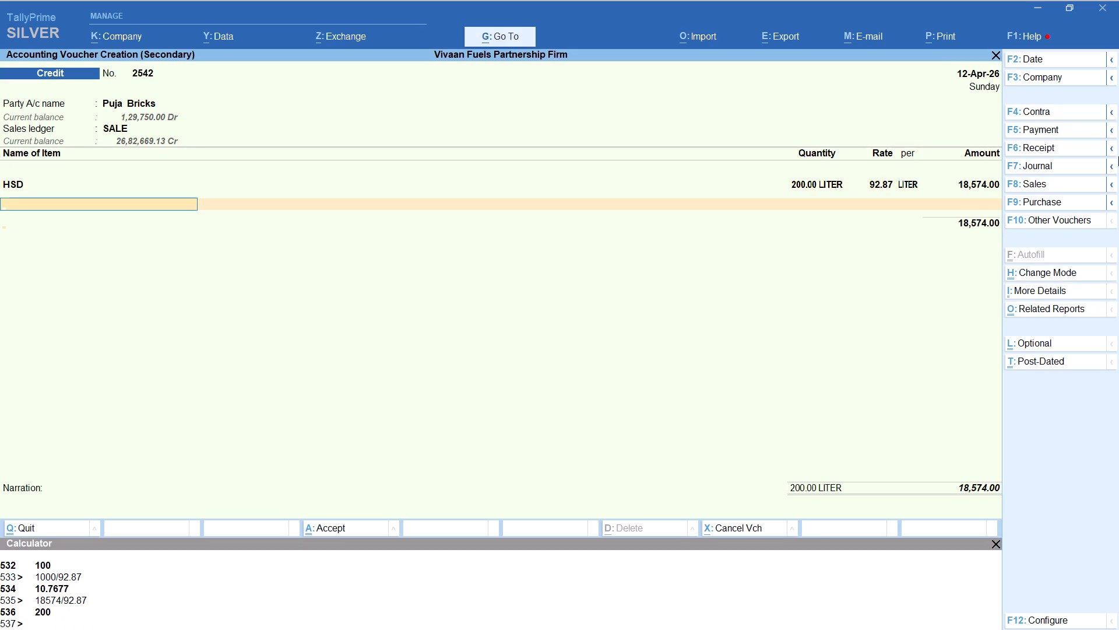
Add the Round Off ledger to the 18,574.00 Puja Bricks voucher and save it.
text(ROU)
key(Return)
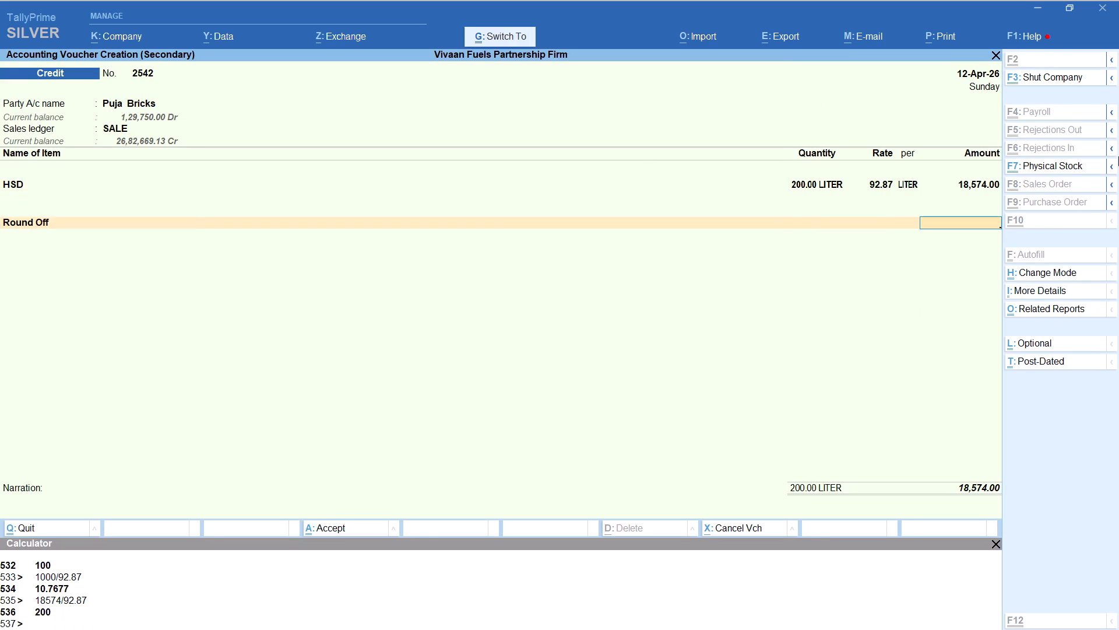
key(ctrl+a)
Start a credit voucher for the party Ankit, accepting the default party details and SALE ledger.
key(alt+a)
text(ANKIT)
key(Return)
key(Return)
key(Return)
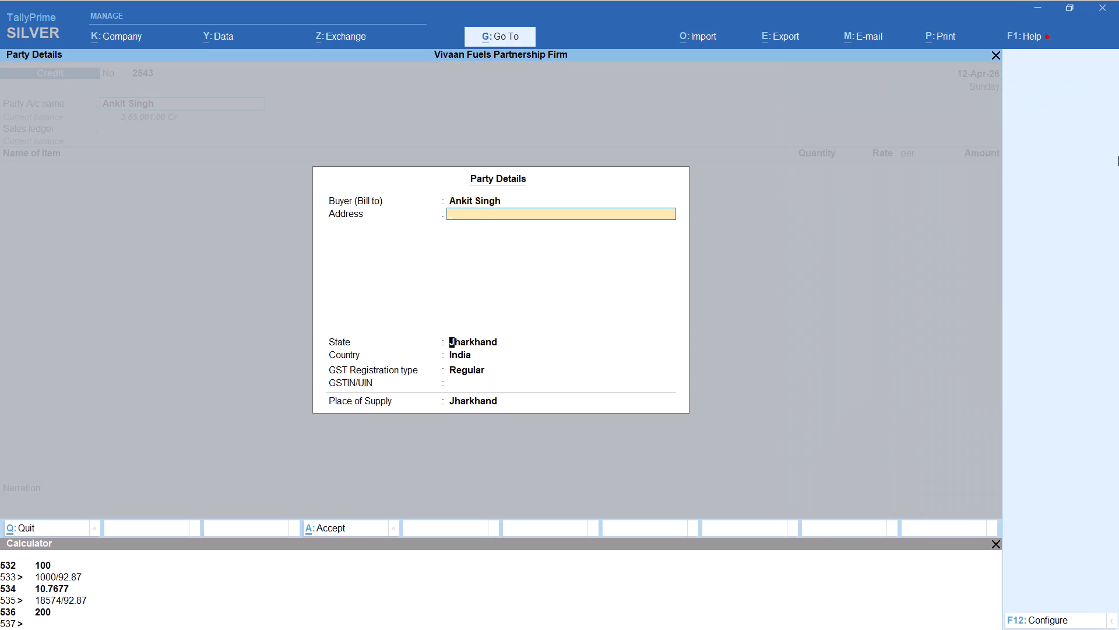
key(Return)
key(Return)
key(Return)
key(Return)
key(Return)
Add HSD with tracking number Not Applicable, quantity calculated as 15000/92.87, and rate 92.87 per LITER.
text(HS)
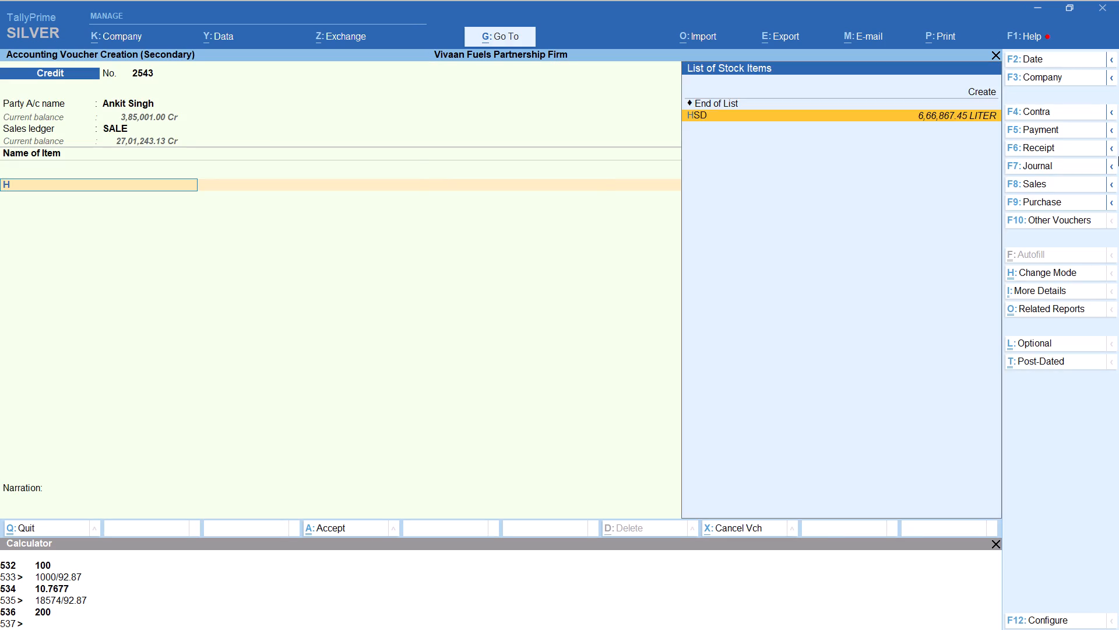
key(Return)
key(Up)
key(Return)
key(alt+c)
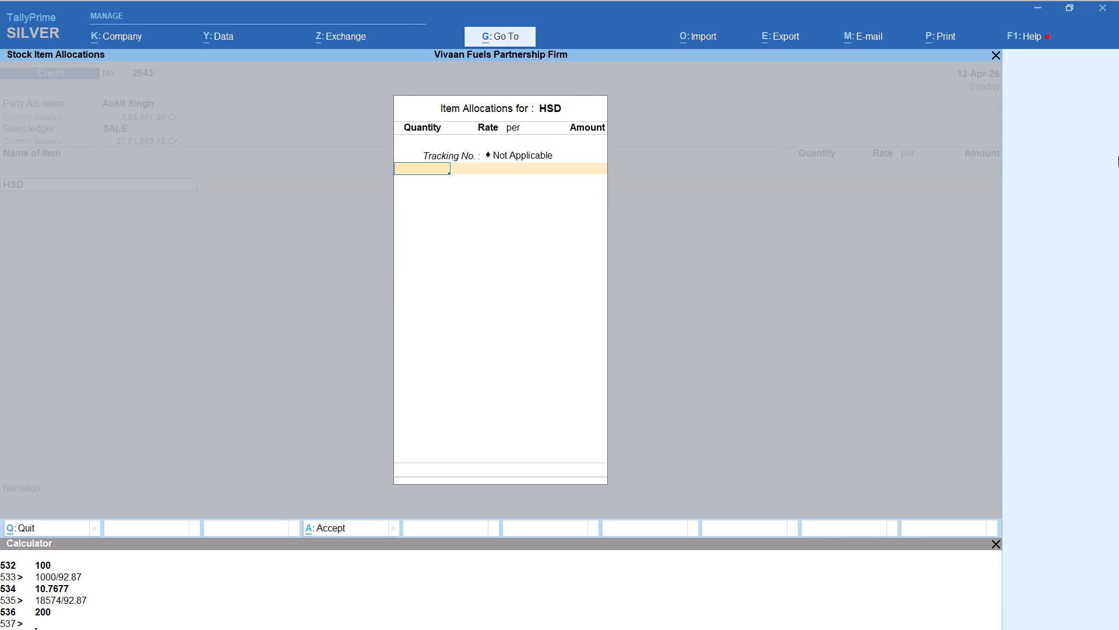
text(15000)
text(/92.87)
key(Return)
key(Return)
key(Return)
key(Return)
key(Return)
key(Return)
key(Return)
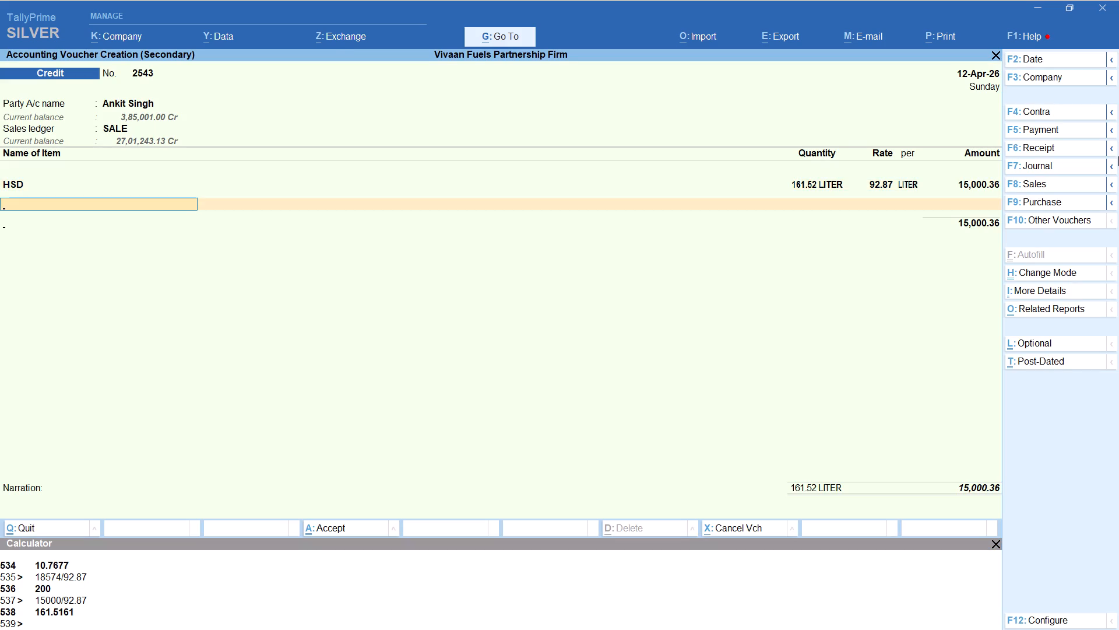
Add the Round Off ledger to bring Ankit's voucher to 15,000.00 and save it.
text(ROU)
key(Return)
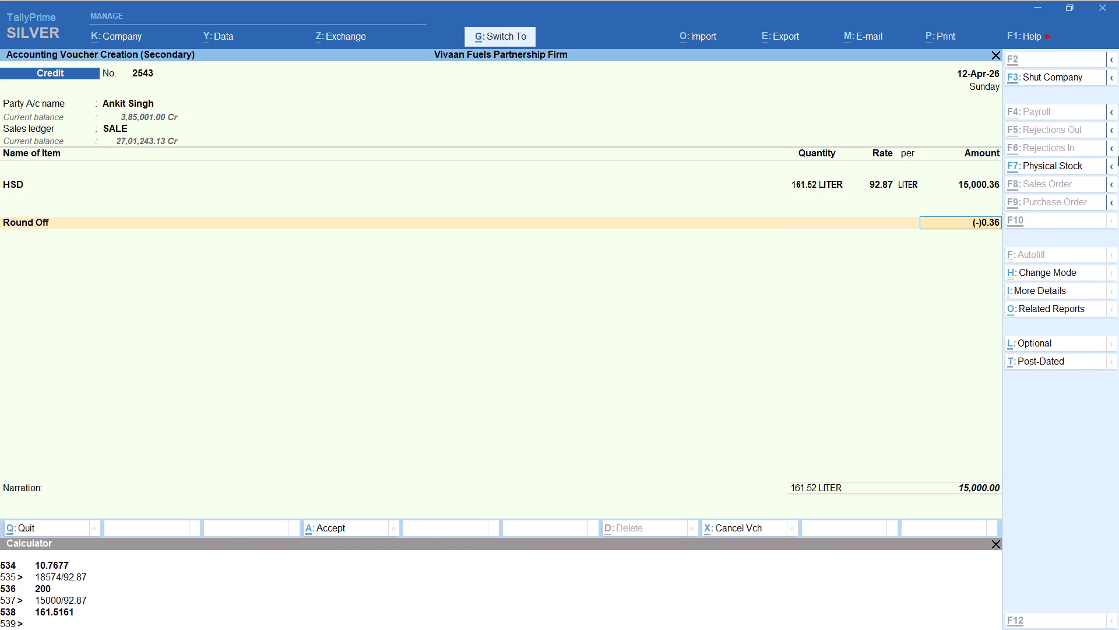
key(ctrl+a)
Start a credit voucher for the party Mohan, accepting the default party details and SALE ledger.
key(alt+a)
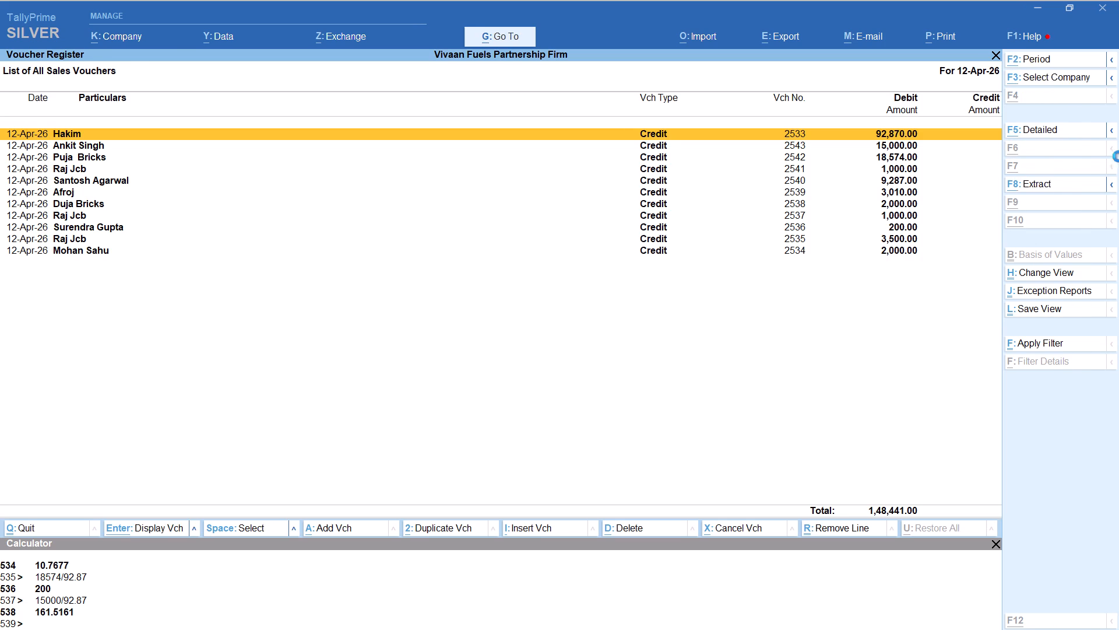
text(MOH)
key(Return)
key(Return)
key(Return)
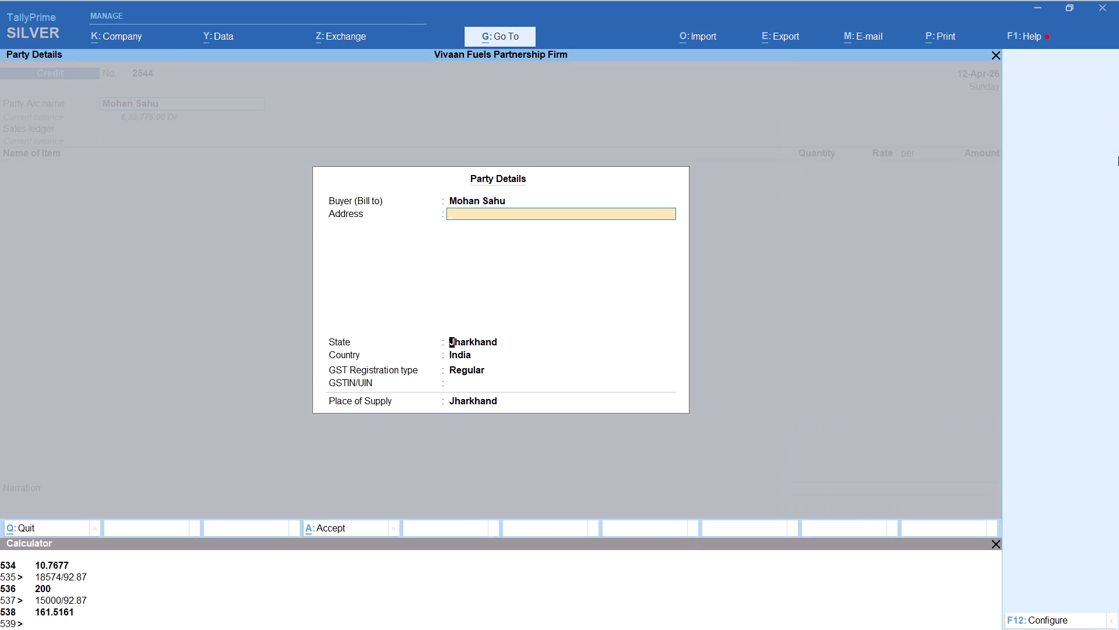
key(Return)
key(Return)
key(Return)
key(Return)
key(Return)
Add HSD with tracking number Not Applicable, quantity calculated as 1500/92.87, and rate 92.87 per LITER.
text(HS)
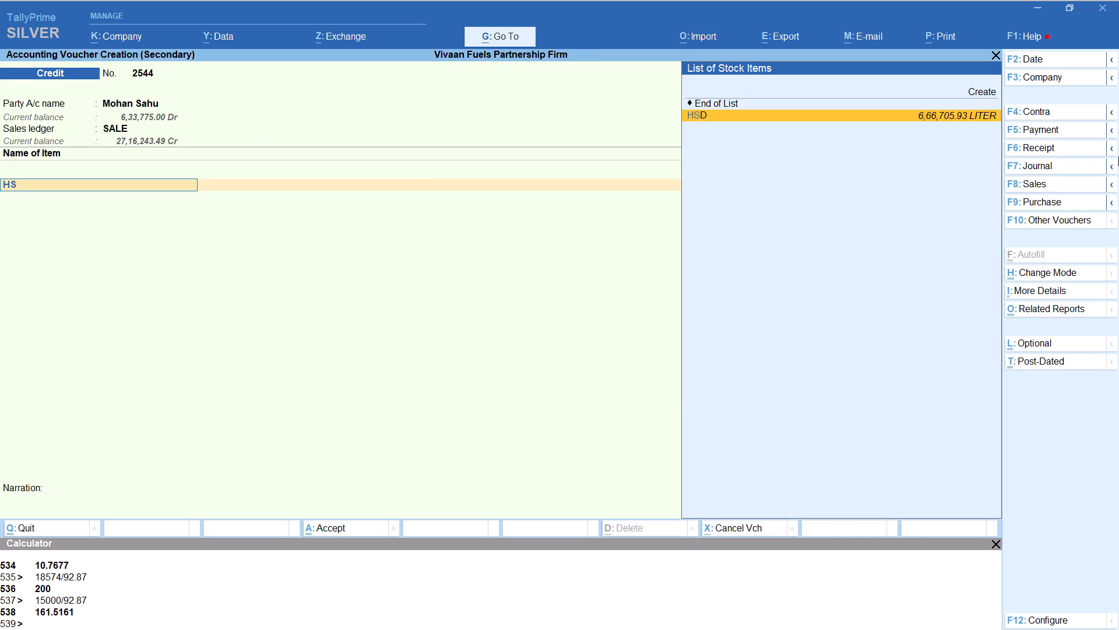
key(Return)
key(Up)
key(Return)
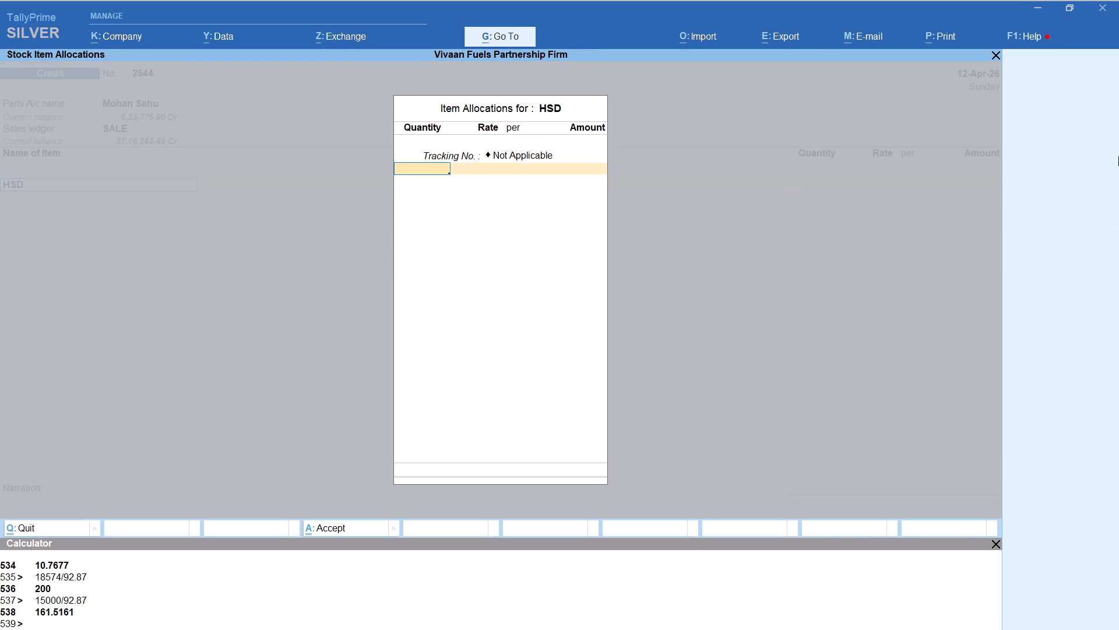
key(alt+c)
text(1500)
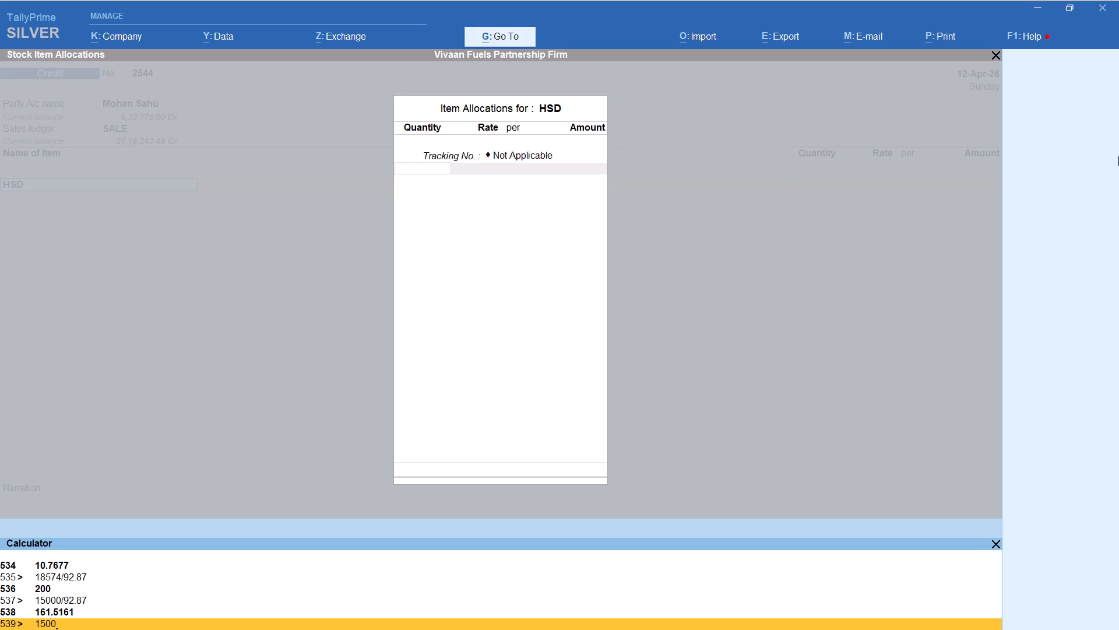
text(/92.87)
key(Return)
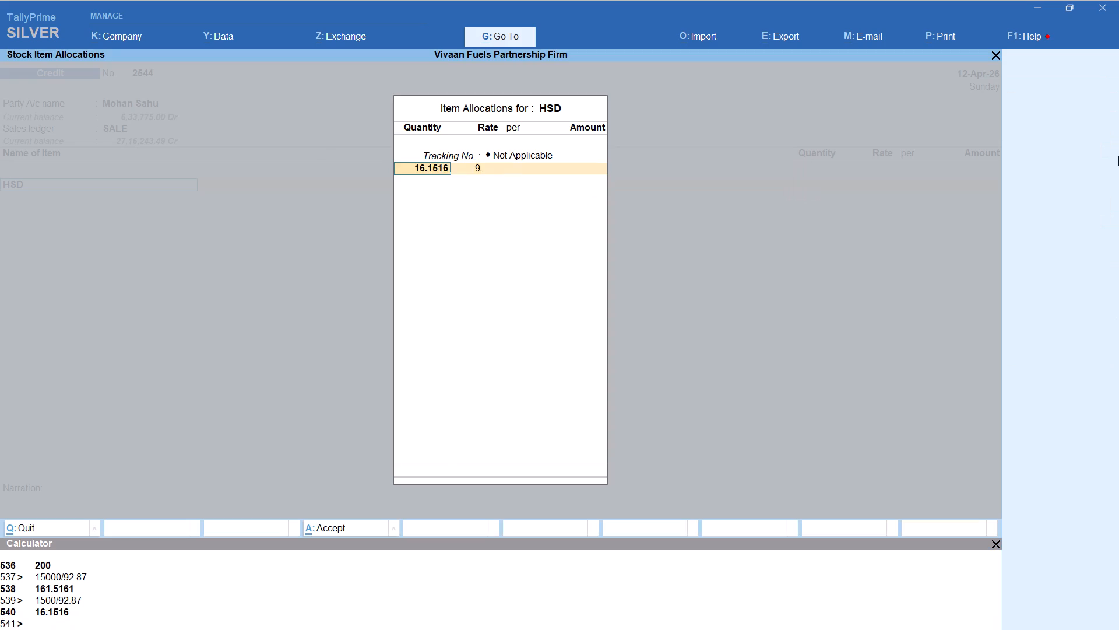
key(Return)
key(Return)
key(Return)
key(Return)
key(Return)
key(Return)
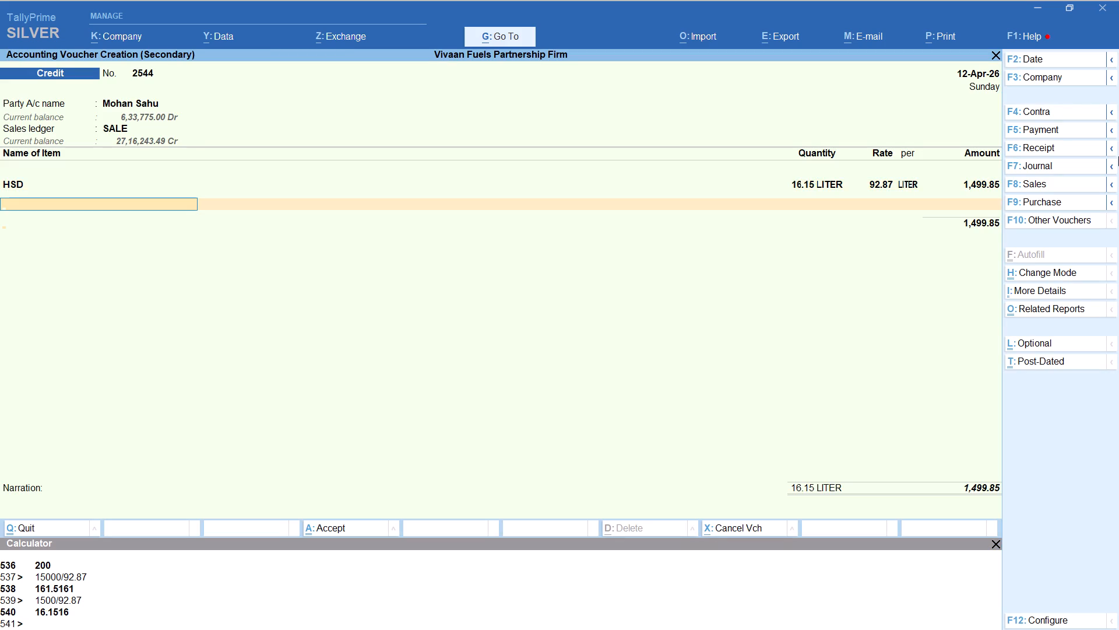
Add the Round Off ledger to bring Mohan's voucher to 1,500.00 and save it.
text(ROU)
key(Return)
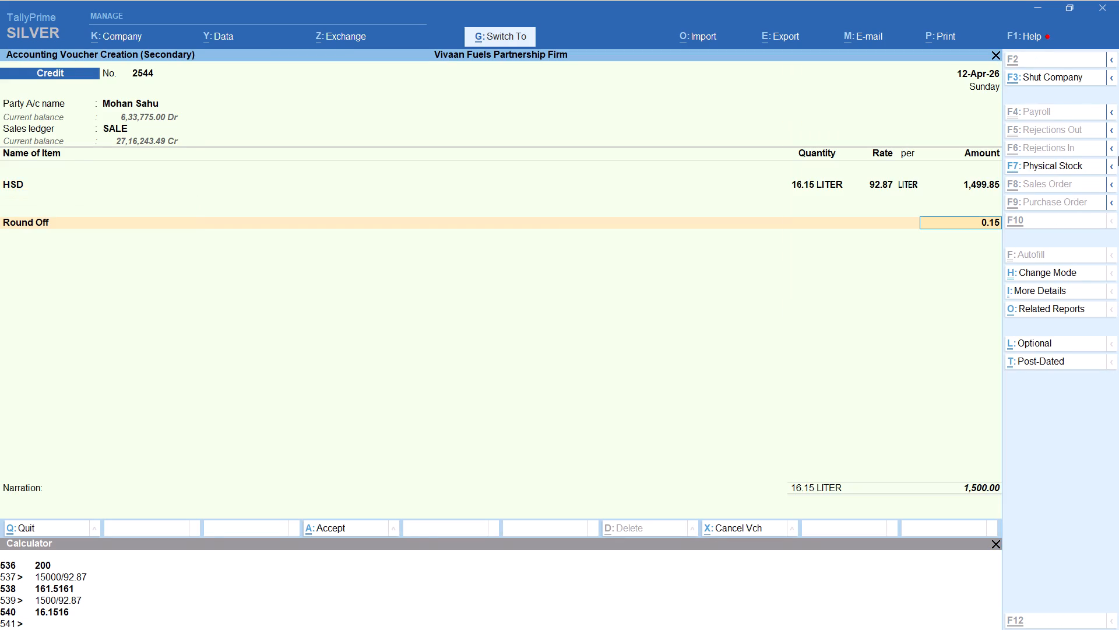
key(ctrl+a)
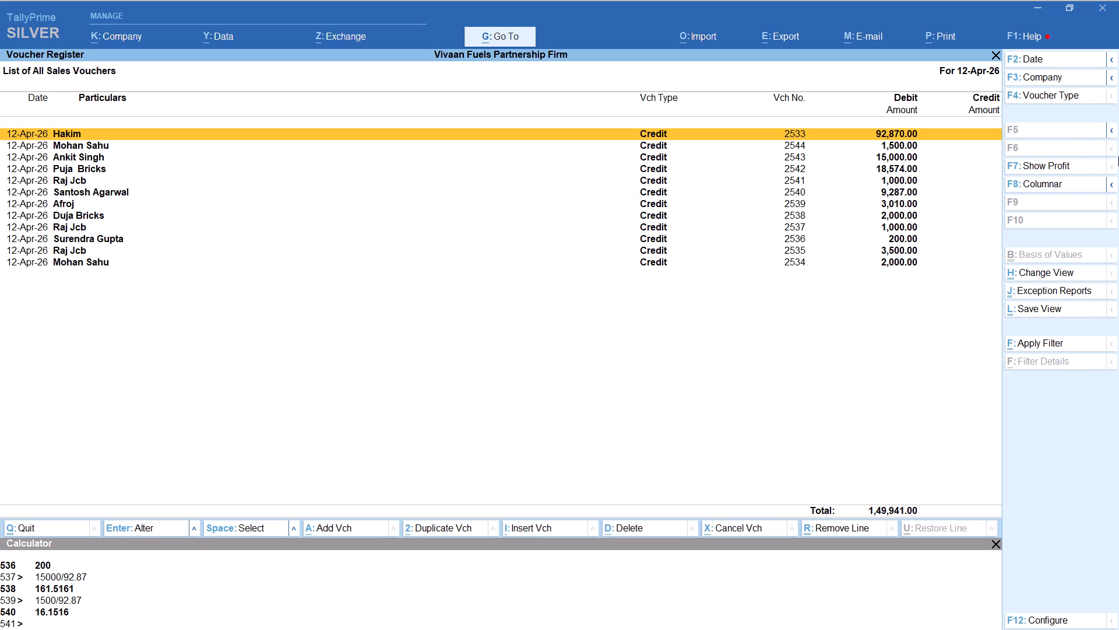
Start a credit voucher for the party Ankit, accepting the default party details and SALE ledger.
key(alt+a)
key(a)
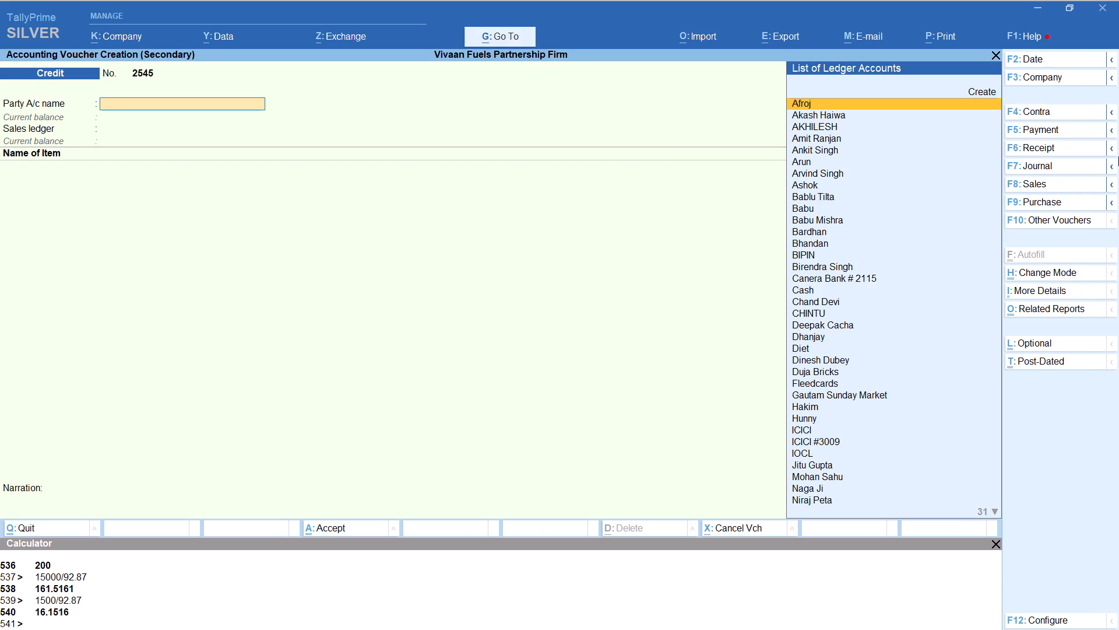
text(NKIT)
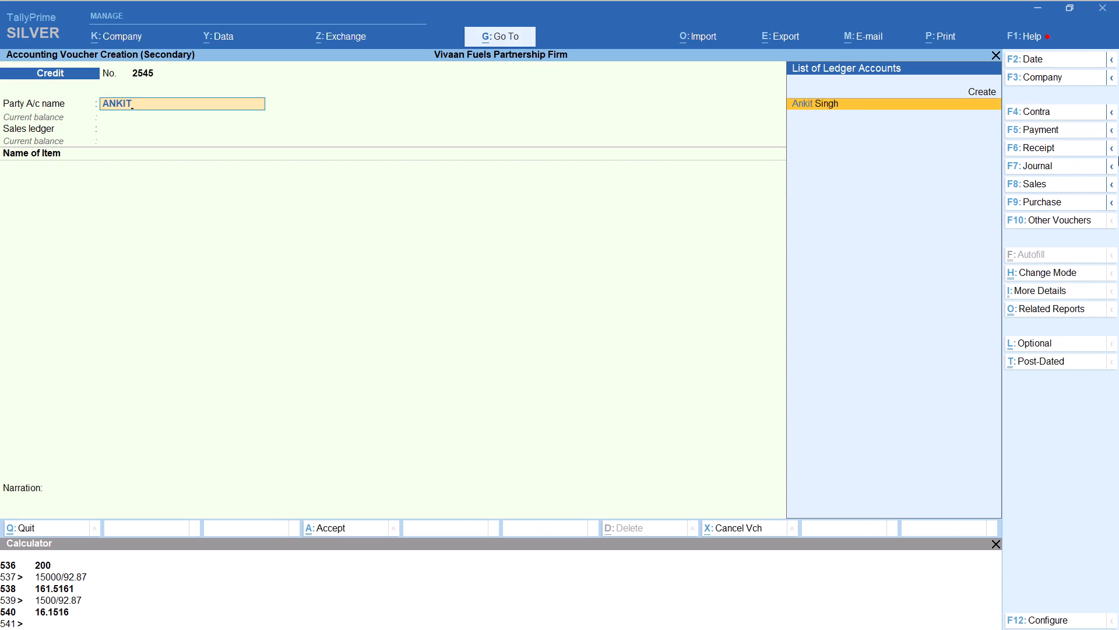
key(Return)
key(Return)
key(Return)
key(Return)
key(Return)
key(Return)
key(Return)
key(Return)
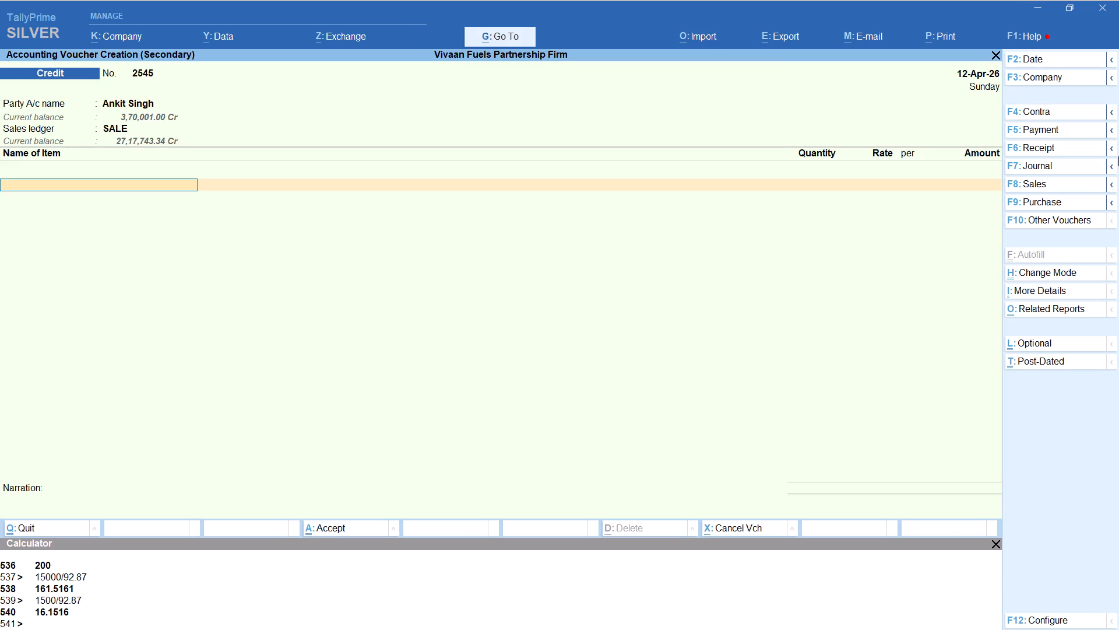
Add HSD with tracking number Not Applicable, quantity calculated as 20000/92.87, and rate 92.87 per LITER.
text(HS)
key(Return)
key(Up)
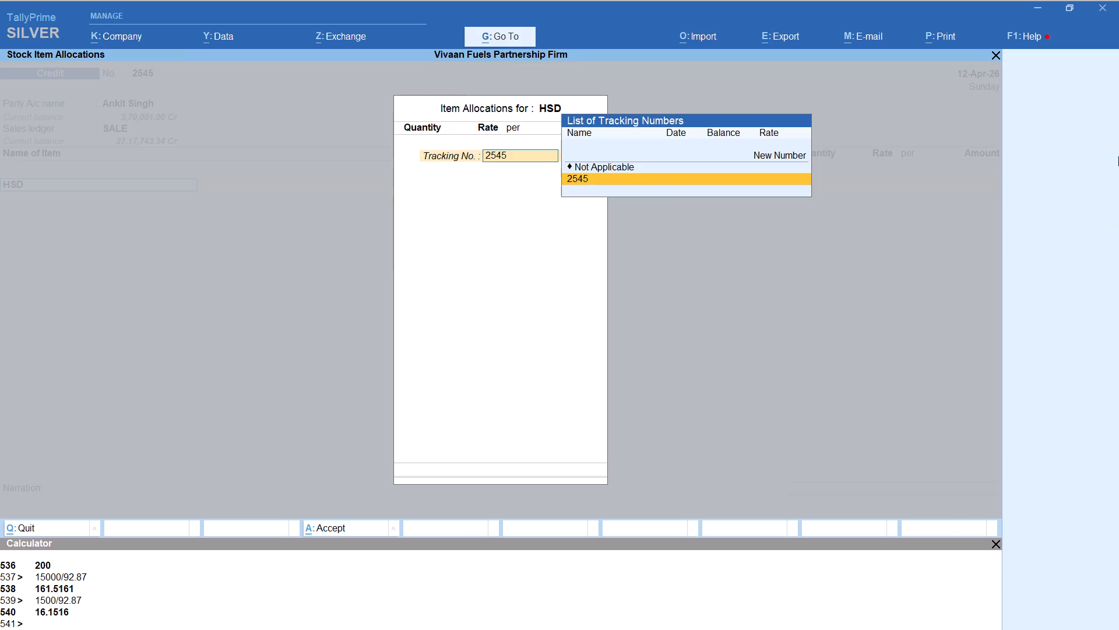
key(Return)
key(alt+c)
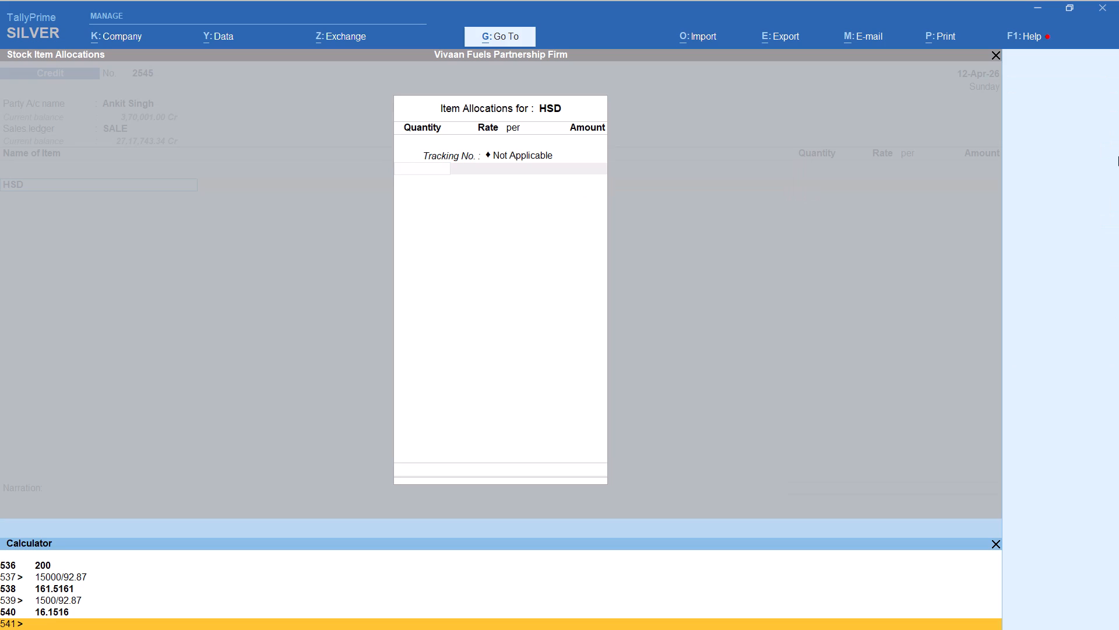
text(20000)
text(/92.87)
key(Return)
key(Return)
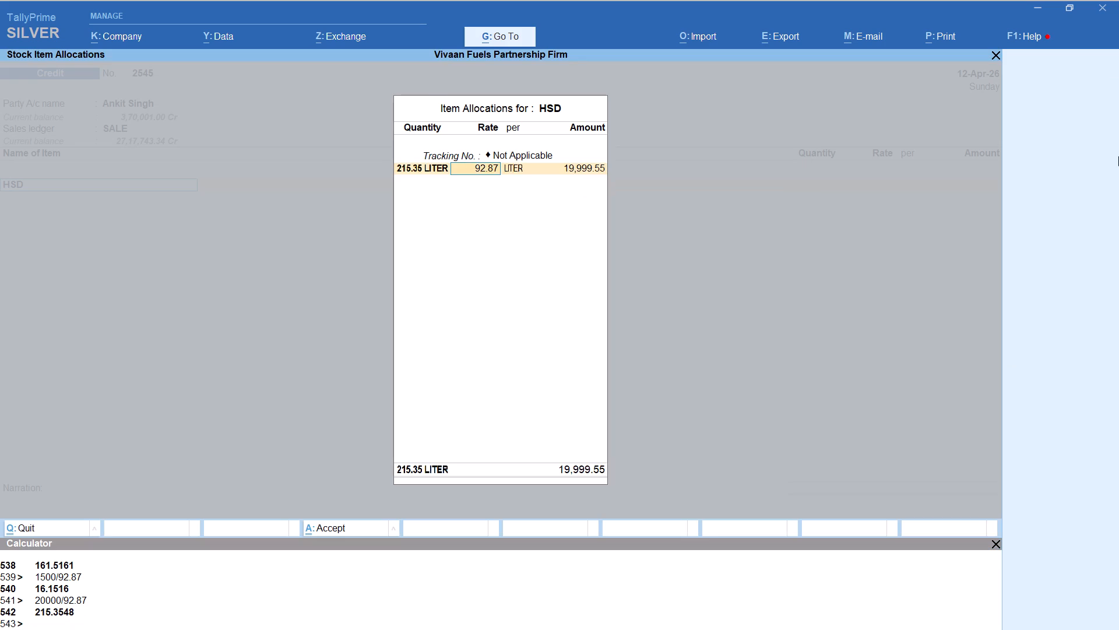
key(Return)
key(Return)
key(Return)
key(Return)
key(Return)
Add the Round Off ledger to bring Ankit's voucher to 20,000.00 and save it.
text(ROU)
key(Return)
key(ctrl+a)
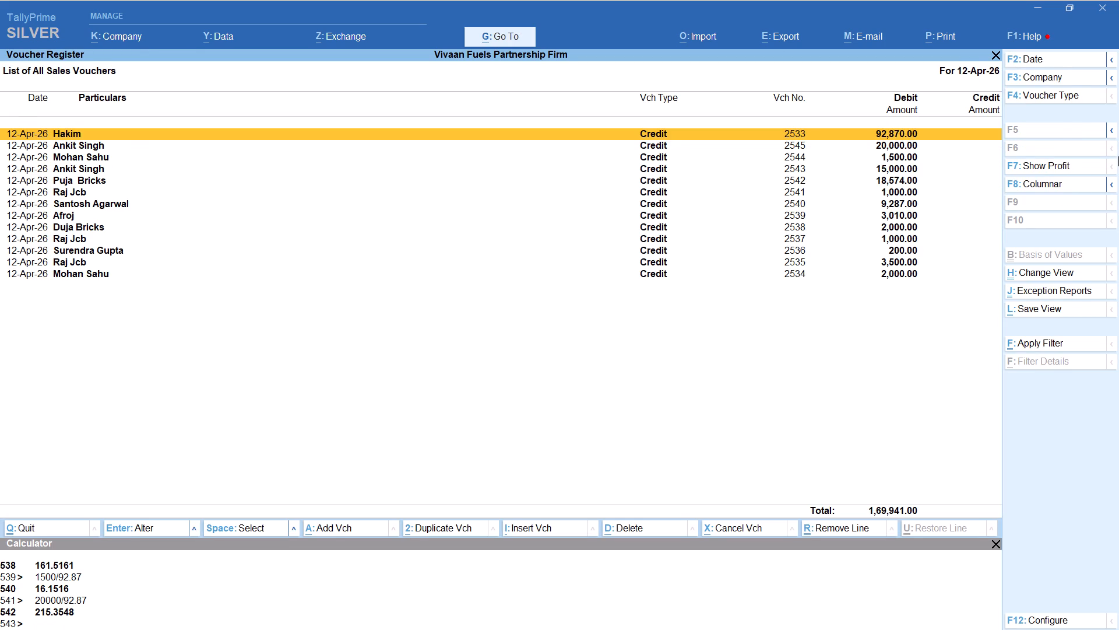
Start a credit voucher for the party Ravindra, not the Jcb account, accepting the default party details and SALE ledger.
key(alt+a)
text(RAVIN)
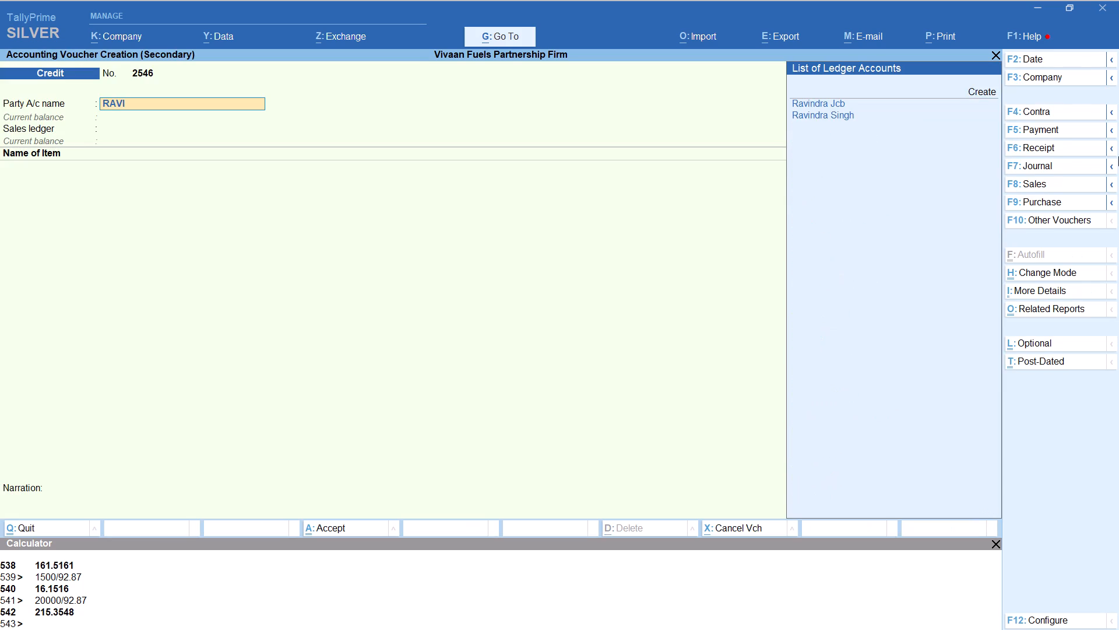
key(Down)
key(Down)
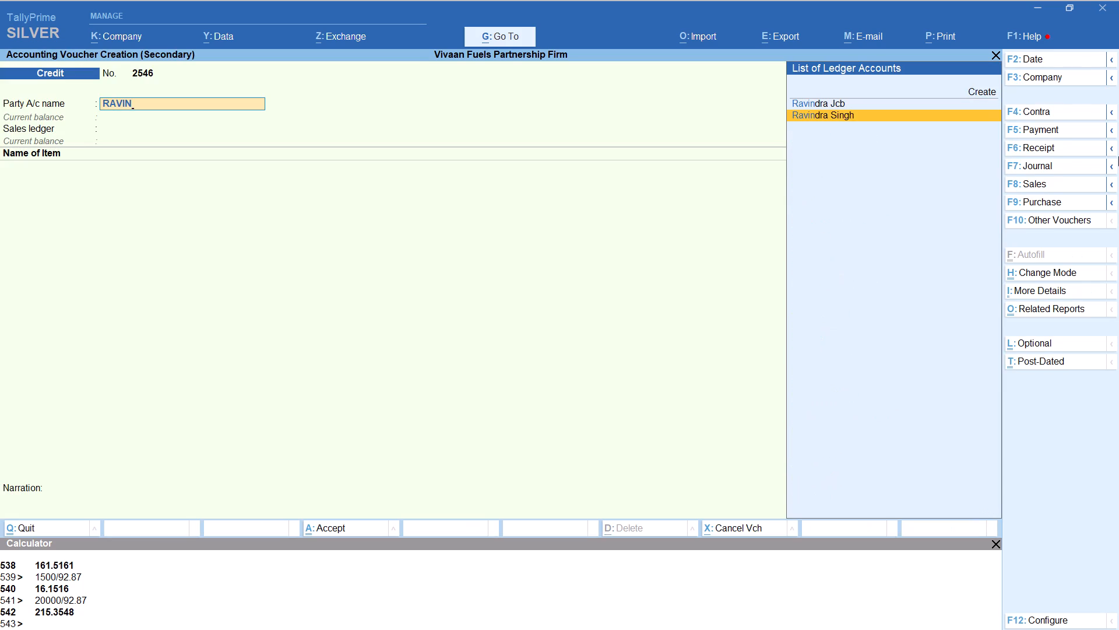
key(Return)
key(Return)
key(Return)
key(Return)
key(Return)
key(Return)
key(Return)
key(Return)
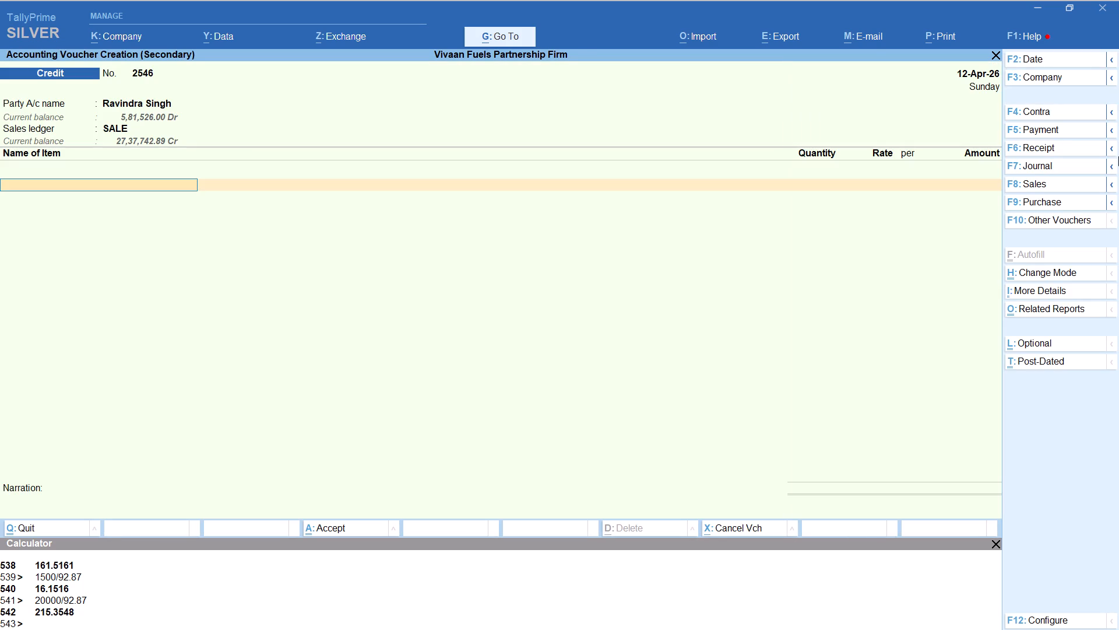
Add HSD with tracking number Not Applicable, quantity calculated as 2660/92.87, and rate 92.87 per LITER.
key(h)
key(BackSpace)
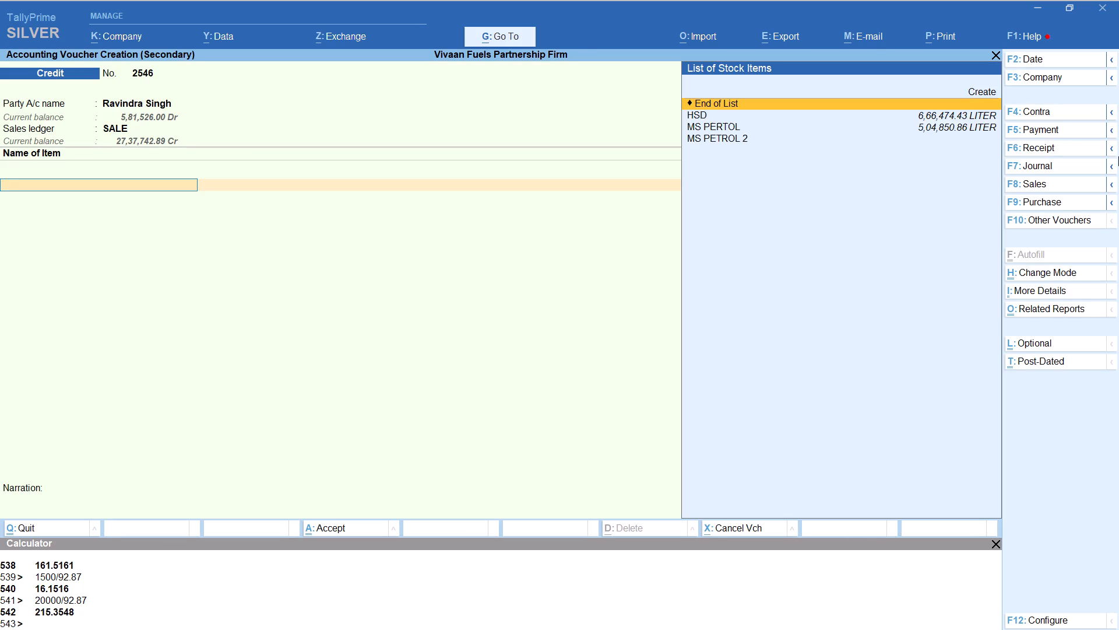
key(Down)
key(Return)
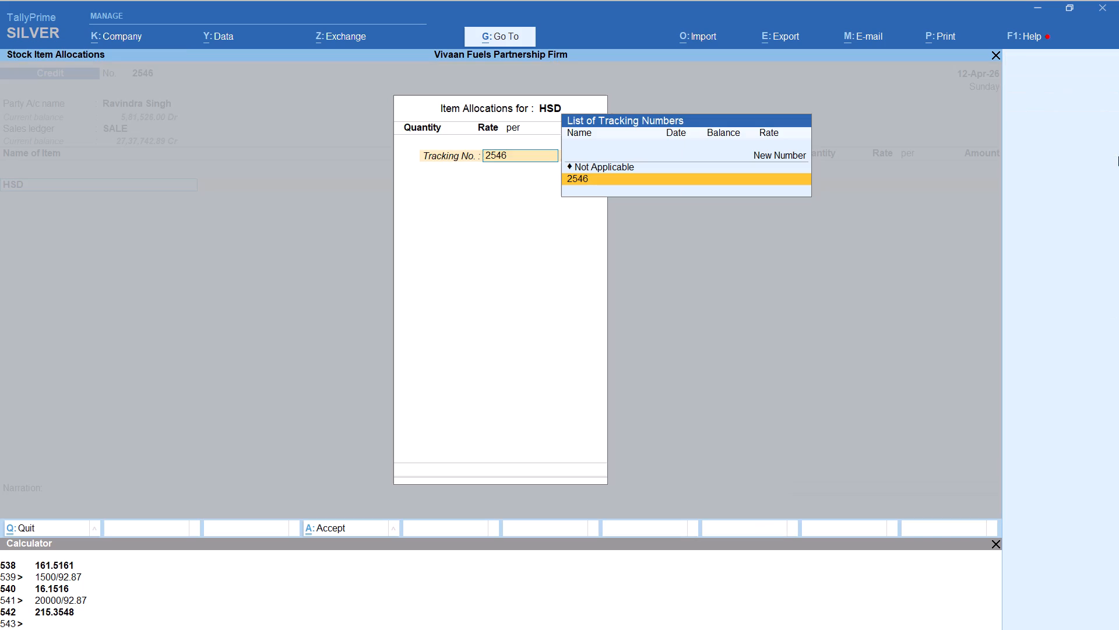
key(Up)
key(Return)
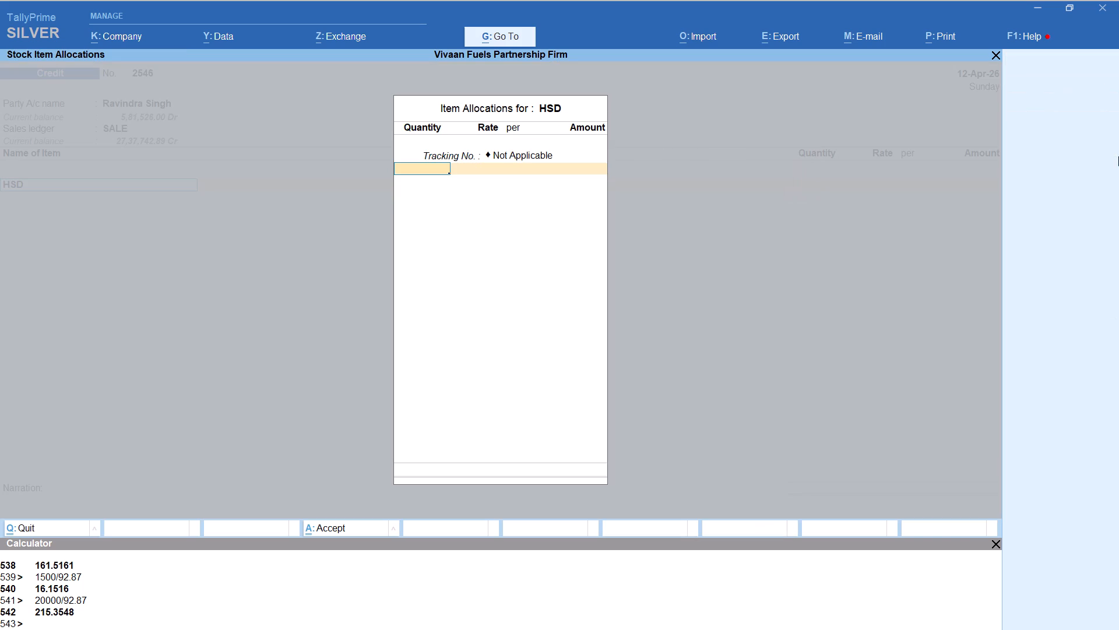
key(alt+c)
text(2660)
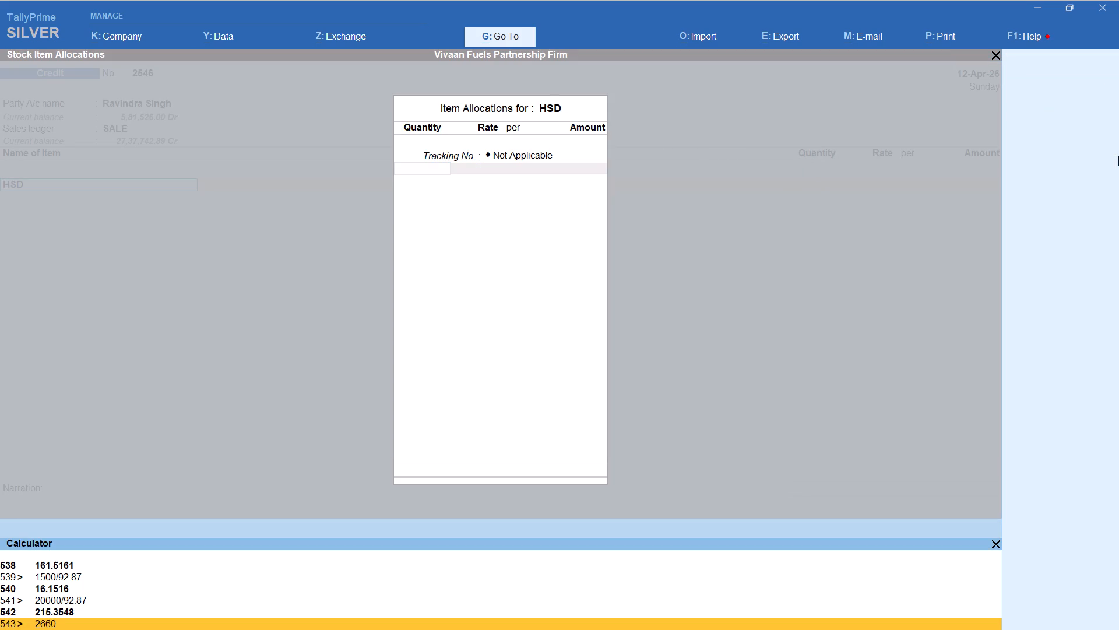
text(/92.87)
key(Return)
key(Return)
key(Return)
key(Return)
key(Return)
key(Return)
key(Return)
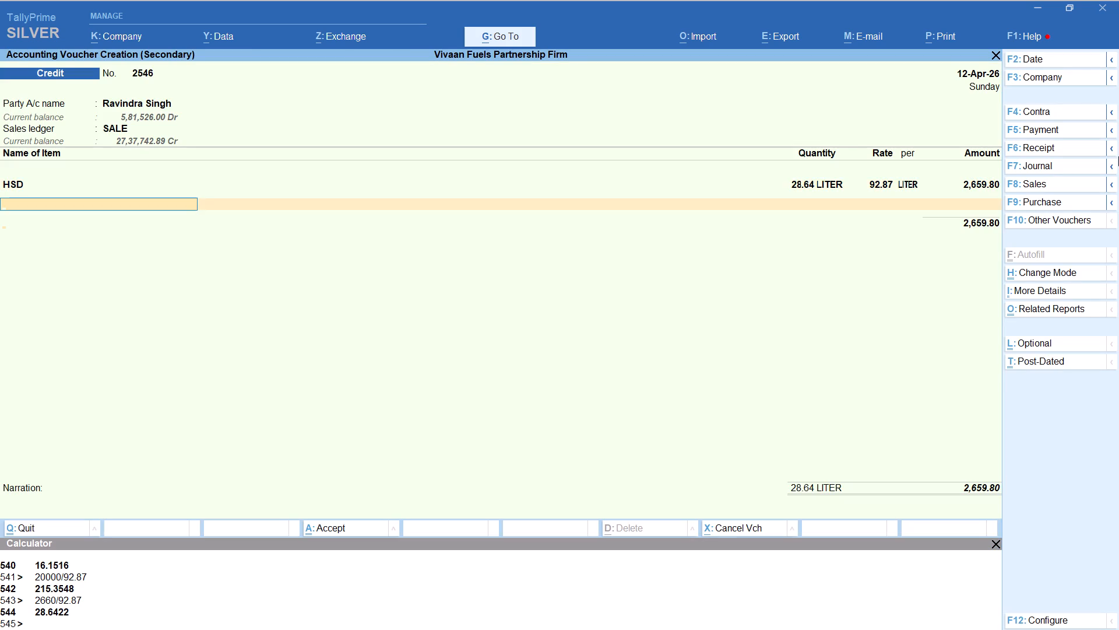
Add the Round Off ledger to bring Ravindra's voucher to 2,660.00 and save it.
text(ROU)
key(Return)
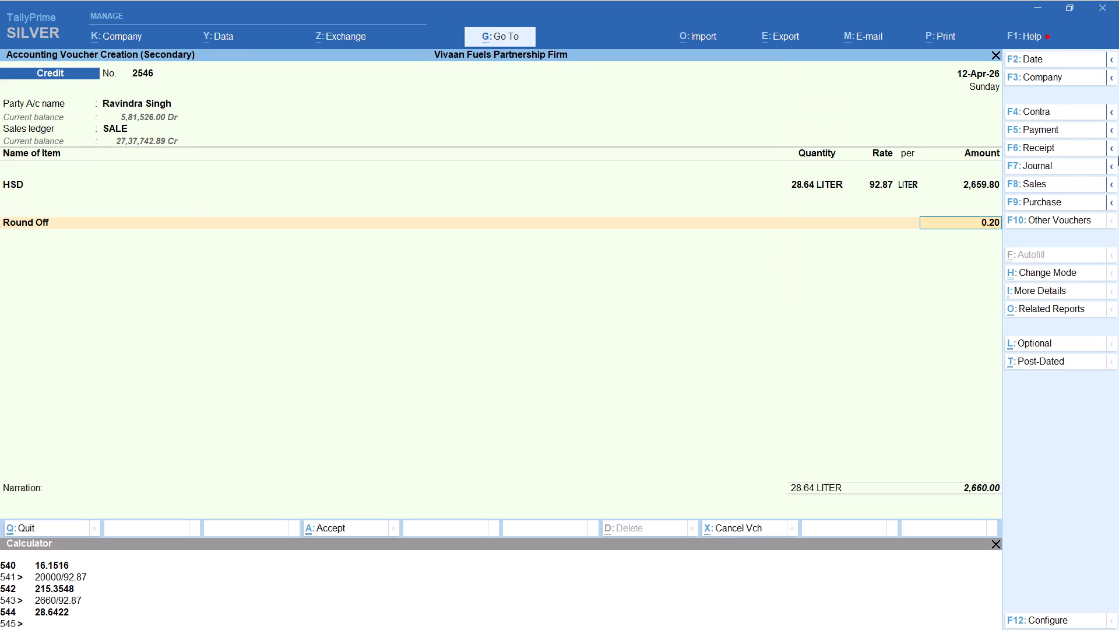
key(ctrl+a)
Start a credit voucher for the party Akash, accepting the default party details and SALE ledger.
key(alt+a)
text(AKASH)
key(Return)
key(Return)
key(Return)
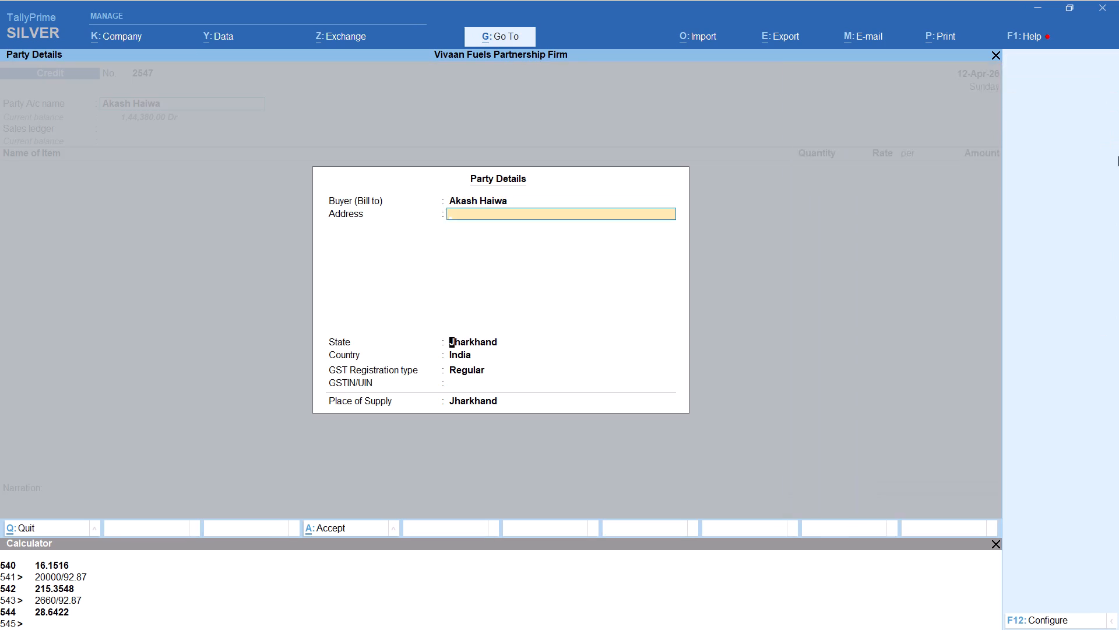
key(Return)
key(Return)
key(Return)
key(Return)
key(Return)
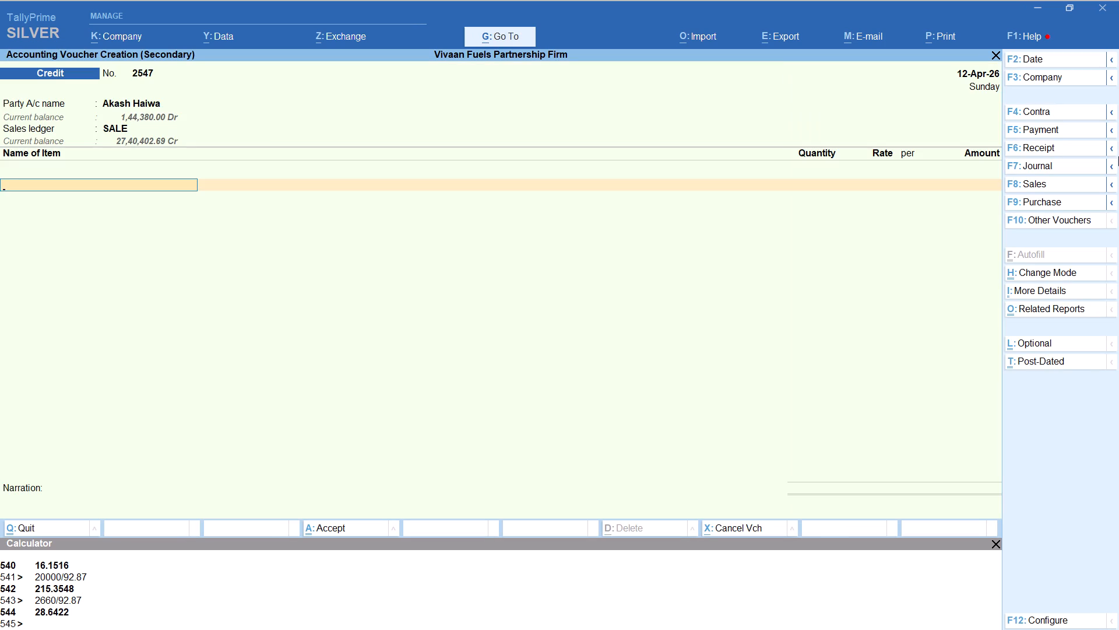
Add HSD with tracking number Not Applicable, quantity calculated as 800/92.87, and rate 92.87 per LITER.
text(HS)
key(Return)
key(Up)
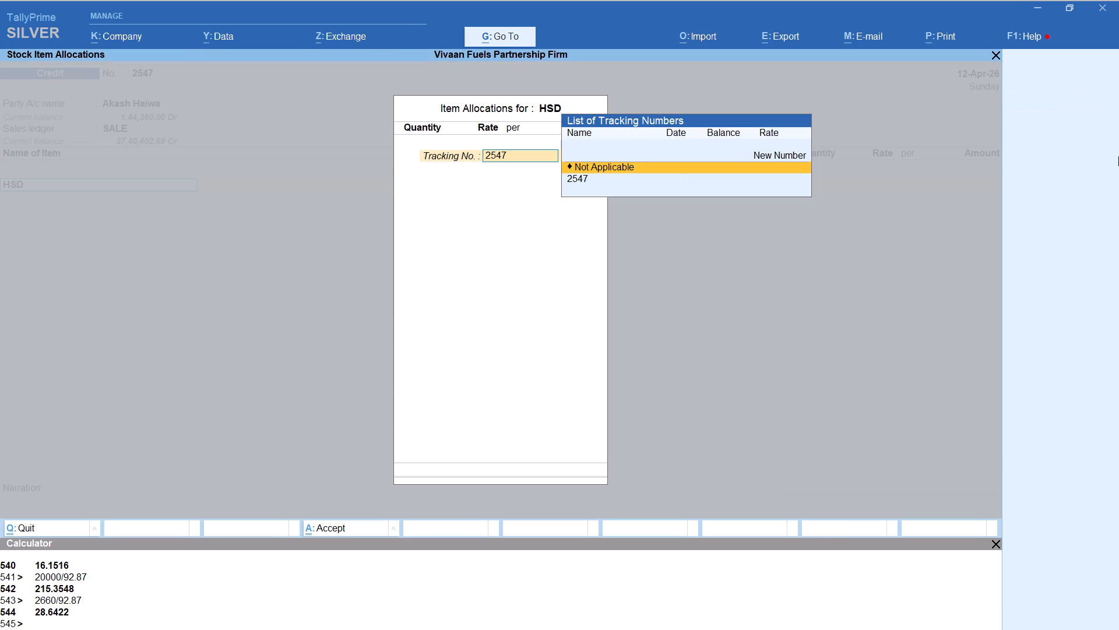
key(Return)
key(alt+c)
text(800)
text(/92.87)
key(Return)
key(Return)
key(Return)
key(Return)
key(Return)
key(Return)
key(Return)
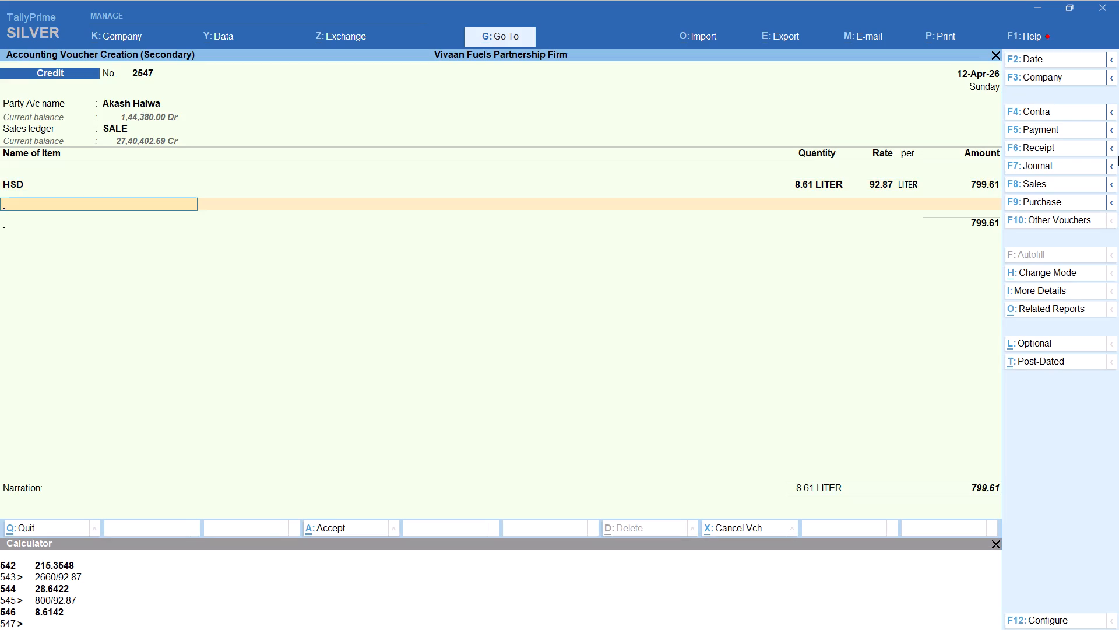
Add the Round Off ledger to bring Akash's voucher to 800.00 and save it.
text(ROU)
key(Return)
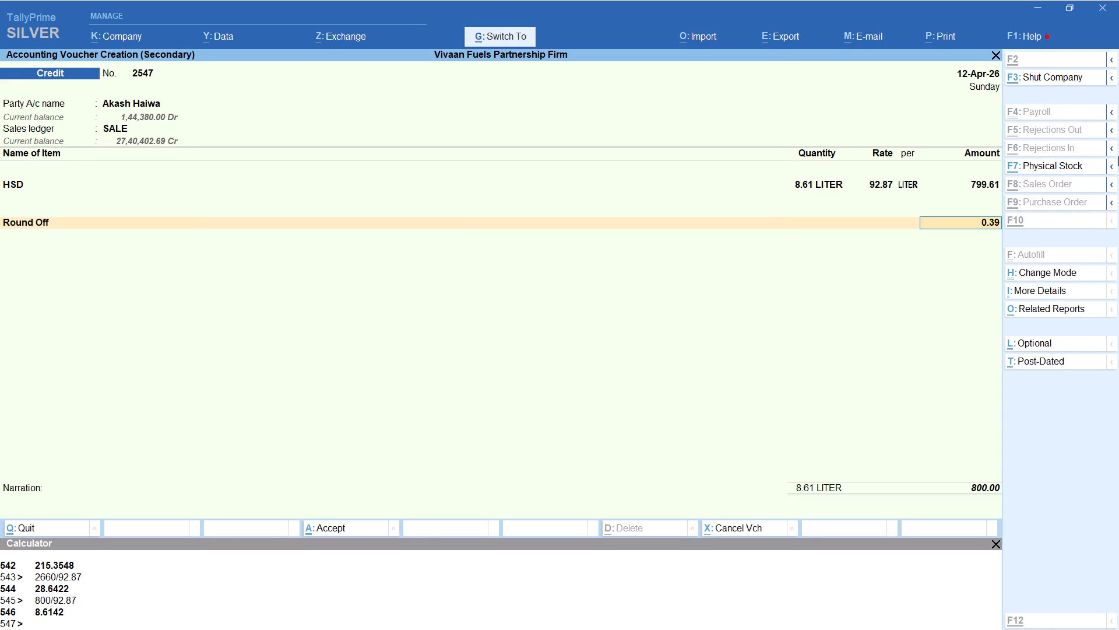
key(ctrl+a)
Start another credit voucher for the party Ankit, accepting the default party details and SALE ledger.
key(alt+a)
text(ANKIT)
key(Return)
key(Return)
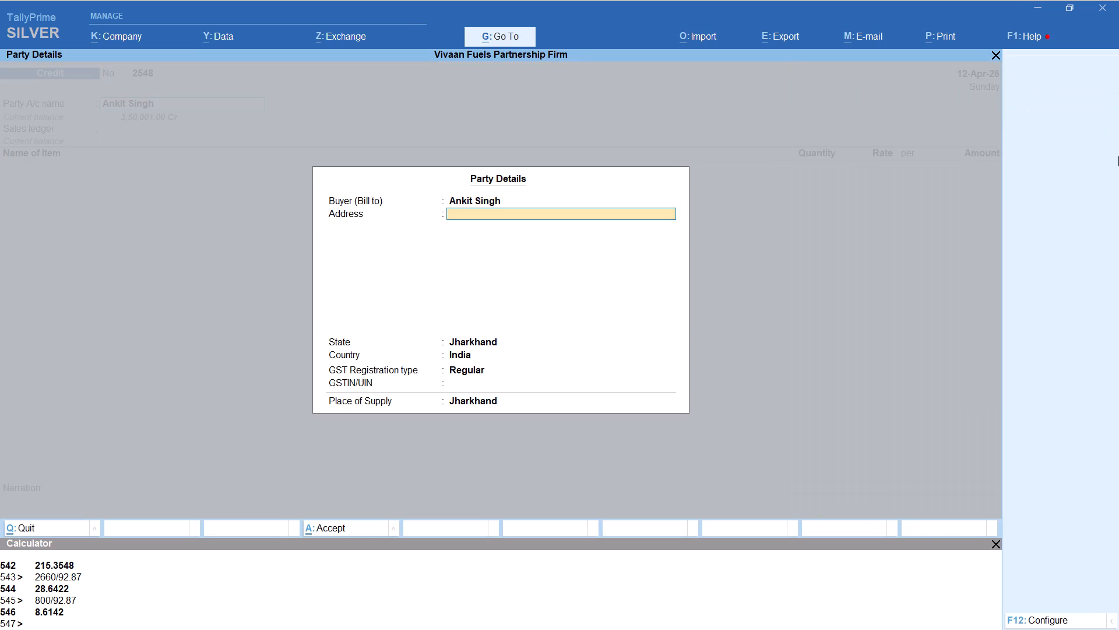
key(Return)
key(Return)
key(Return)
key(Return)
key(Return)
key(Return)
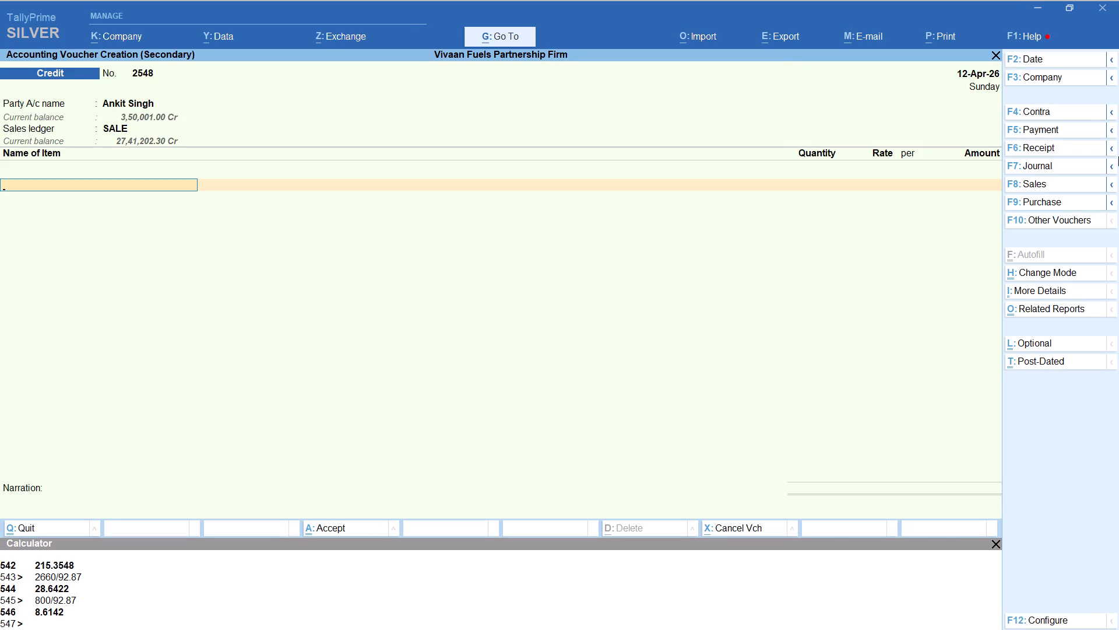
Add HSD with tracking number Not Applicable, quantity calculated as 5000/92.87, and rate 92.87 per LITER.
text(HS)
key(Return)
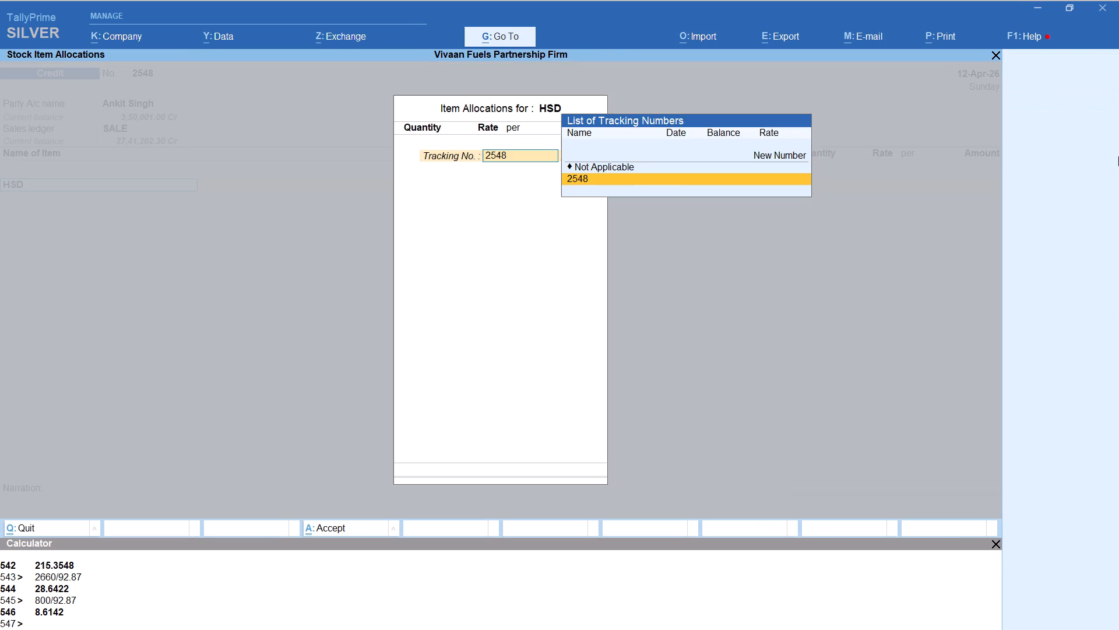
key(Up)
key(Return)
key(alt+c)
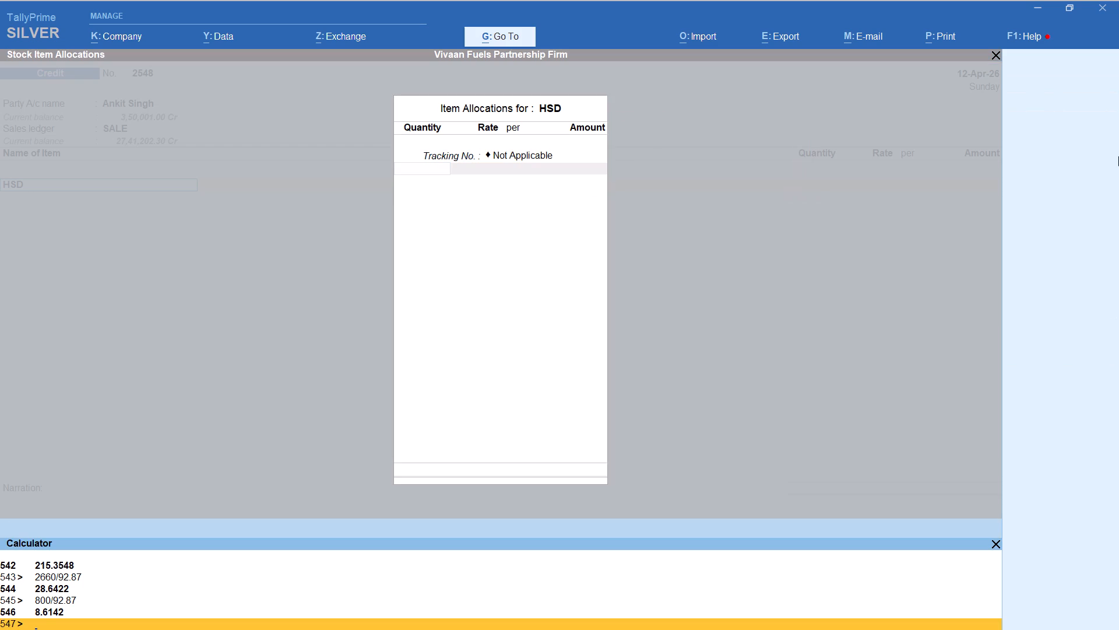
text(5000)
text(/92.87)
key(Return)
key(Return)
key(Return)
key(Return)
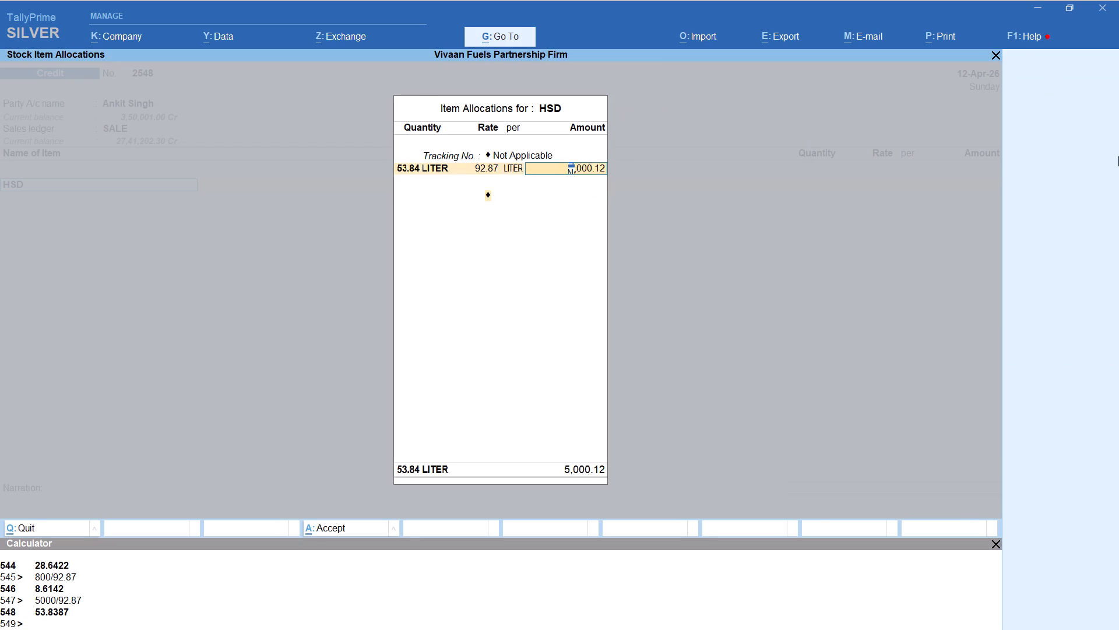
key(Return)
key(Return)
key(Return)
Add the Round Off ledger to bring Ankit's voucher to 5,000.00 and save it.
text(ROU)
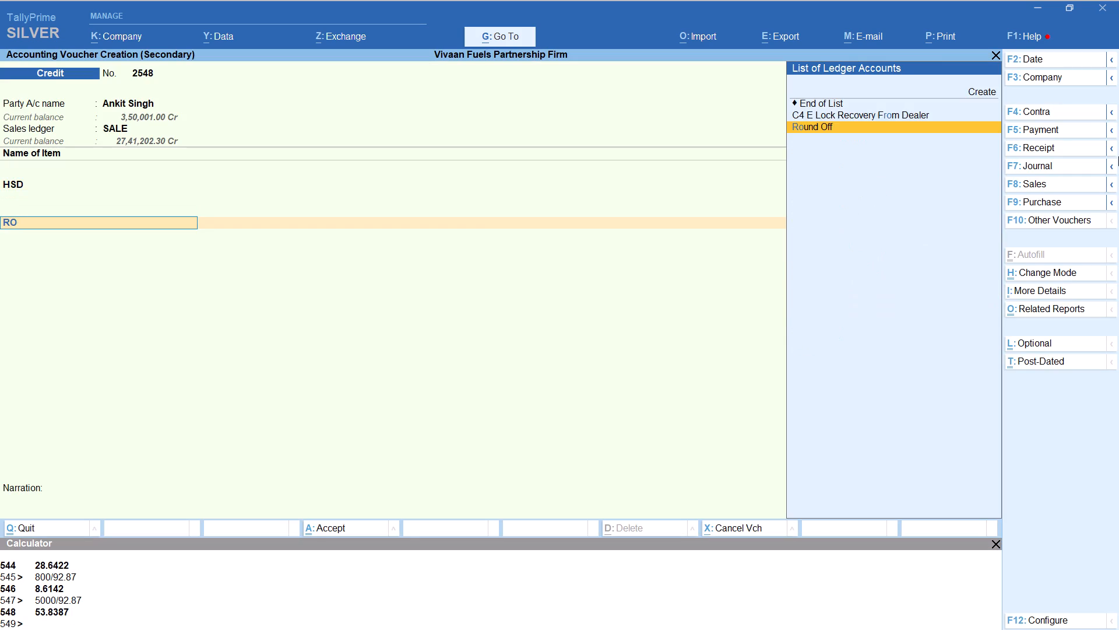
key(Return)
key(ctrl+a)
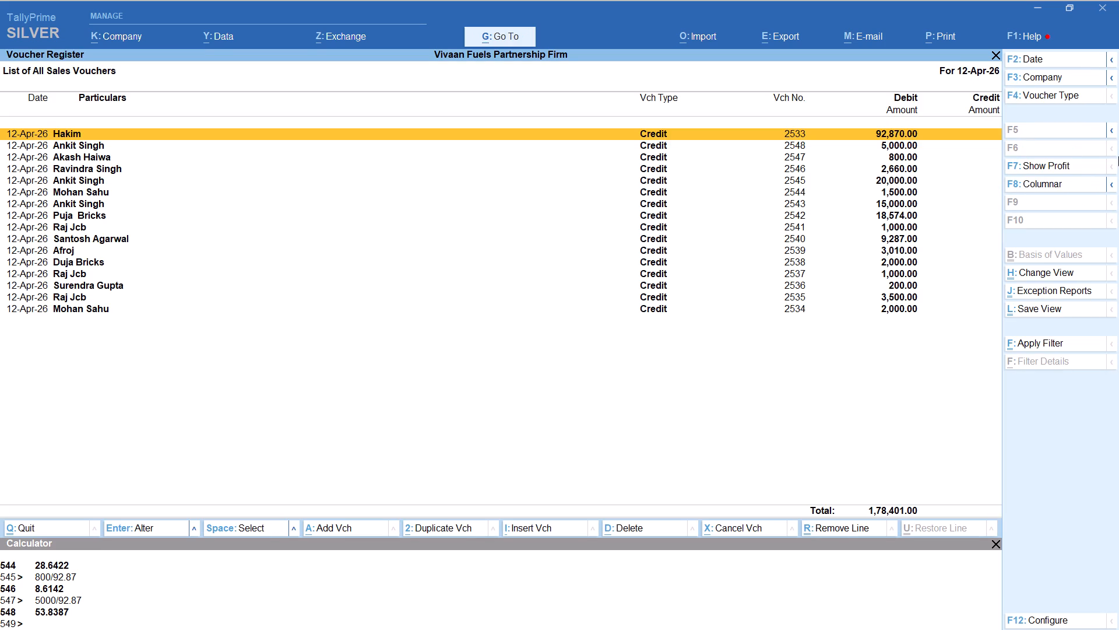
Start another credit voucher for the party Mohan, accepting the default party details and SALE ledger.
key(alt+a)
text(MOHAN)
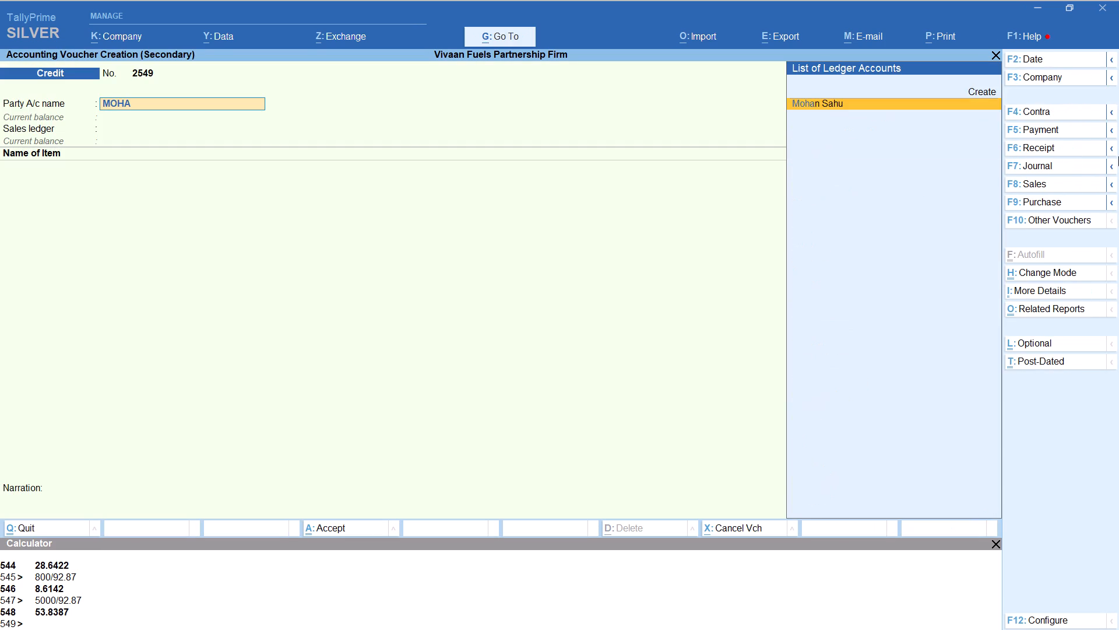
key(Return)
key(Return)
key(Return)
key(Return)
key(Return)
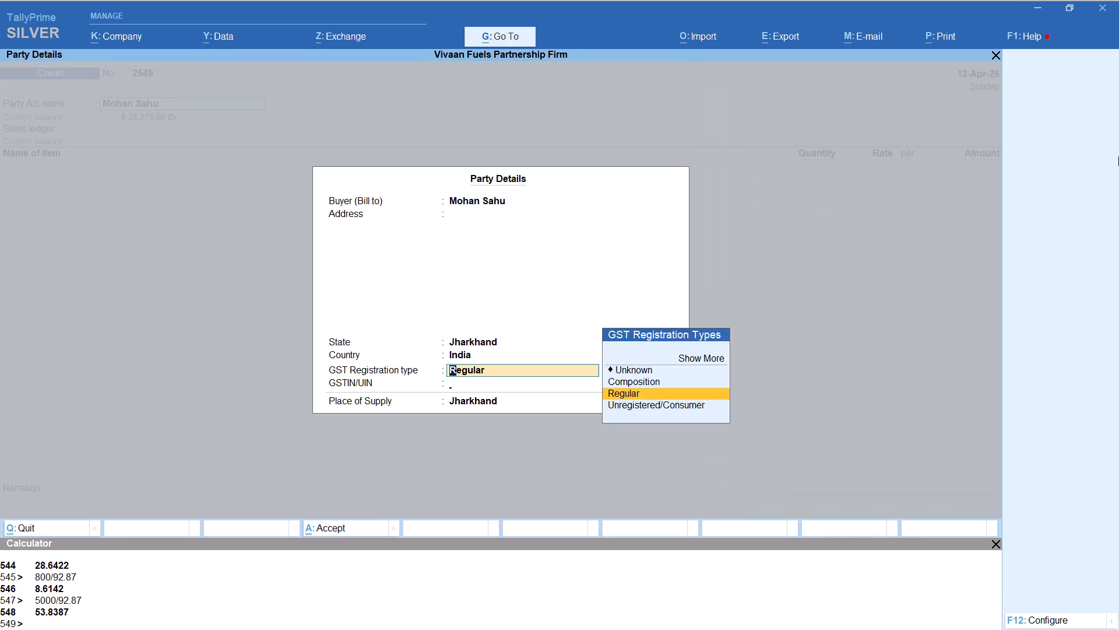
key(Return)
key(Return)
key(Return)
Add HSD with tracking number Not Applicable, quantity calculated as 5000/92.87, and rate 92.87 per LITER.
text(HS)
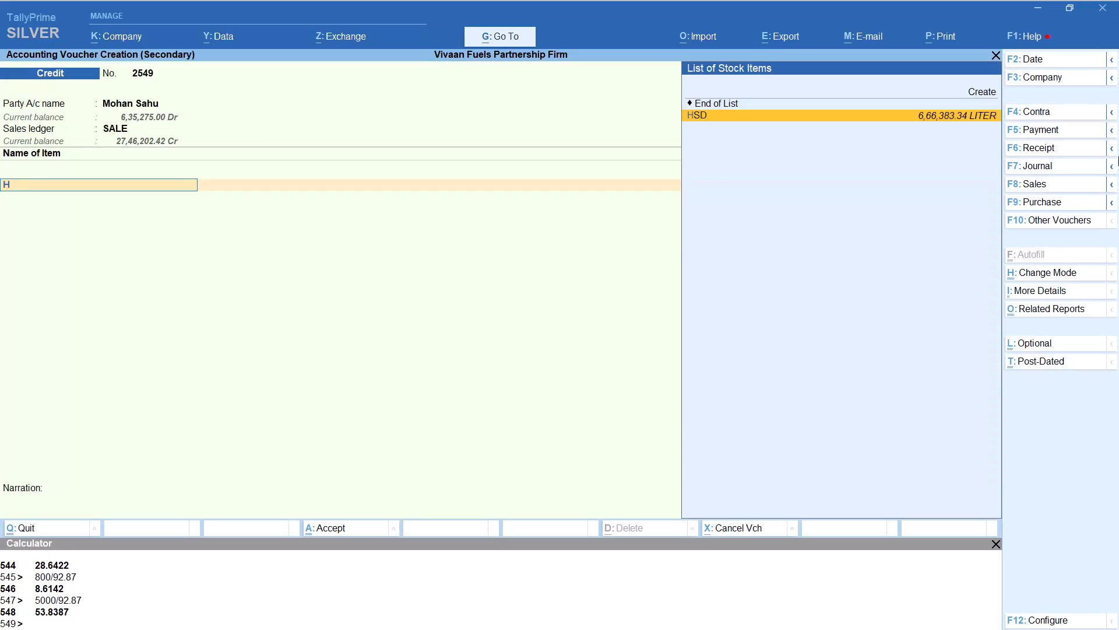
key(Return)
key(Up)
key(Return)
key(alt+c)
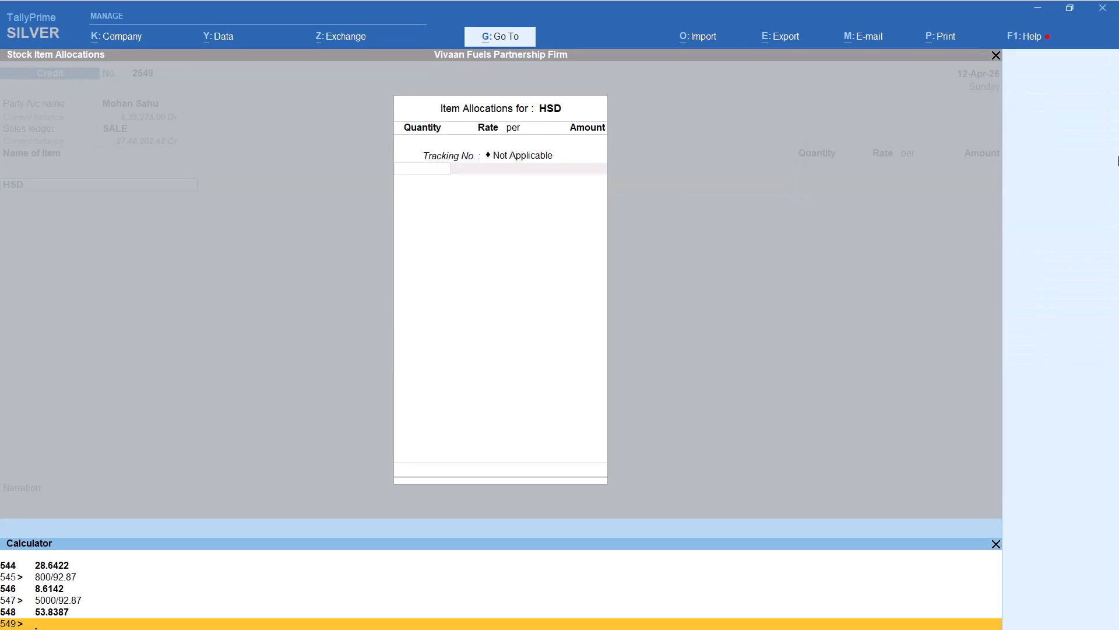
text(5000)
text(/92.87)
key(Return)
key(Return)
key(Return)
key(Return)
key(Return)
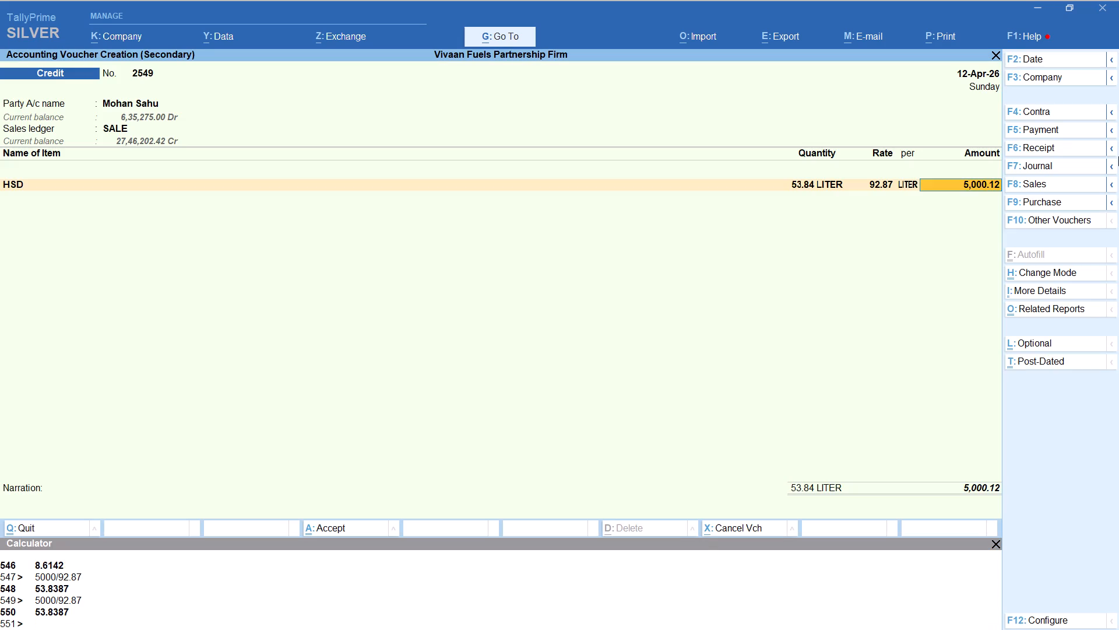
key(Return)
key(Return)
Add the Round Off ledger to bring Mohan's voucher to 5,000.00 and save it.
text(ROU)
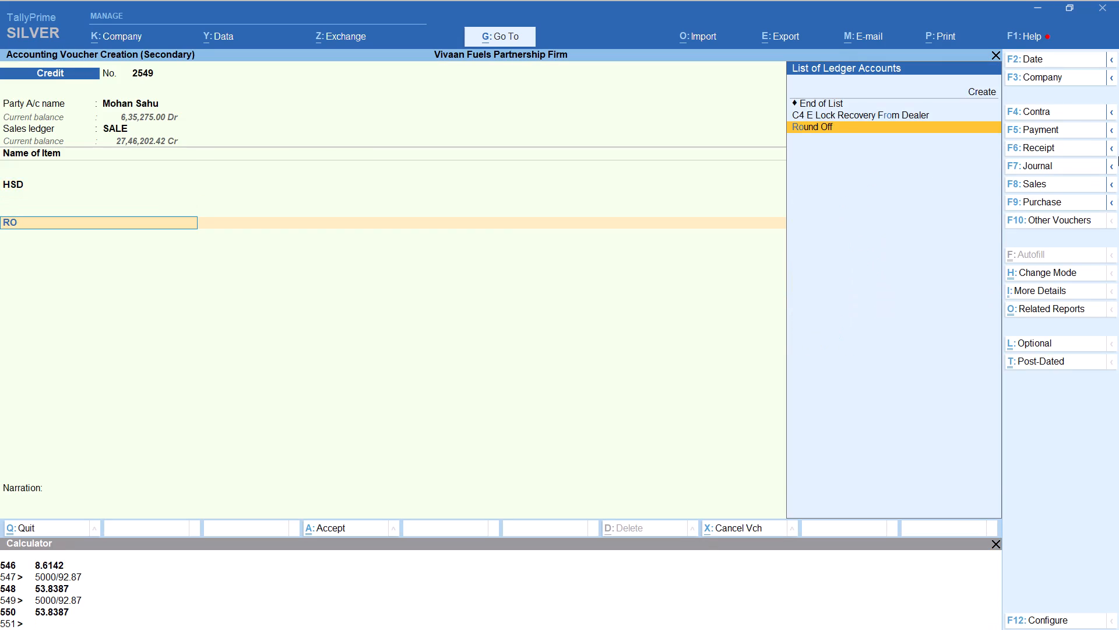
key(Return)
key(ctrl+a)
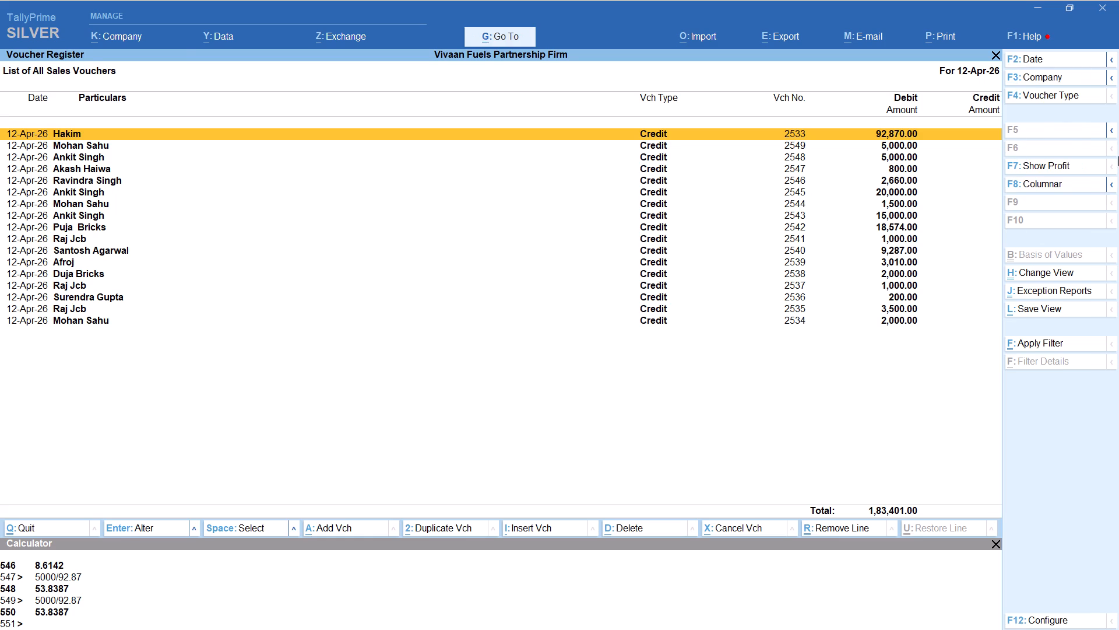
key(alt+a)
text(RAJ)
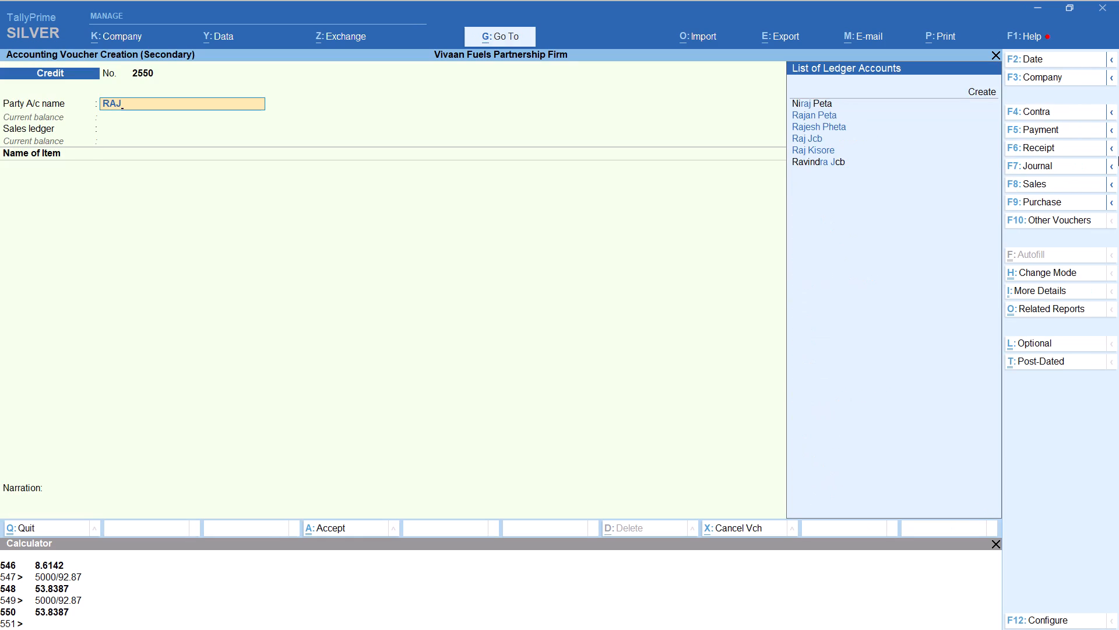
key(Down)
key(Down)
key(Down)
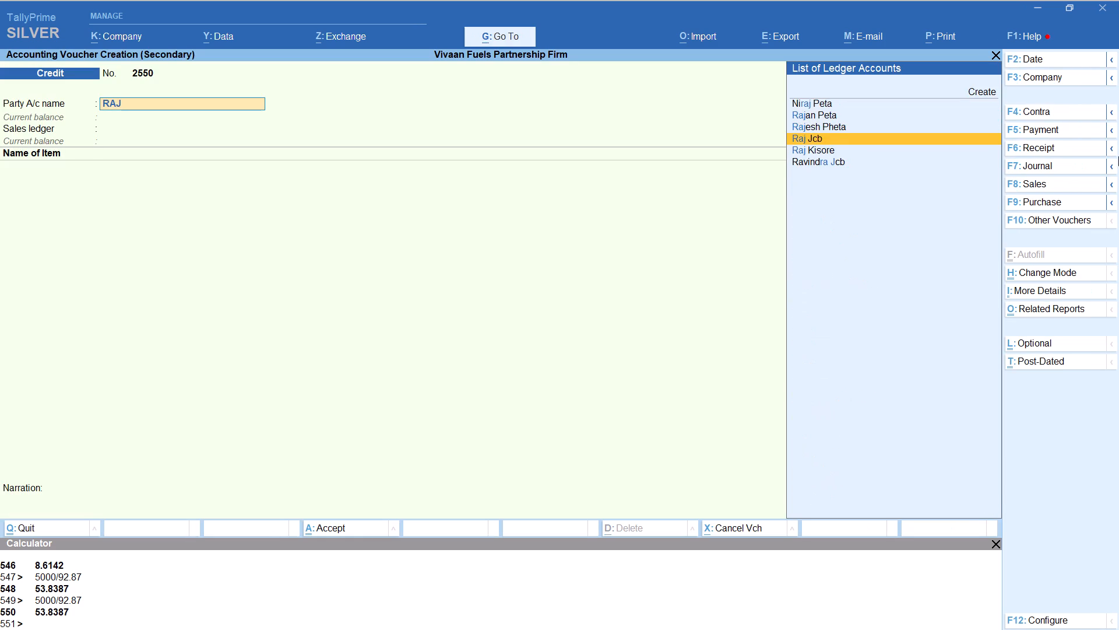
key(Return)
key(Return)
key(Return)
key(Return)
key(Return)
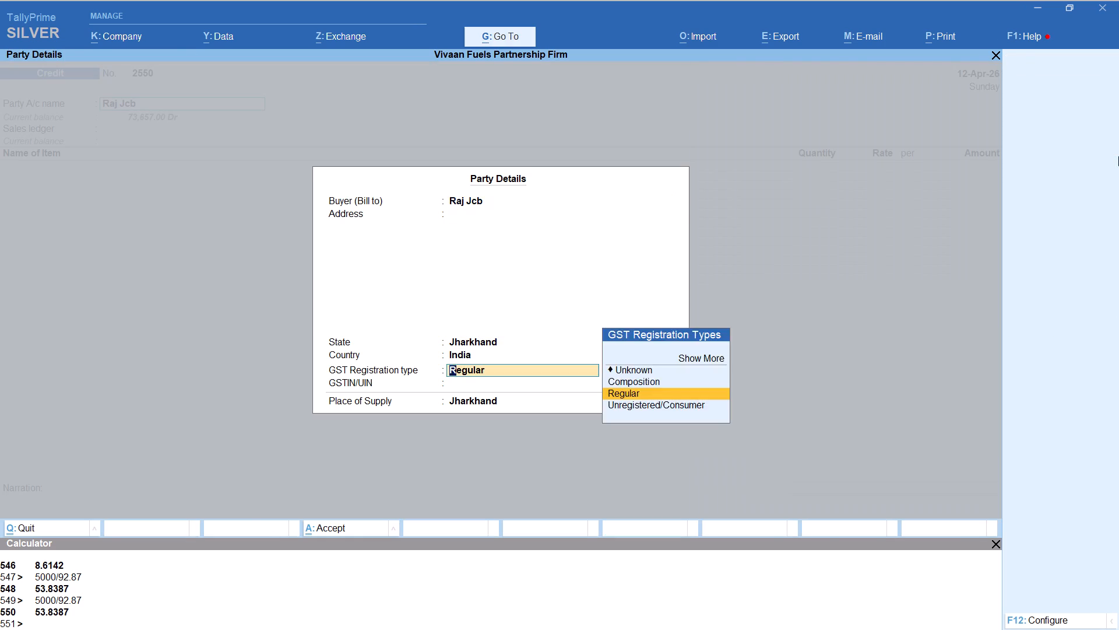
key(Return)
key(Return)
key(Return)
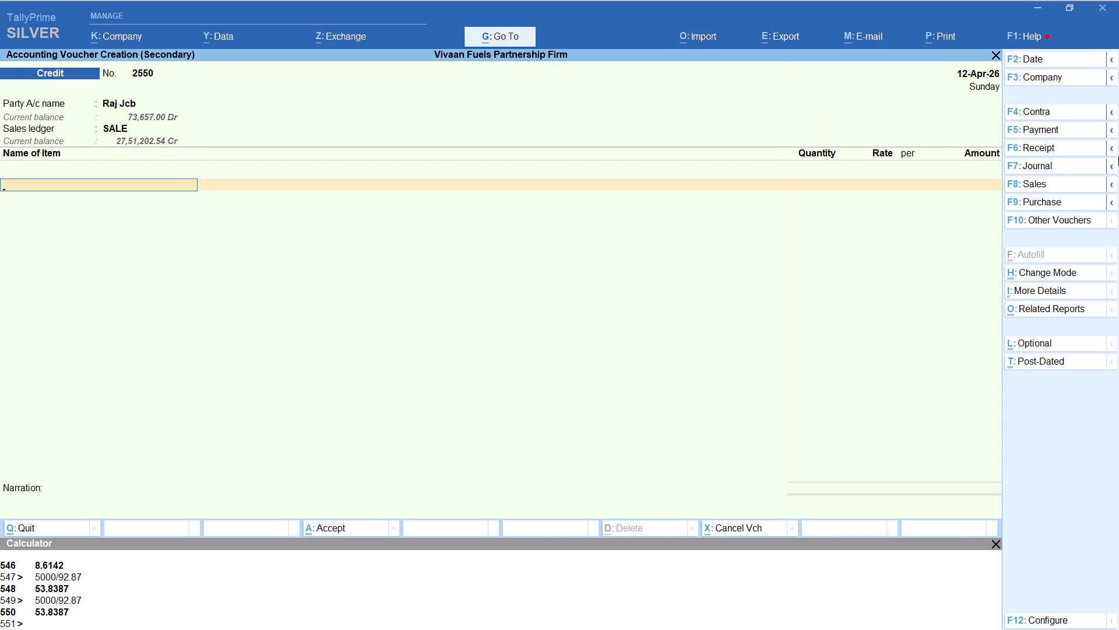
Add HSD with tracking number Not Applicable, quantity calculated as 3500/92.87, and rate 92.87 per LITER.
text(HSD)
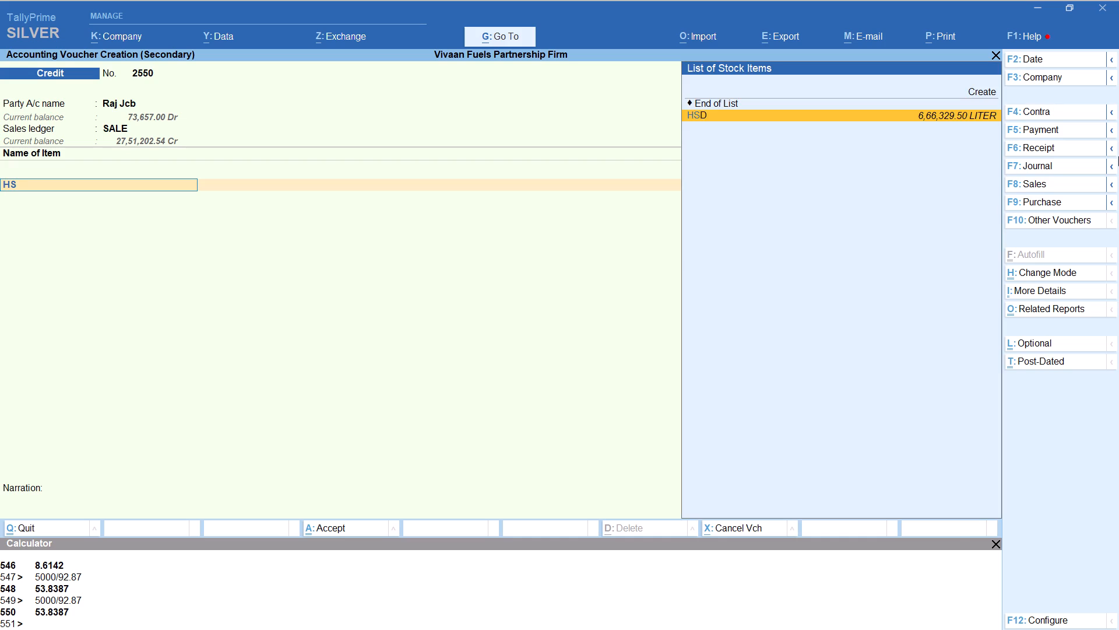
key(Return)
key(Up)
key(Return)
key(alt+c)
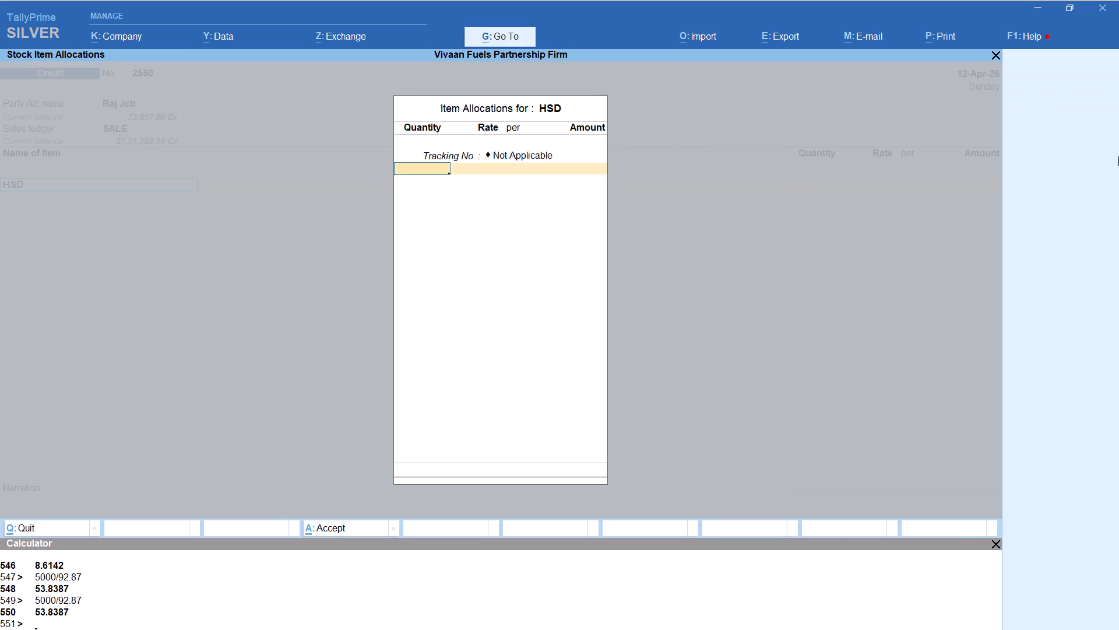
text(3500)
text(/92.87)
key(Return)
key(Return)
key(Return)
key(Return)
key(Return)
key(Return)
key(Return)
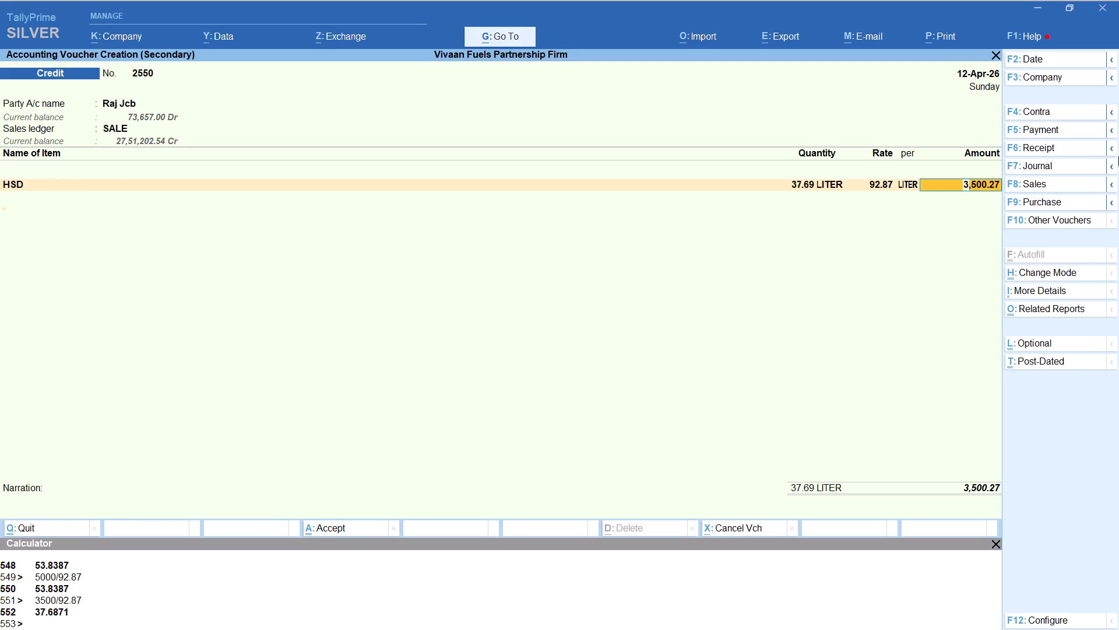
Add the Round Off ledger to bring Raj Jcb's voucher to 3,500.00 and save it.
text(ROU)
key(Return)
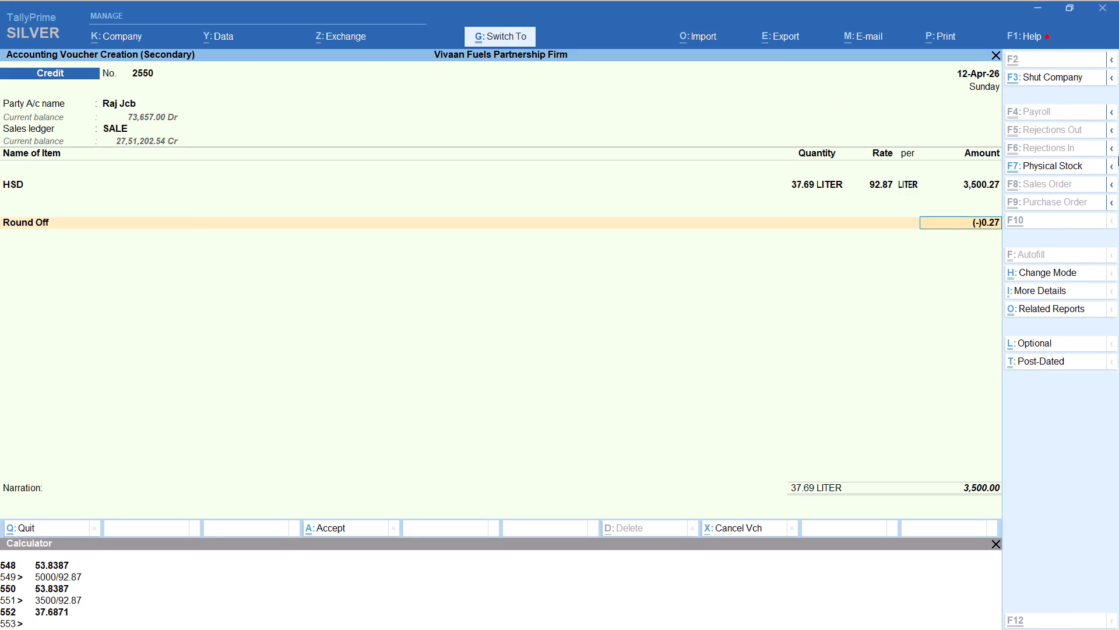
key(ctrl+a)
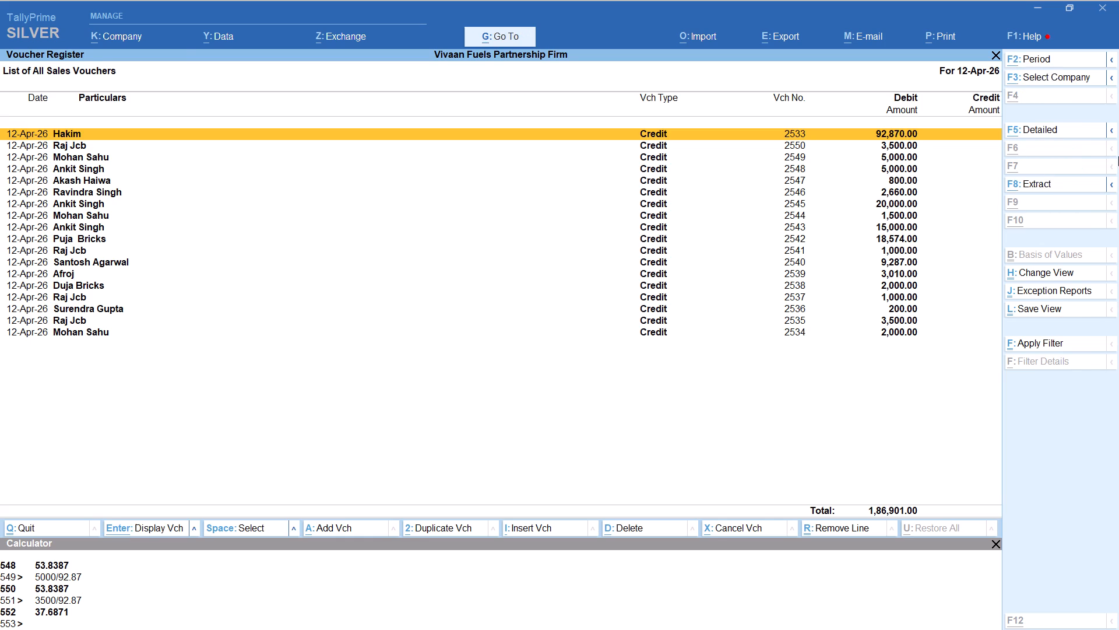
Start another credit voucher for the party Ranchi Bricks, accepting the default party details and SALE ledger.
key(alt+a)
text(RA)
text(NCHI)
key(Return)
key(Return)
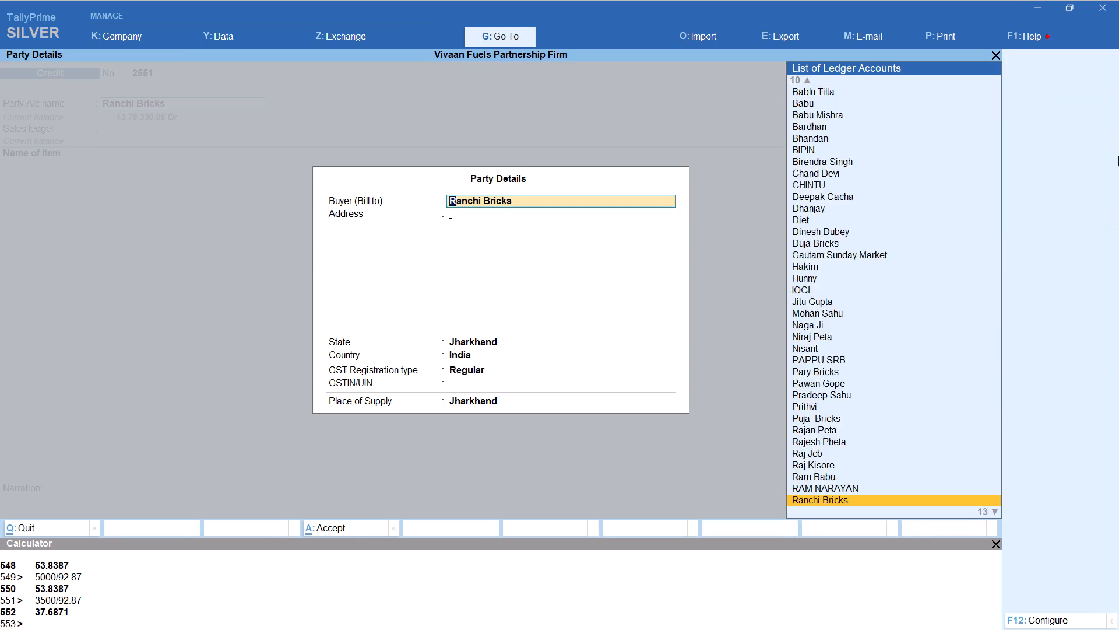
key(Return)
key(Return)
key(Return)
key(Return)
key(Return)
key(Return)
Add HSD with tracking number Not Applicable, quantity calculated as 1500/92.87, and the default rate per LITER.
text(HS)
key(Return)
key(Up)
key(Return)
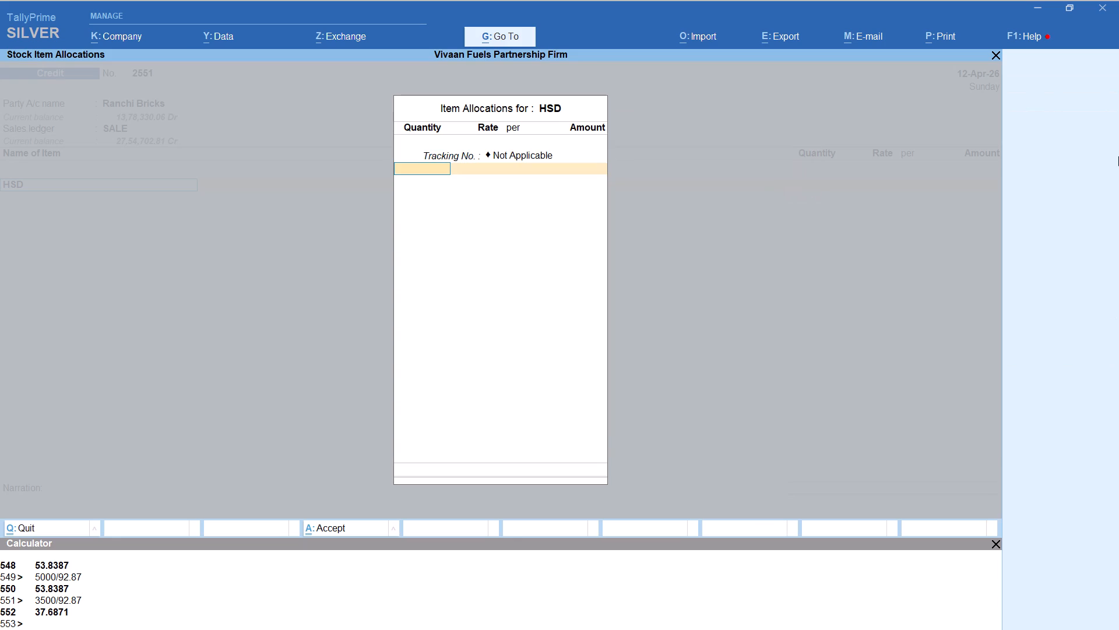
key(alt+c)
text(1500)
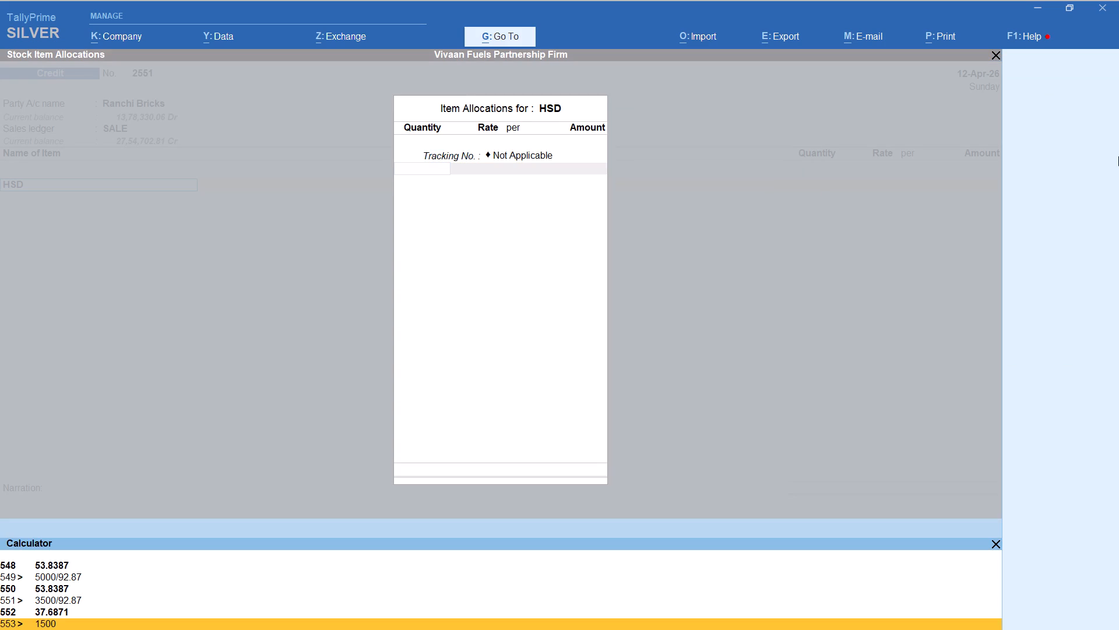
text(/92.87)
key(Return)
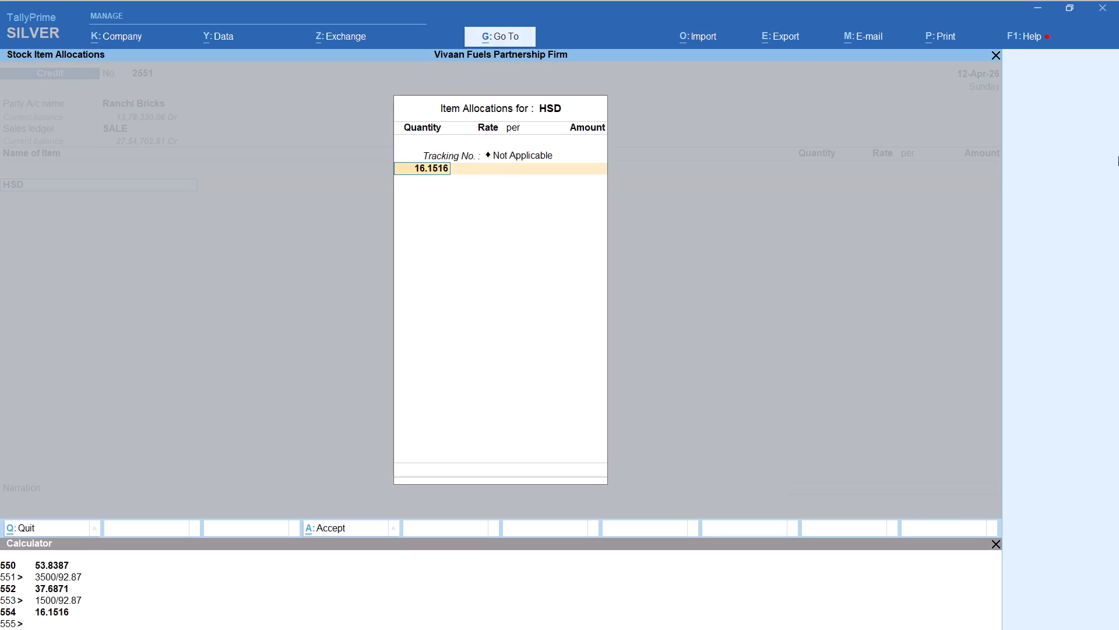
key(Return)
key(Return)
key(Return)
key(Return)
key(Return)
key(Return)
Add the Round Off ledger to bring the Ranchi Bricks voucher to 1,500.00 and save it.
text(ROU)
key(Return)
key(ctrl+a)
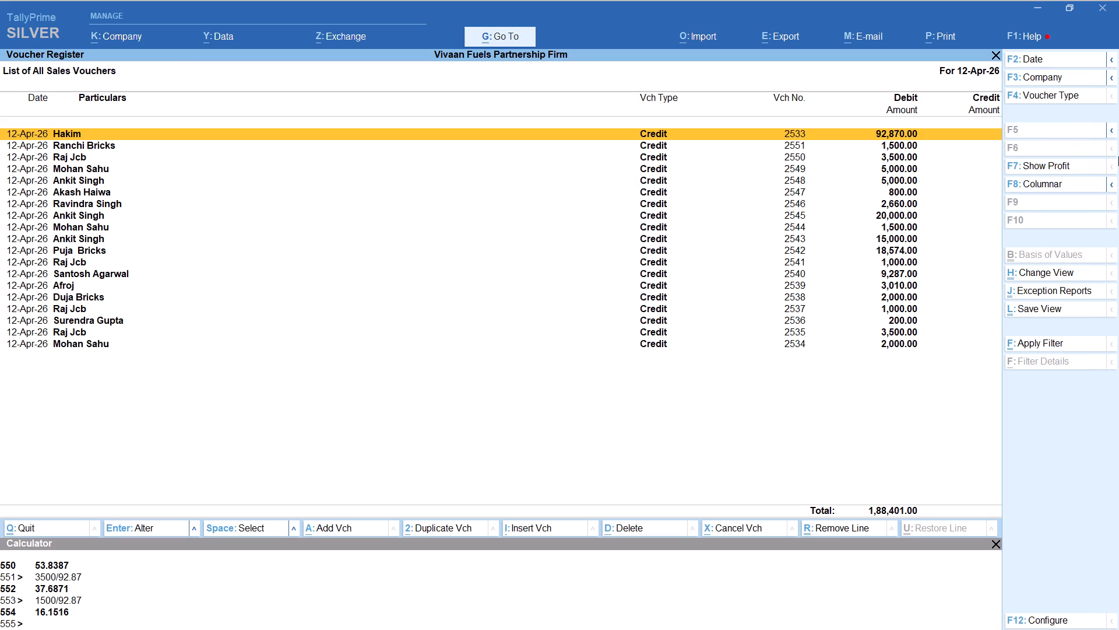
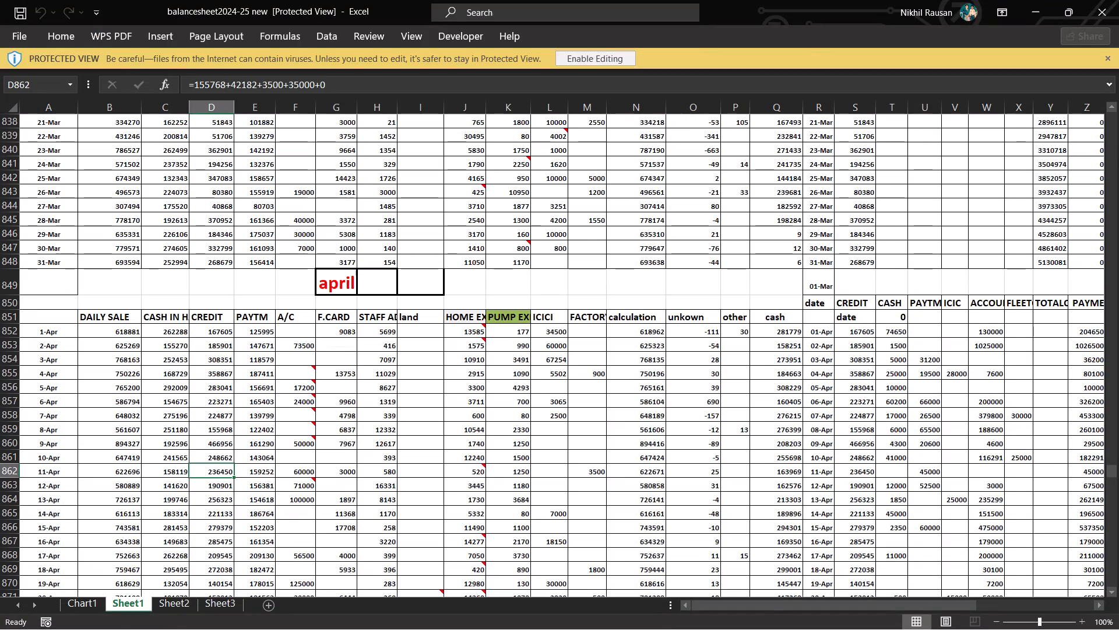
Compare the 12-Apr CREDIT figure in the Excel balance sheet with the 12-Apr-26 sales voucher total in TallyPrime.
click(219, 489)
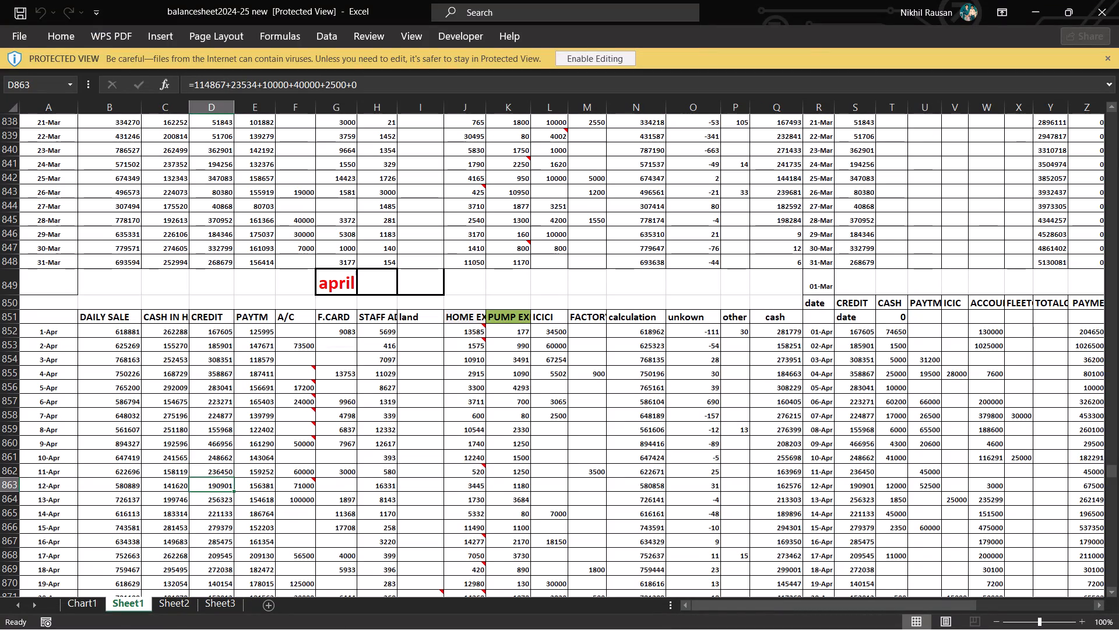
key(alt+Tab)
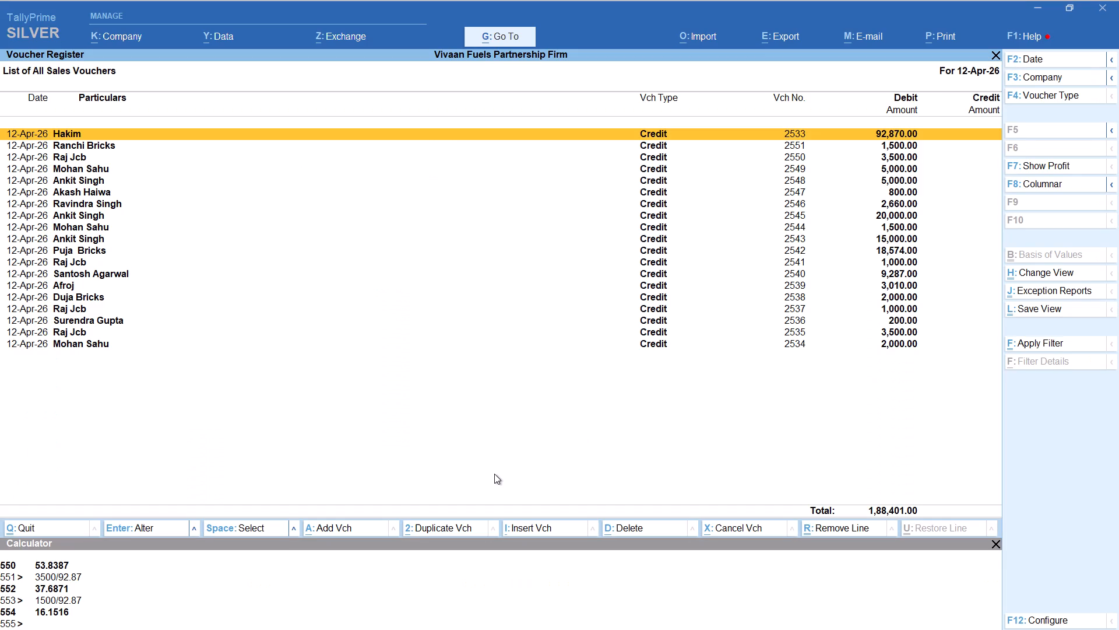
key(alt+Tab)
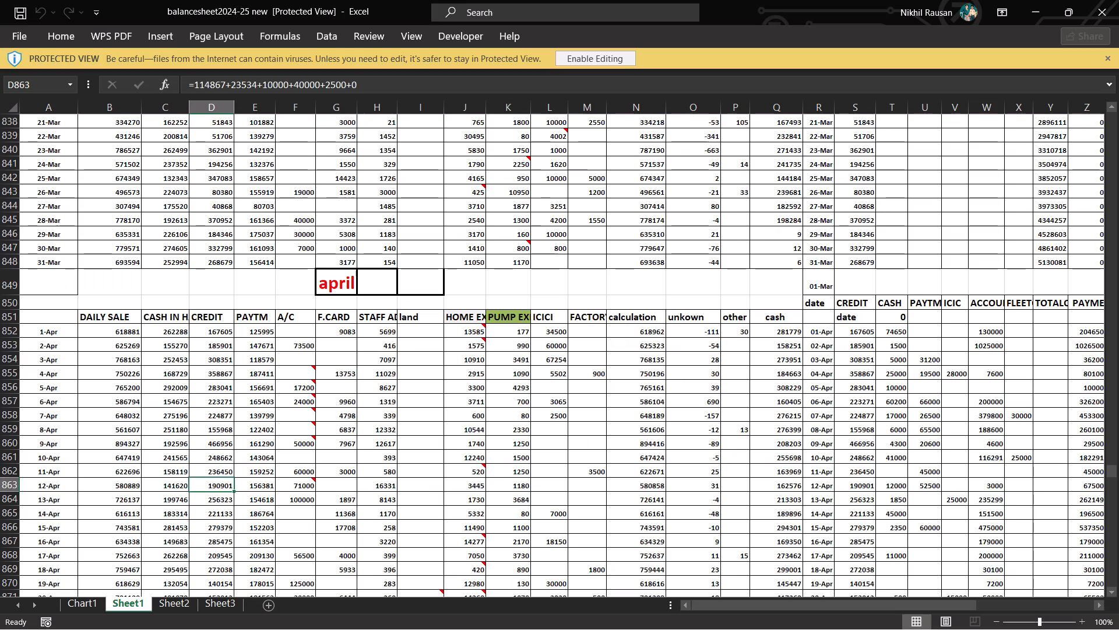
key(alt+Tab)
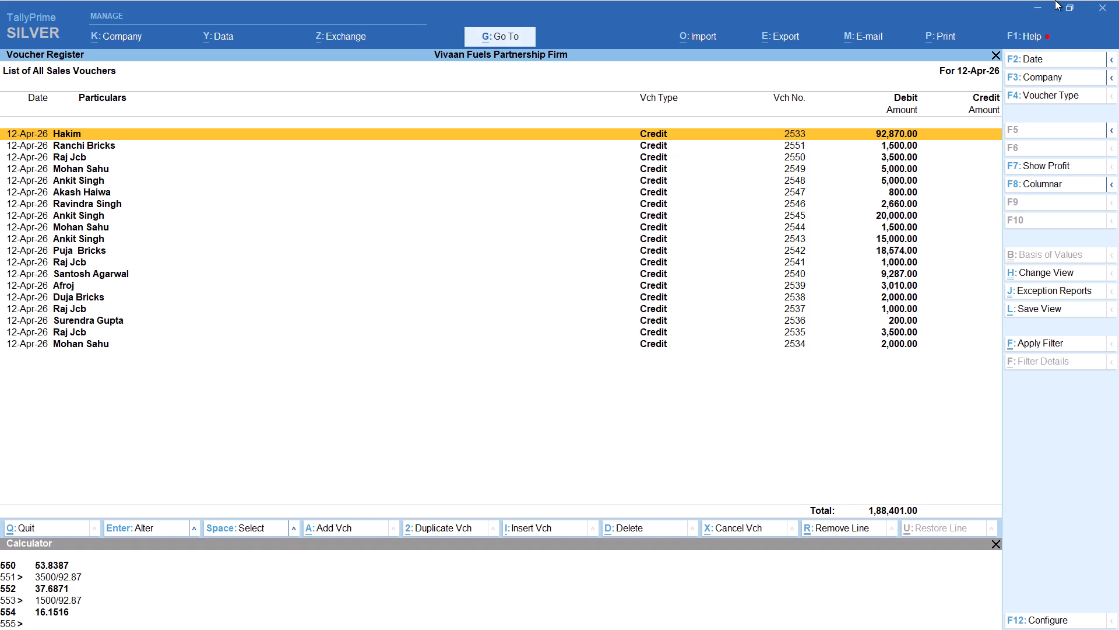
key(alt+Tab)
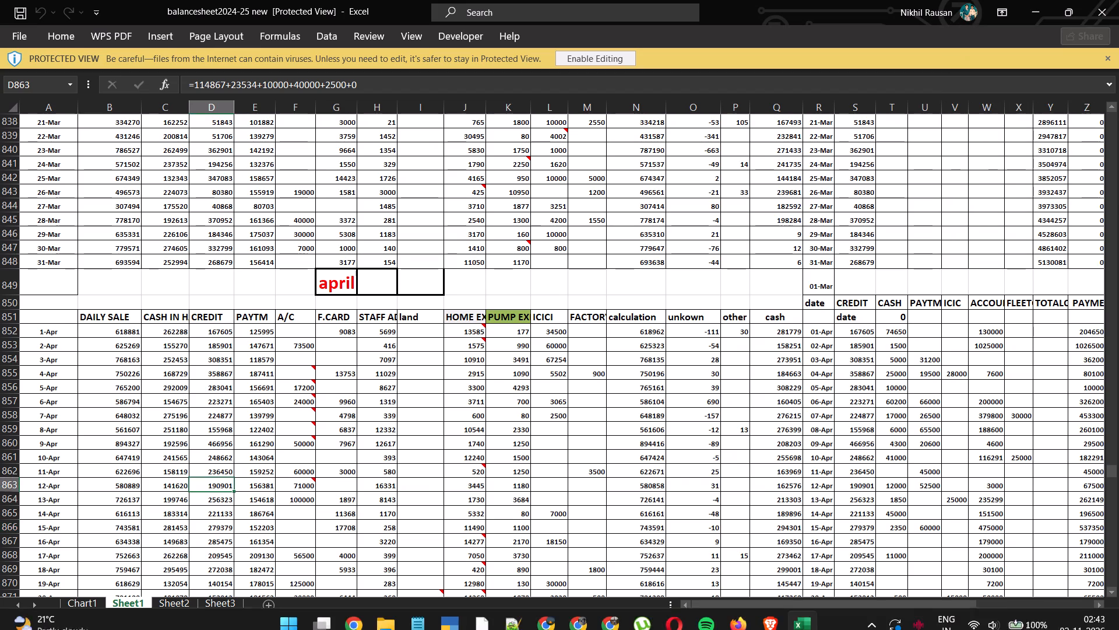
key(alt+Tab)
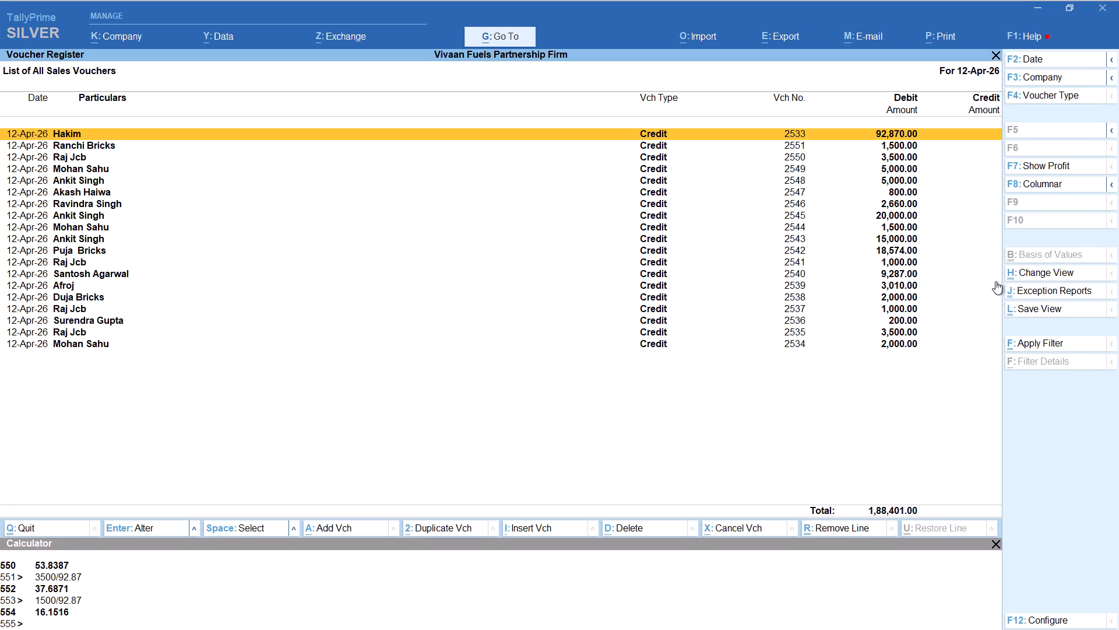
Change the date of the sales voucher register to day 13 of the current month.
key(F2)
key(1)
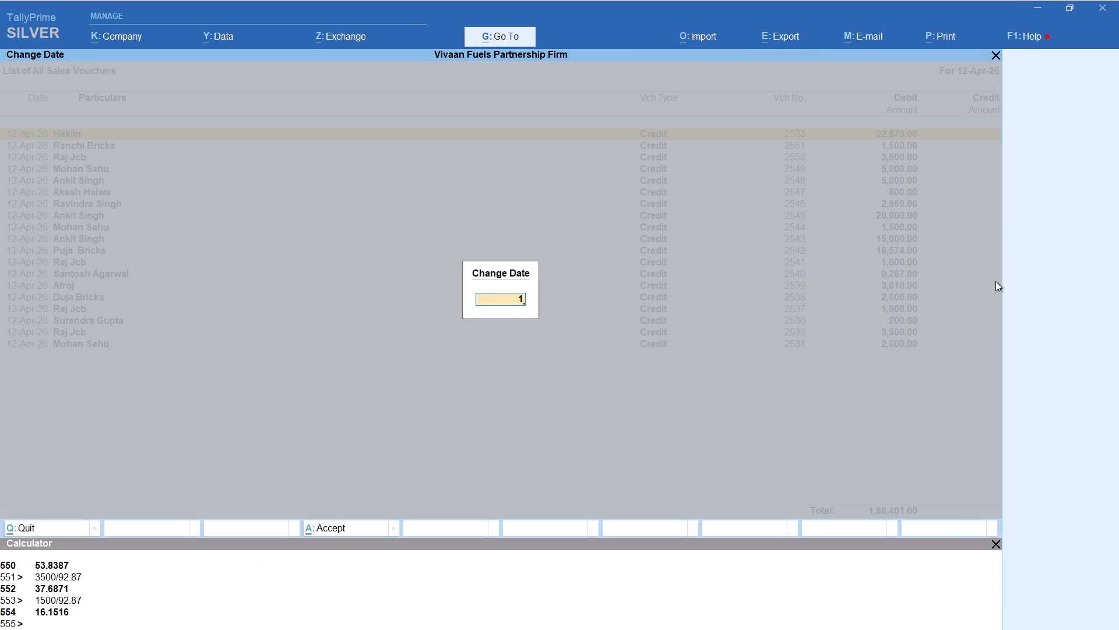
key(3)
key(Return)
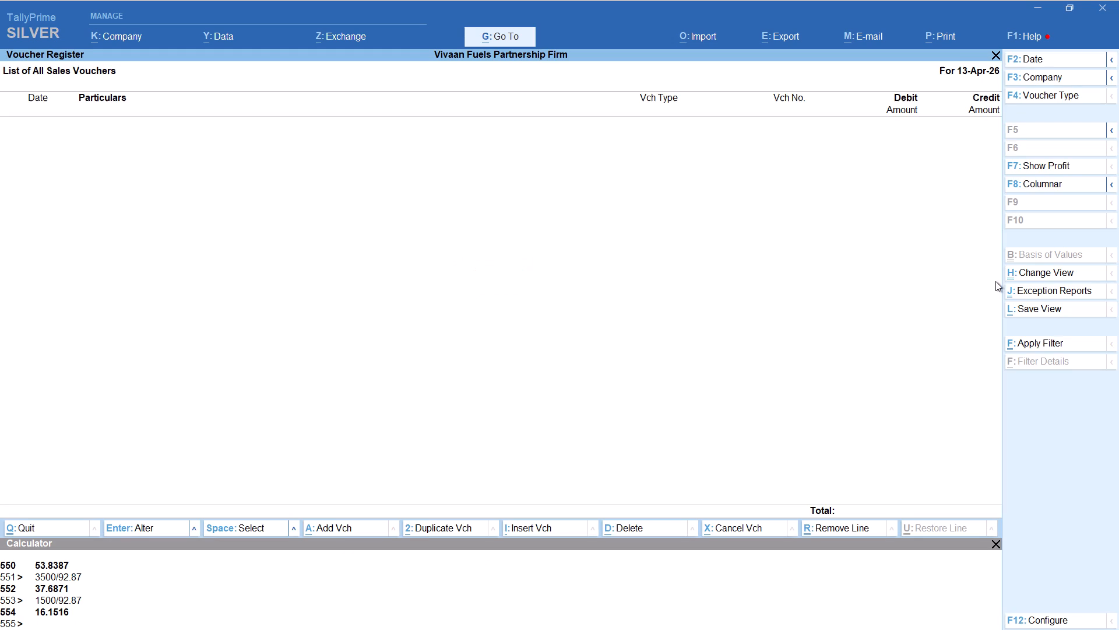
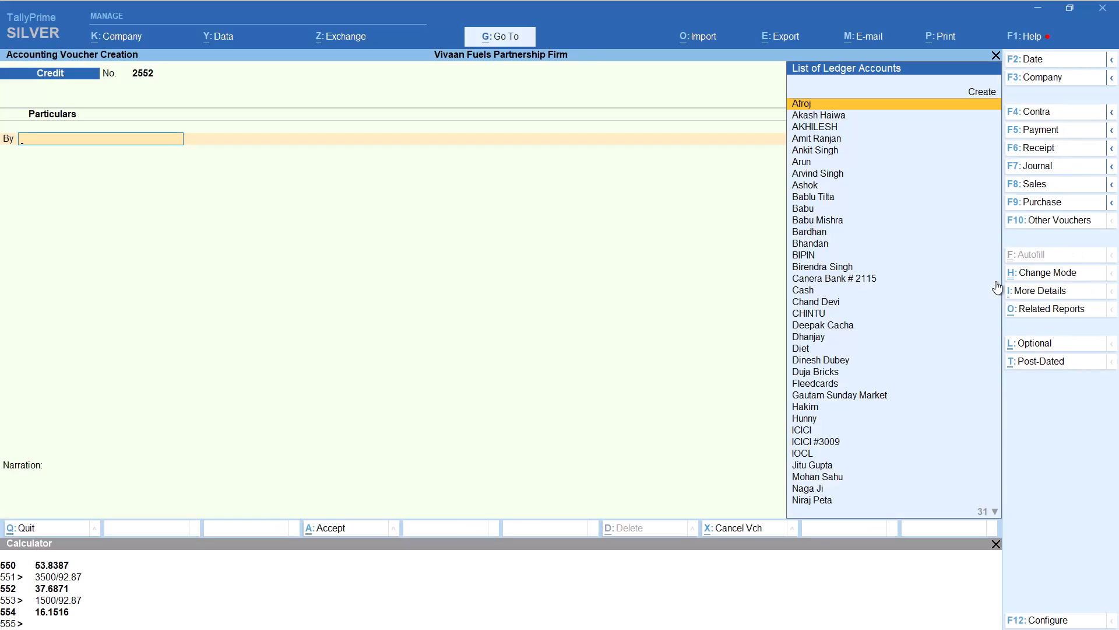
Start a Credit-type sales voucher for party Ranchi Bricks, keeping the default party details and the SALE ledger.
key(F8)
key(Return)
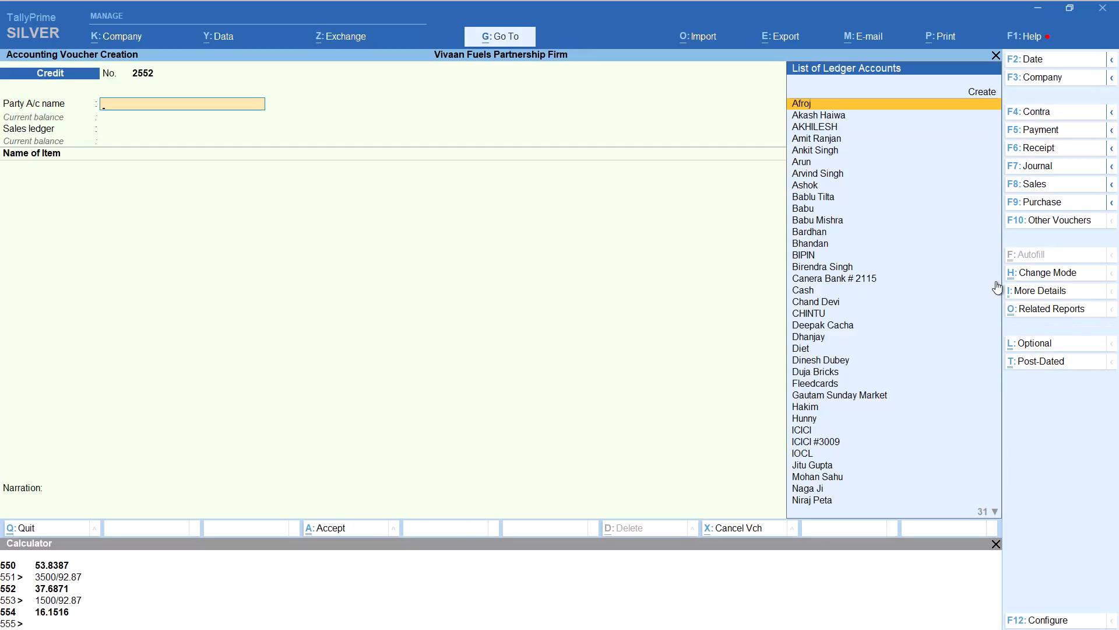
text(RANCHI)
key(Return)
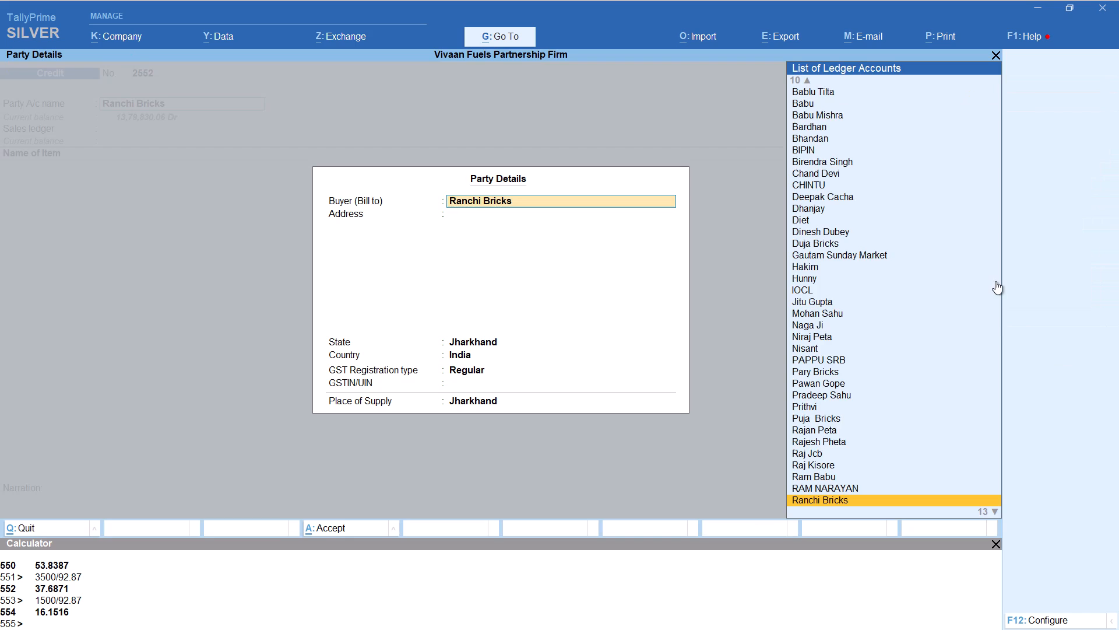
key(Return)
key(Return)
key(Return)
key(Return)
key(Return)
key(Return)
key(Return)
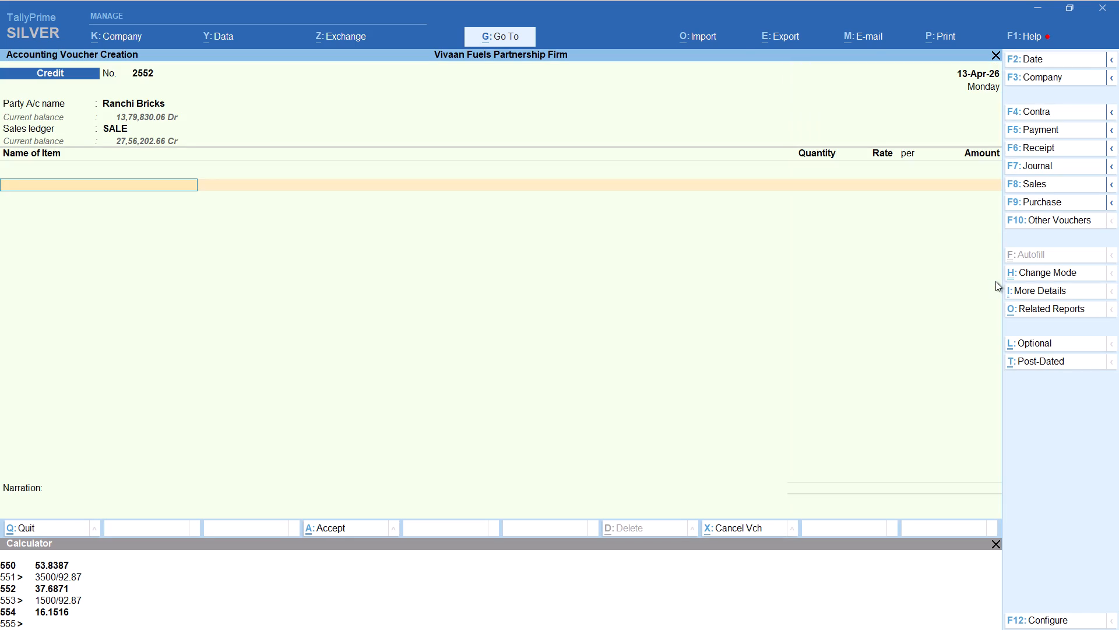
Add item HSD with tracking number Not Applicable and its quantity calculated as 3500/92.87, keeping the 92.87 rate.
text(HS)
key(Return)
key(Up)
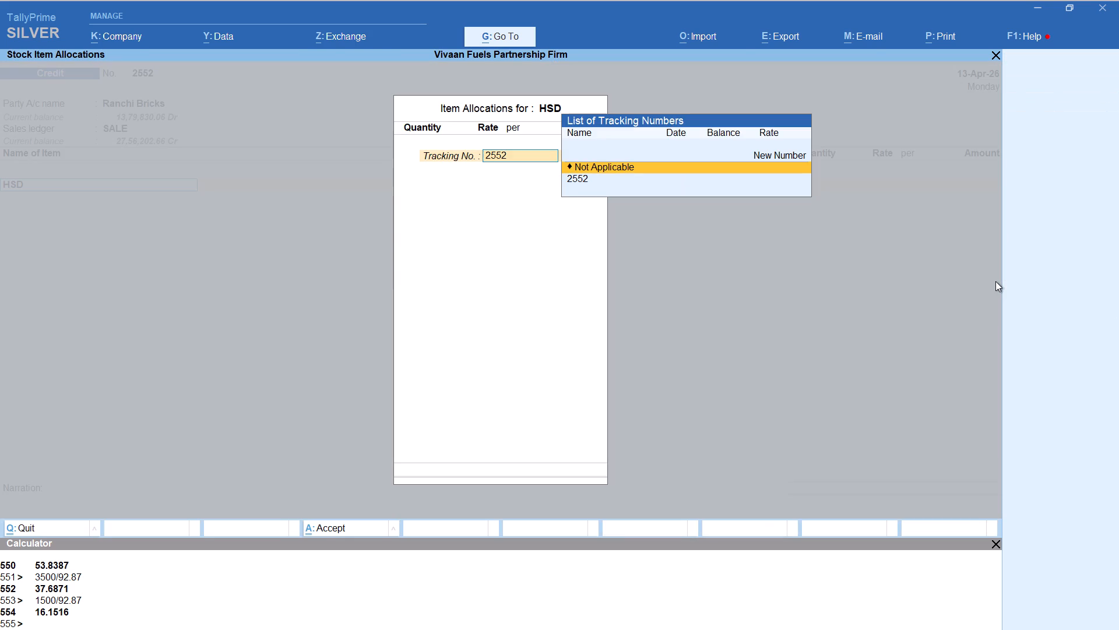
key(Return)
key(alt+c)
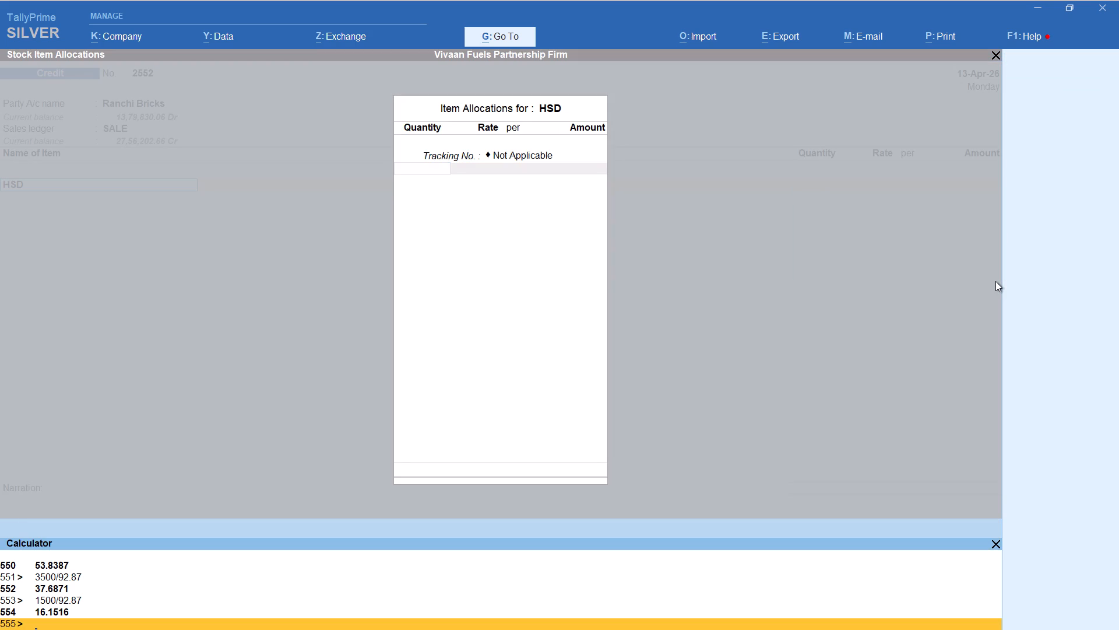
text(3500)
text(/92.87)
key(Return)
key(Return)
key(Return)
key(Return)
key(Return)
key(Return)
key(Return)
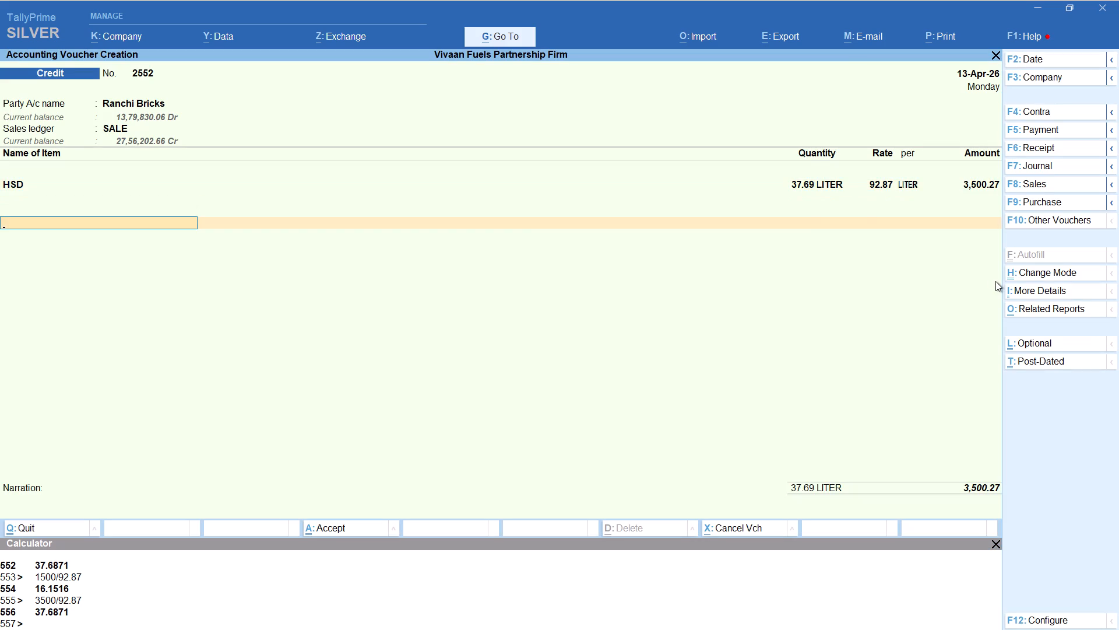
Add the Round Off ledger to the Ranchi Bricks voucher and save it.
text(ROU)
key(Return)
key(ctrl+a)
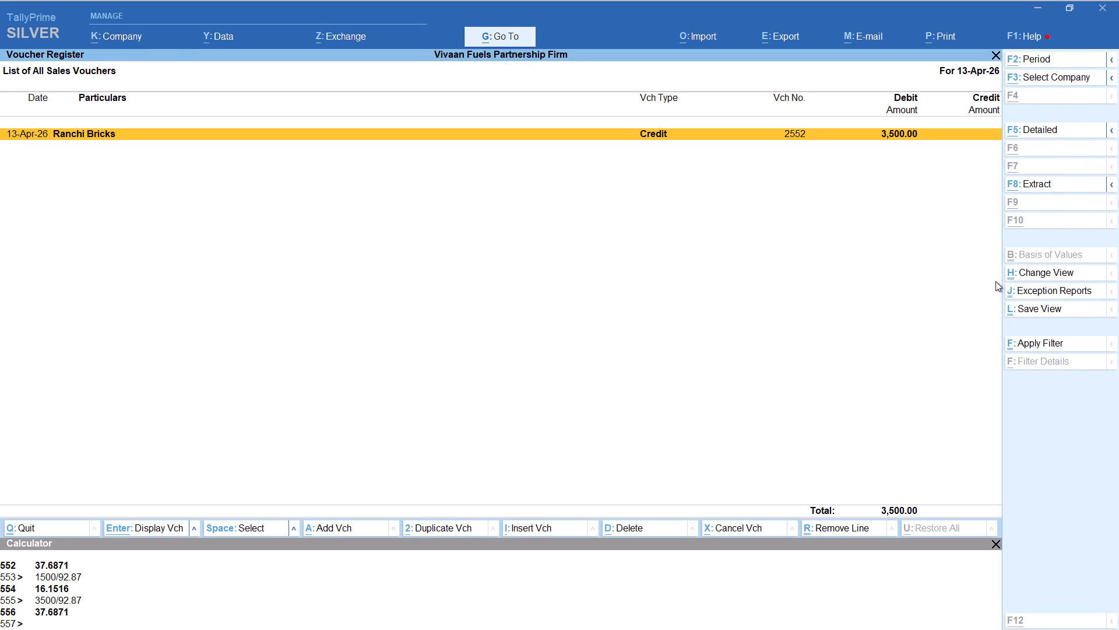
Add another credit sales voucher for party Raj Jcb, keeping the default party details and the SALE ledger.
key(alt+a)
text(RAJ)
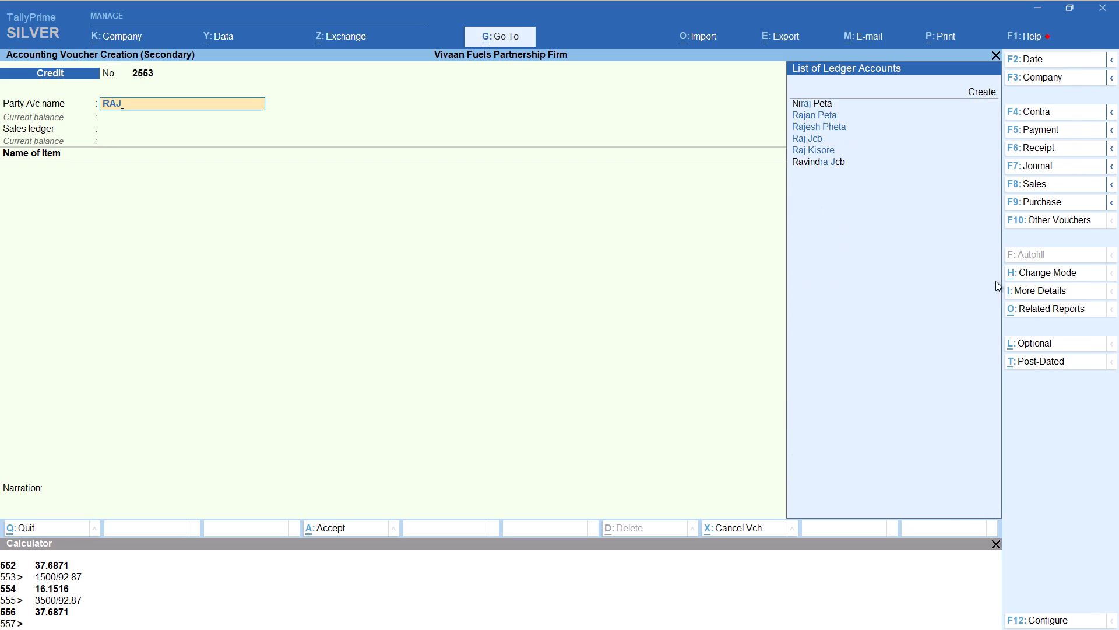
key(Down)
key(Down)
key(Down)
key(Return)
key(Return)
key(Return)
key(Return)
key(Return)
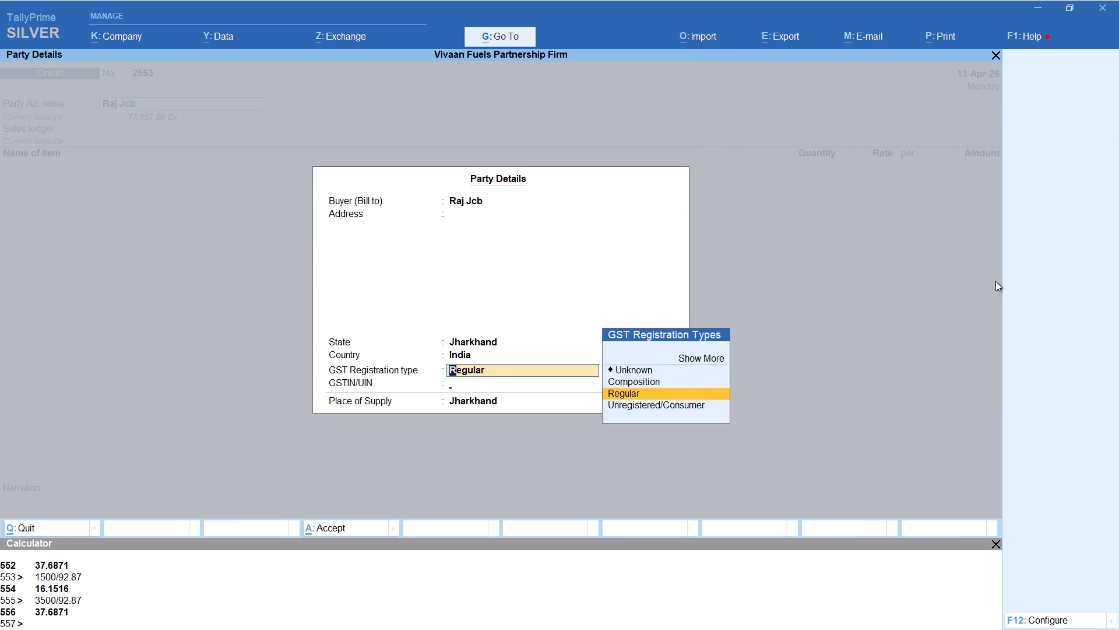
key(Return)
key(Return)
key(Return)
Add item HSD with tracking number Not Applicable and its quantity calculated as 1000/92.87, keeping the 92.87 rate.
text(HS)
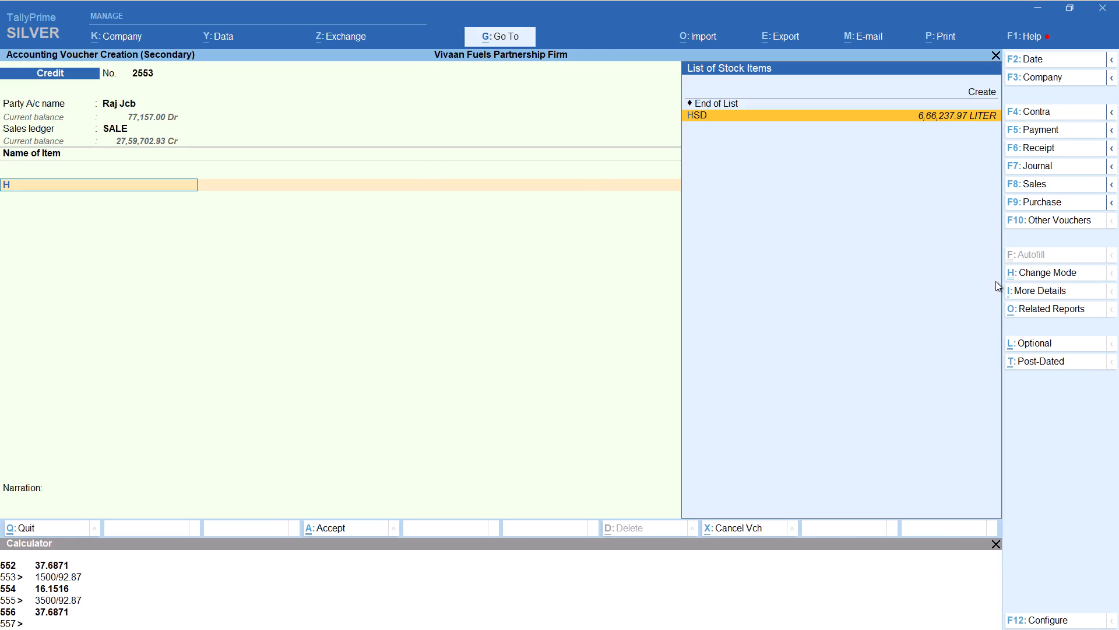
key(Return)
key(Up)
key(Return)
key(alt+c)
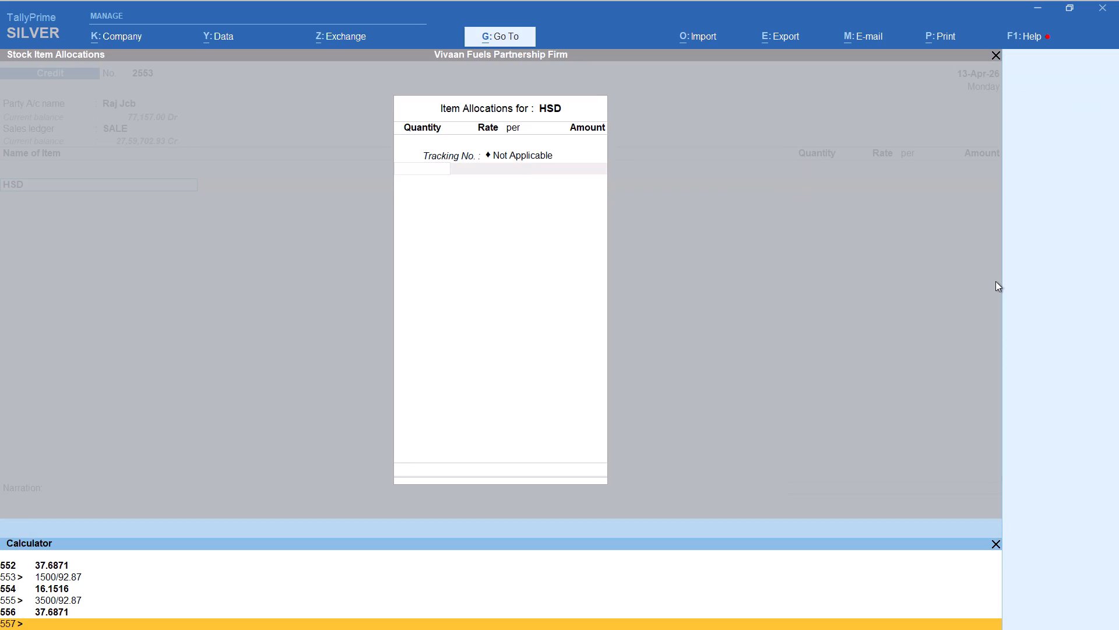
text(1000)
text(/92.87)
key(Return)
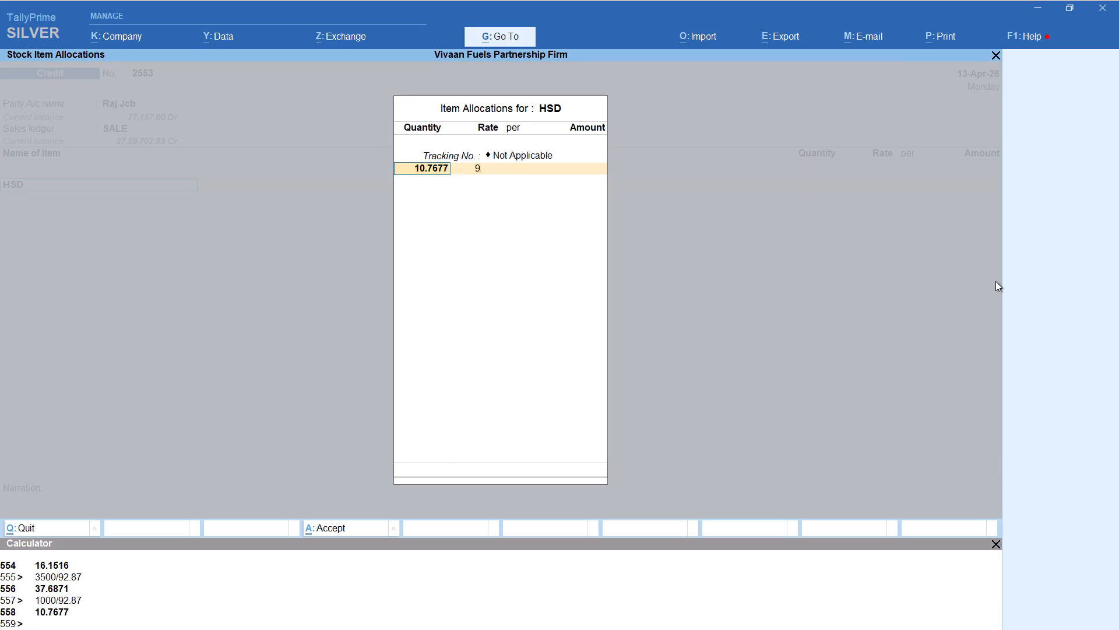
key(Return)
key(Return)
key(Return)
key(Return)
key(Return)
key(Return)
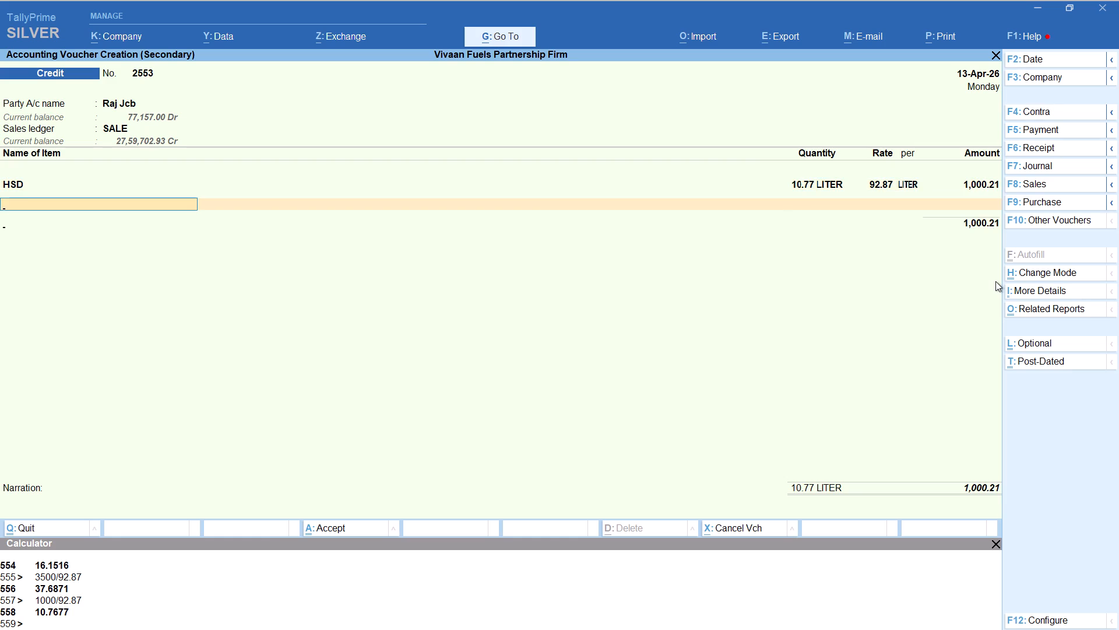
Add the Round Off ledger to the Raj Jcb voucher and save it.
text(ROU)
key(Return)
key(ctrl+a)
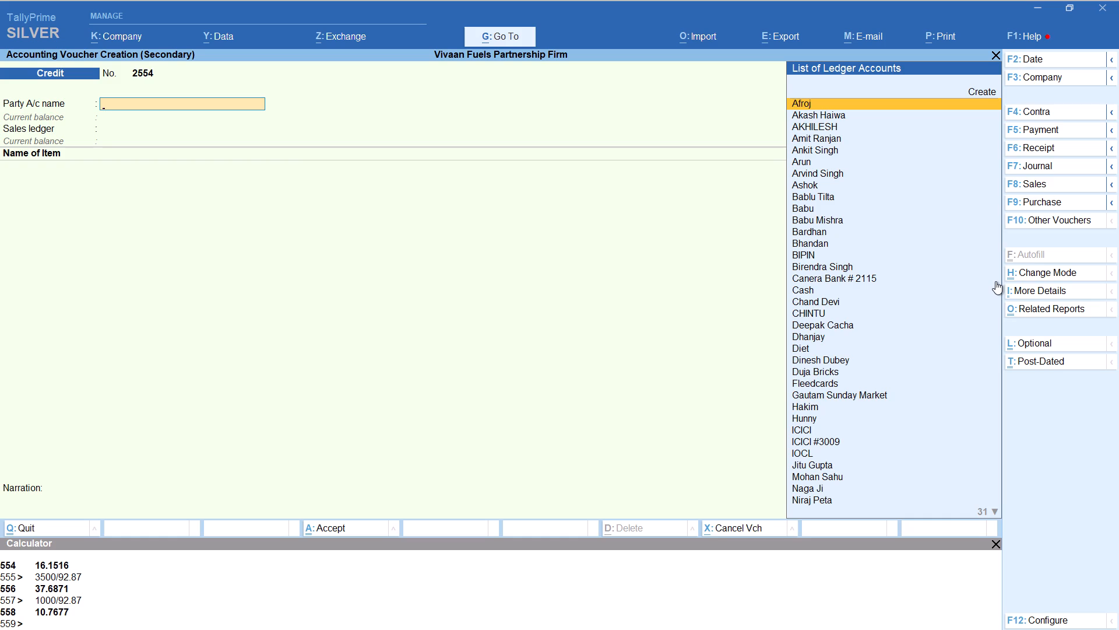
Set the new credit voucher's party to CHINTU, keeping the default party details and the SALE ledger.
text(chin)
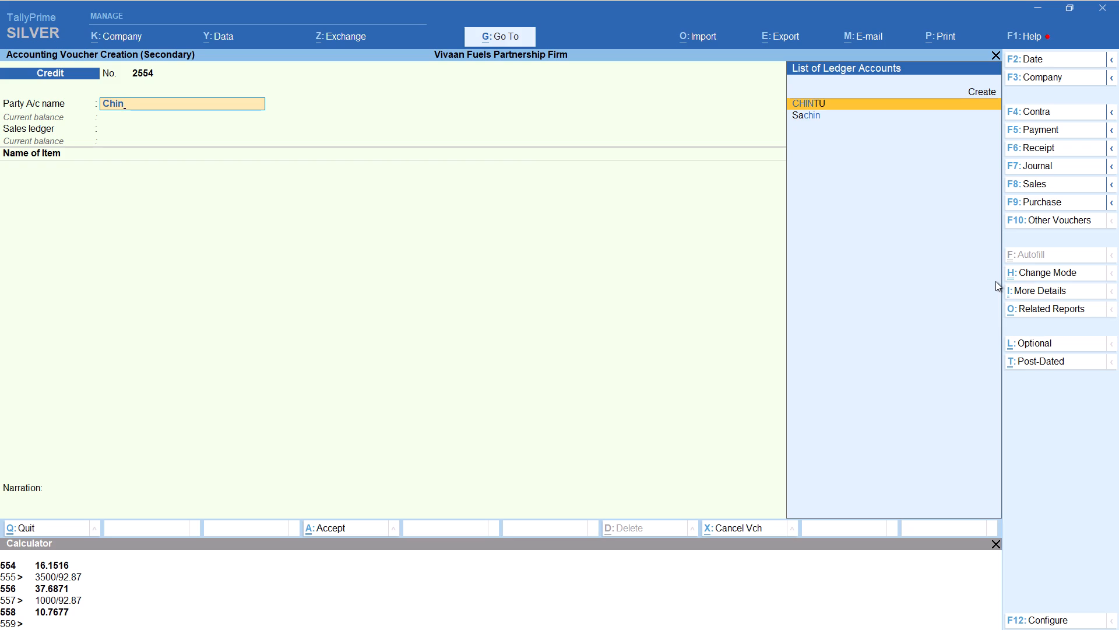
key(Return)
key(Return)
key(Return)
key(Return)
key(Return)
key(Return)
key(Return)
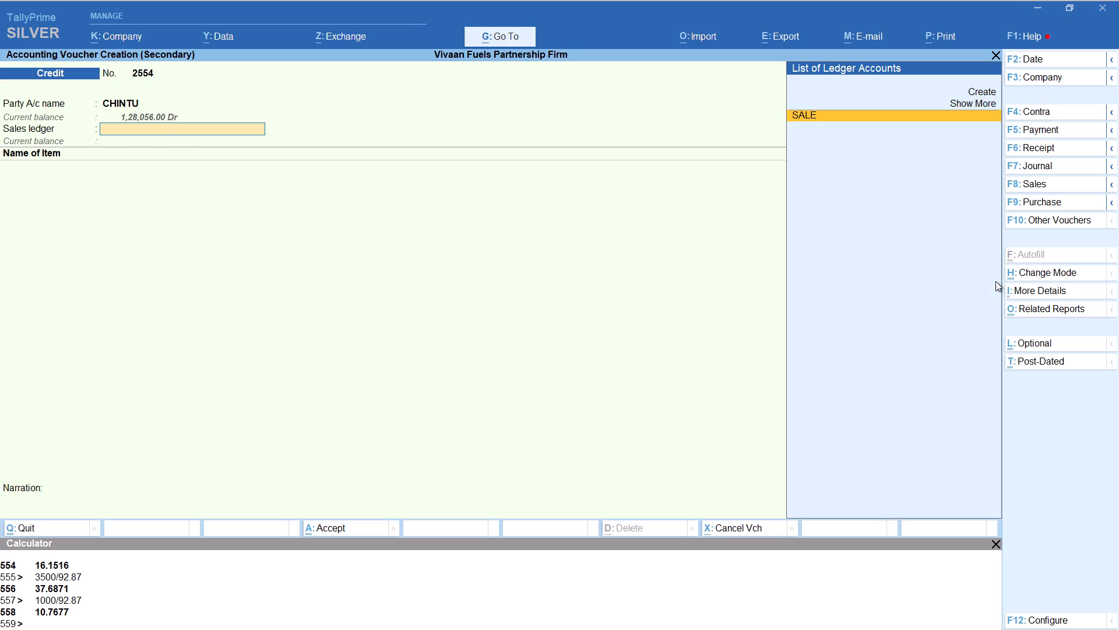
key(Return)
Add item HSD with tracking number Not Applicable and its quantity calculated as 10215/92.87, keeping the 92.87 rate.
text(hs)
key(Return)
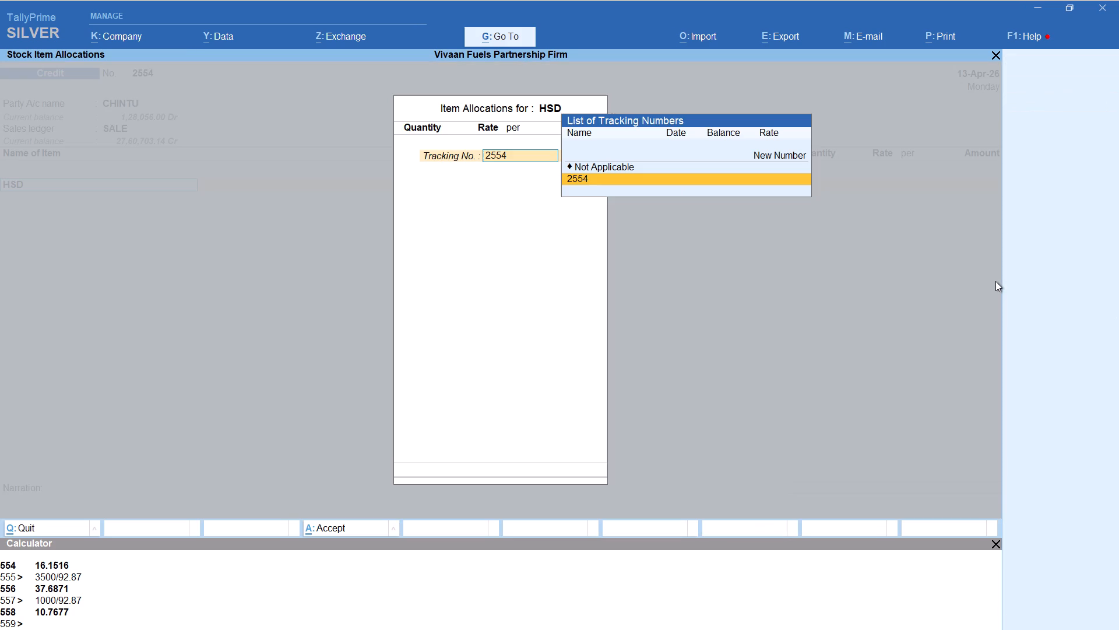
key(Up)
key(Return)
key(alt+c)
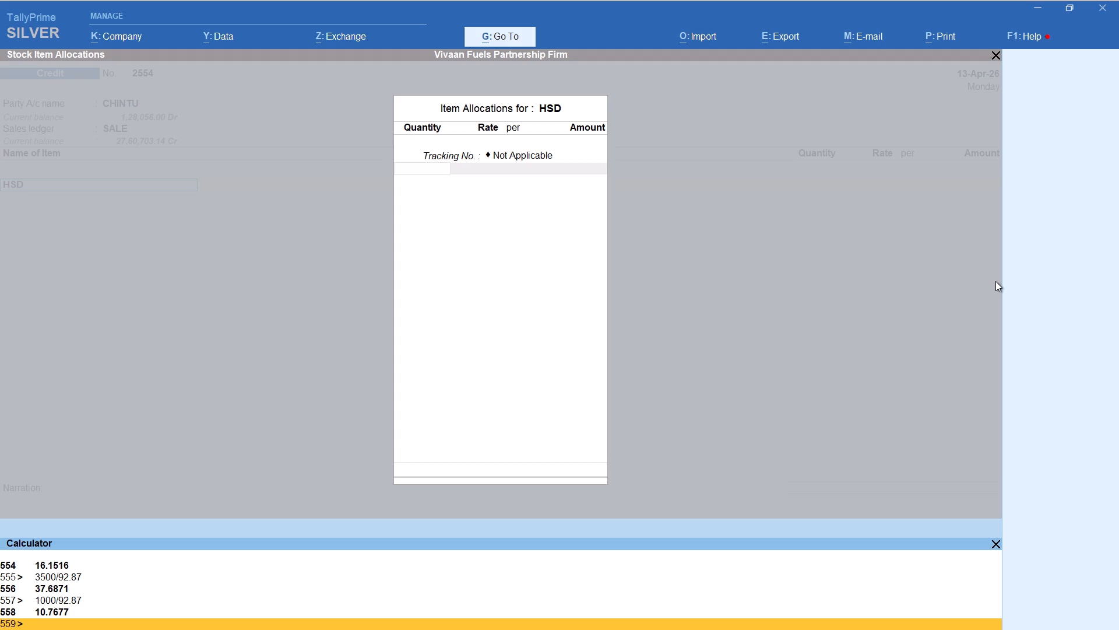
text(10215)
text(/92.87)
key(Return)
key(Return)
key(Return)
key(Return)
key(Return)
key(Return)
key(Return)
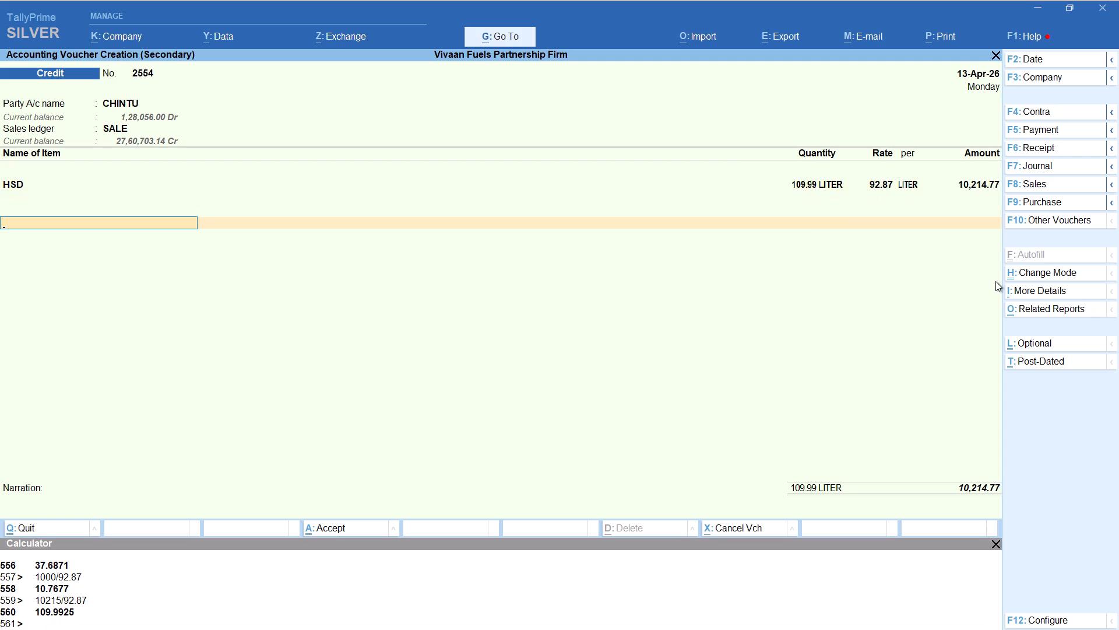
Add the Round Off ledger to the CHINTU voucher and save it.
text(rou)
key(Return)
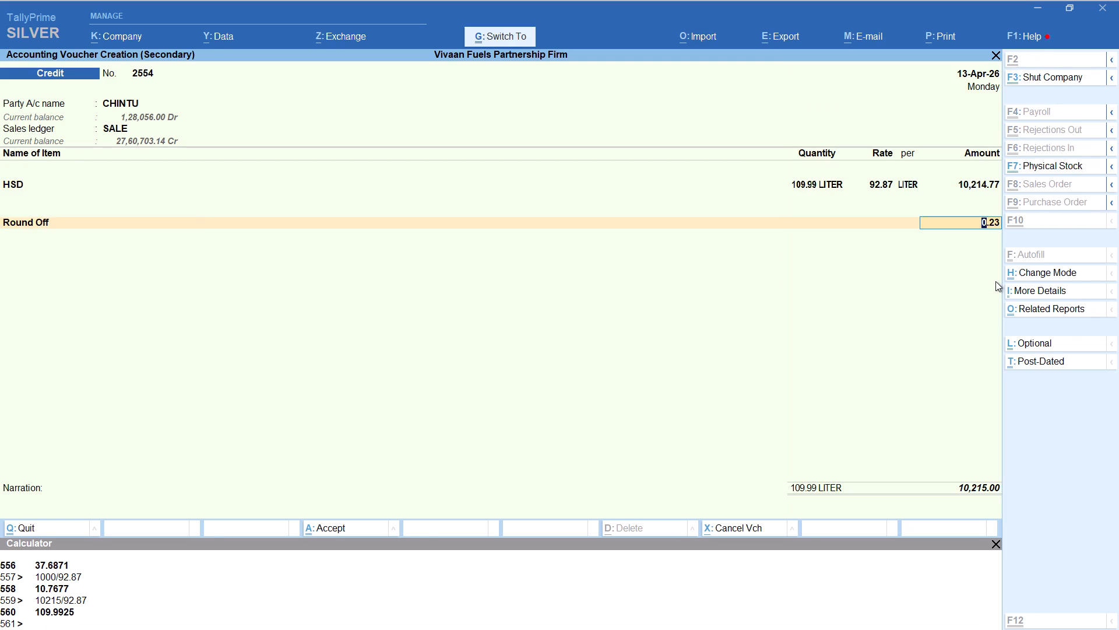
key(ctrl+a)
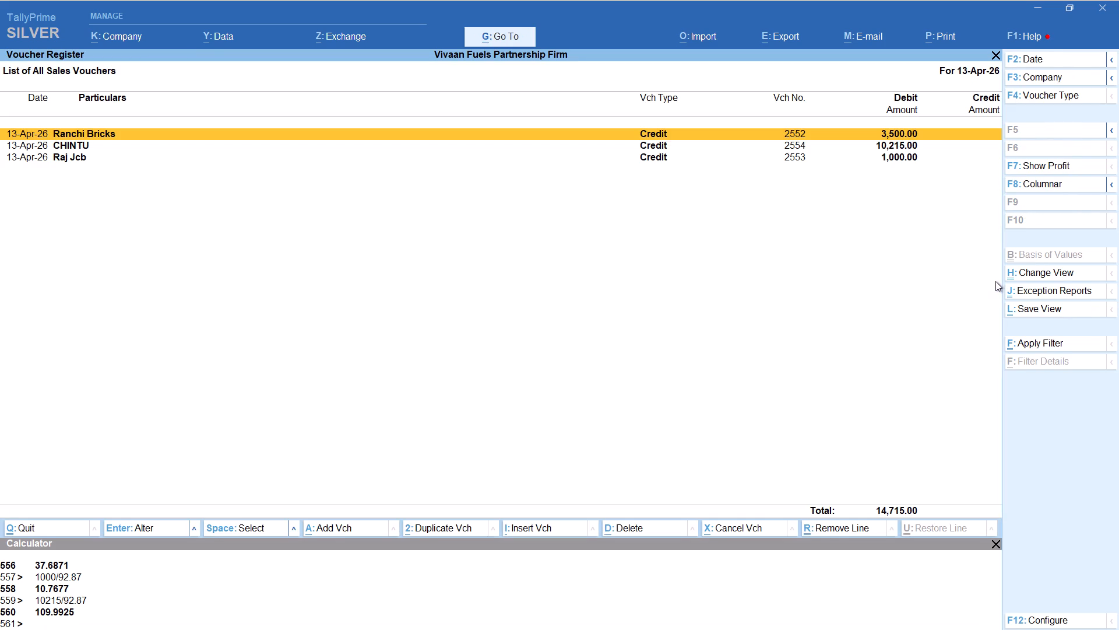
Add a credit sales voucher for the first party ledger matching "ram", keeping its default details and the SALE ledger.
key(alt+a)
text(ram)
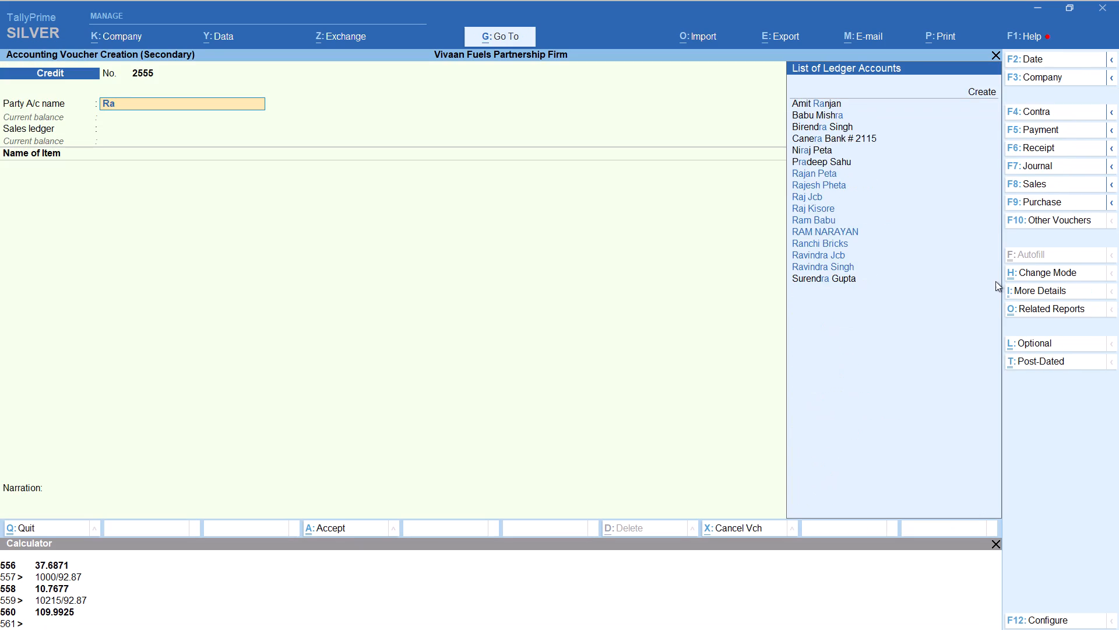
key(Down)
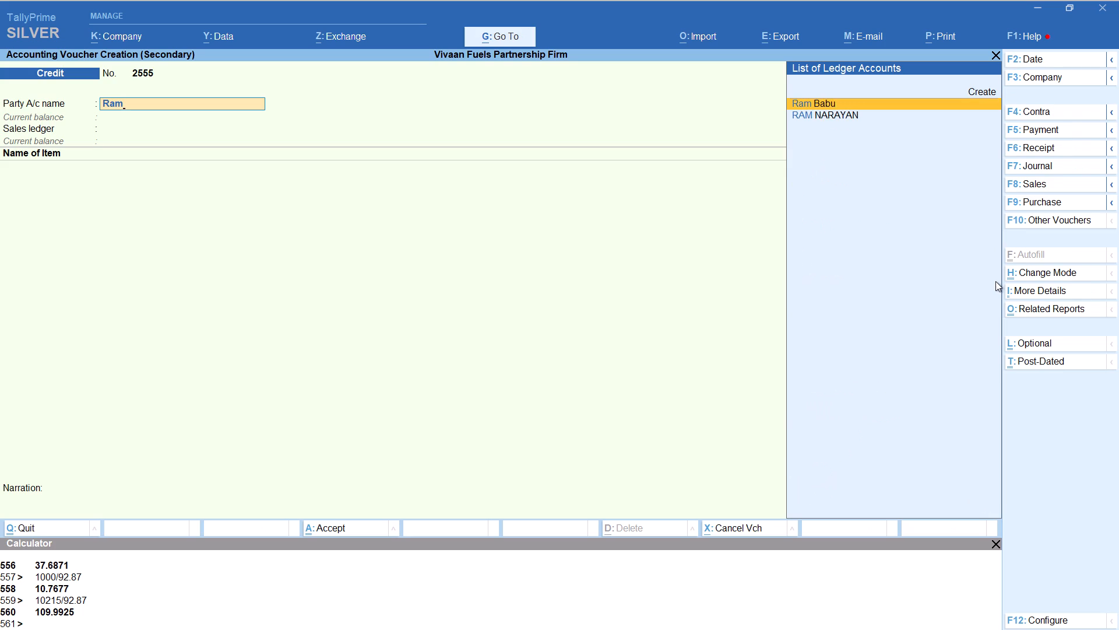
key(Return)
key(Return)
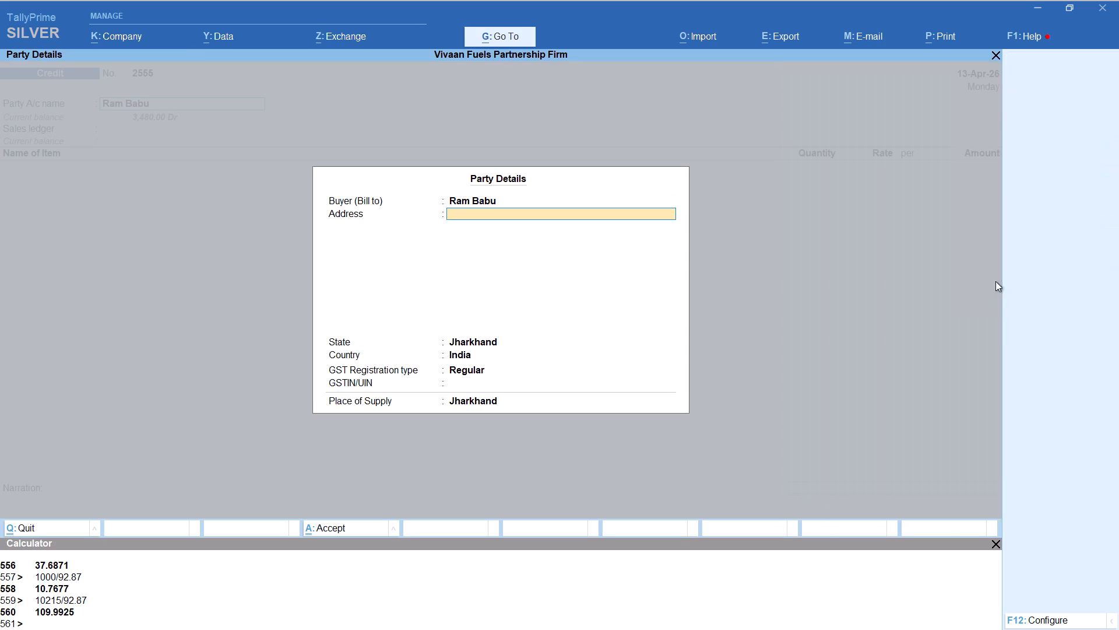
key(Return)
key(Return)
key(Return)
key(Return)
key(Return)
key(Return)
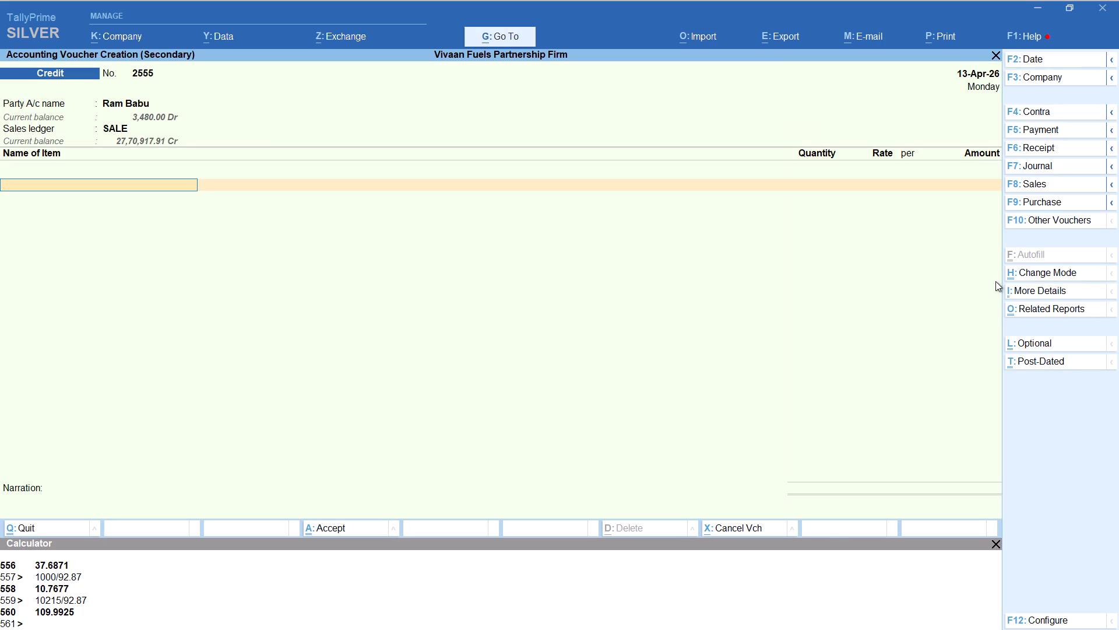
Add item HSD with tracking number Not Applicable and its quantity calculated as 500/92.87, keeping the 92.87 rate.
text(hsd)
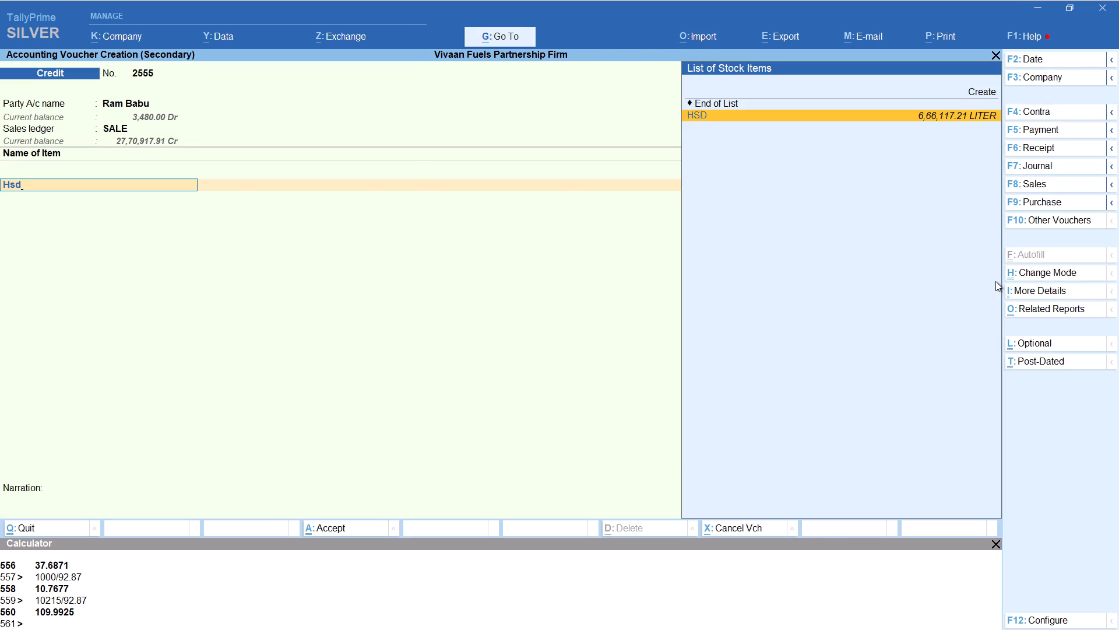
key(Return)
key(Up)
key(Return)
key(alt+c)
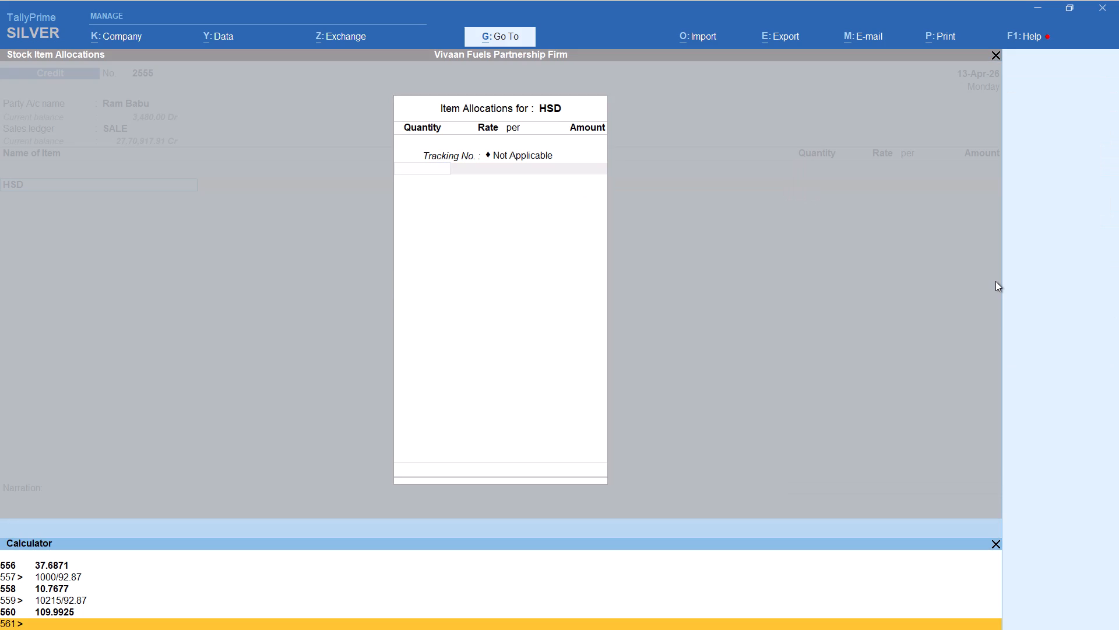
text(500/92.87)
key(Return)
key(Return)
key(Return)
key(Return)
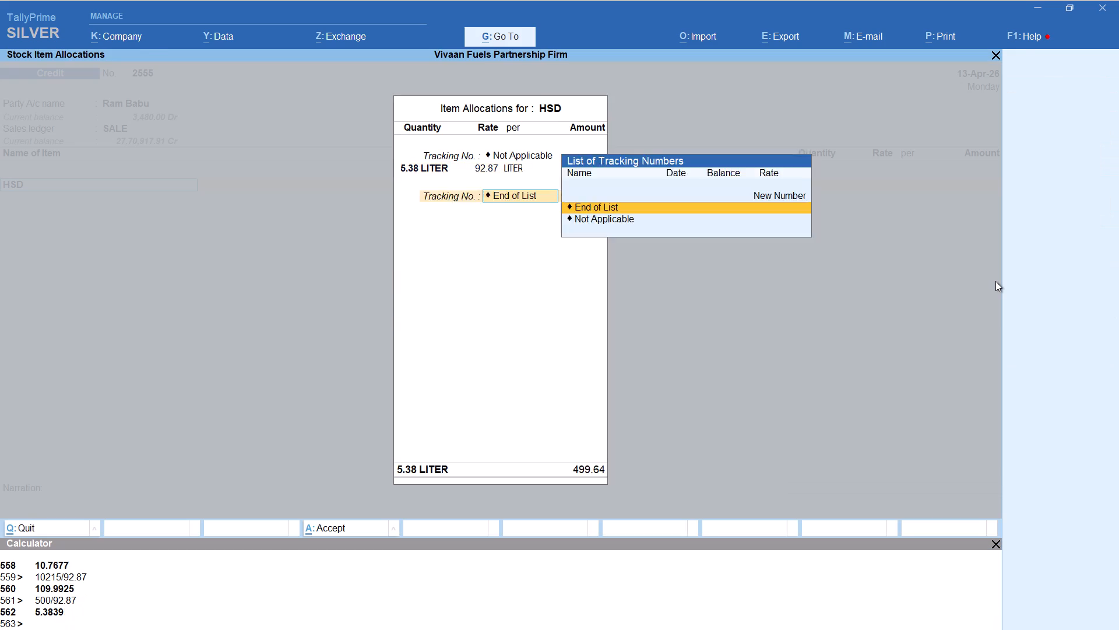
key(Return)
key(Return)
key(Return)
Add the Round Off ledger to the 500-rupee credit voucher and save it.
text(rou)
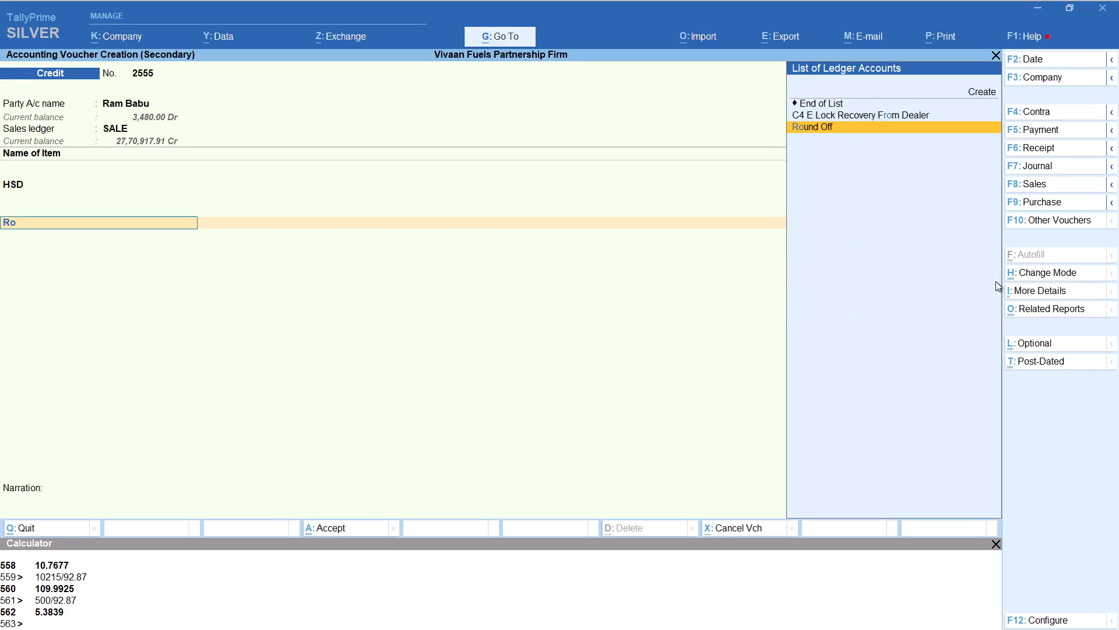
key(Return)
key(ctrl+a)
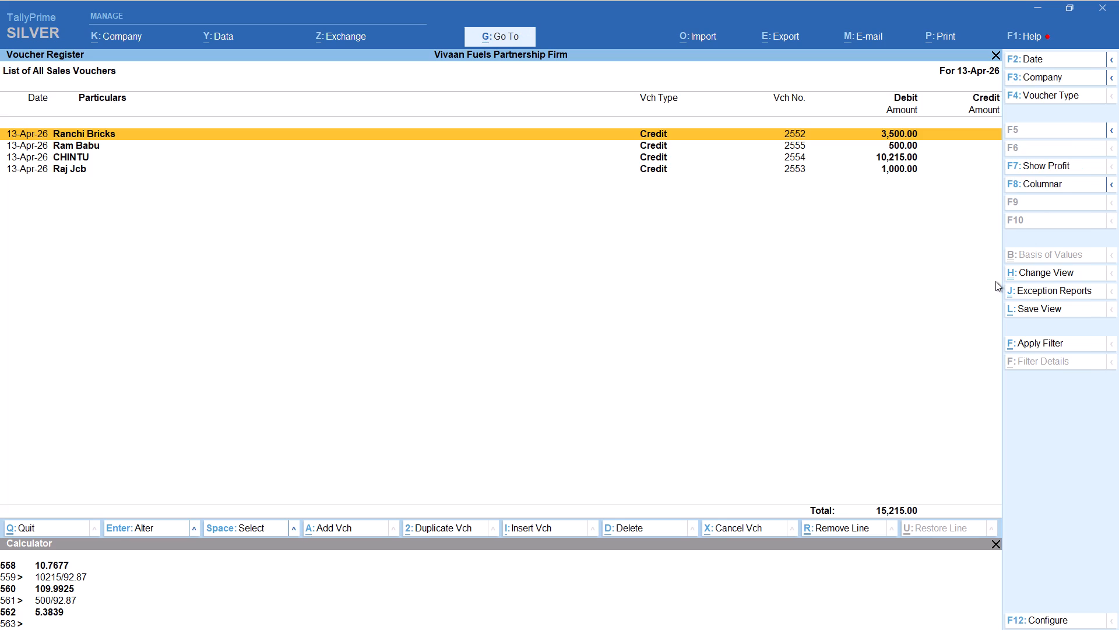
Add a credit sales voucher for the party ledger matching "moh", keeping its default details and the SALE ledger.
key(alt+a)
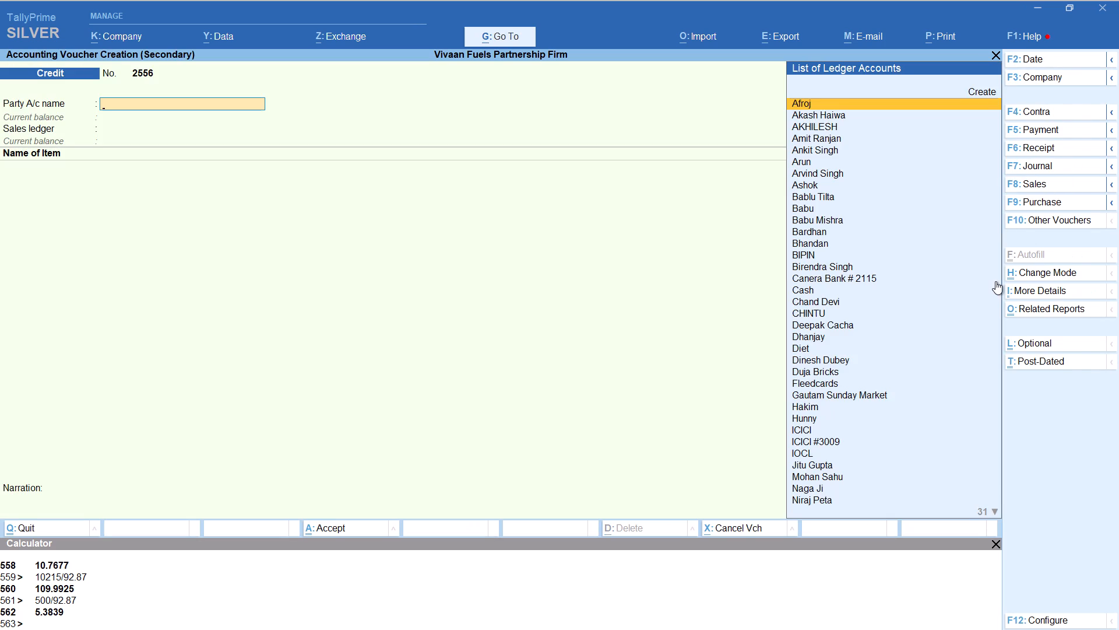
text(moh)
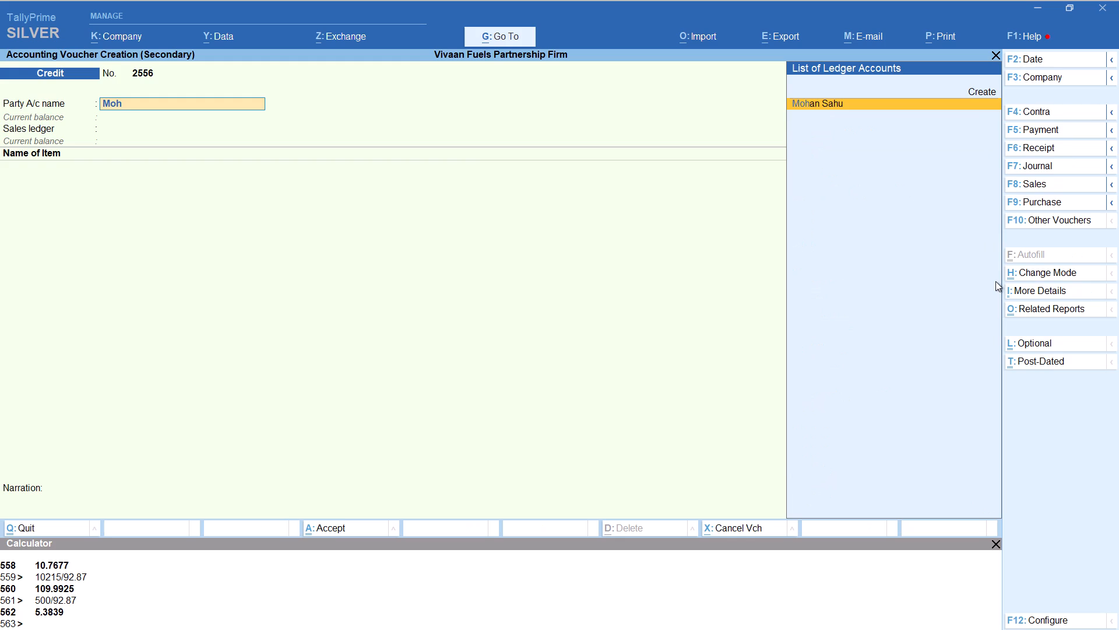
key(Return)
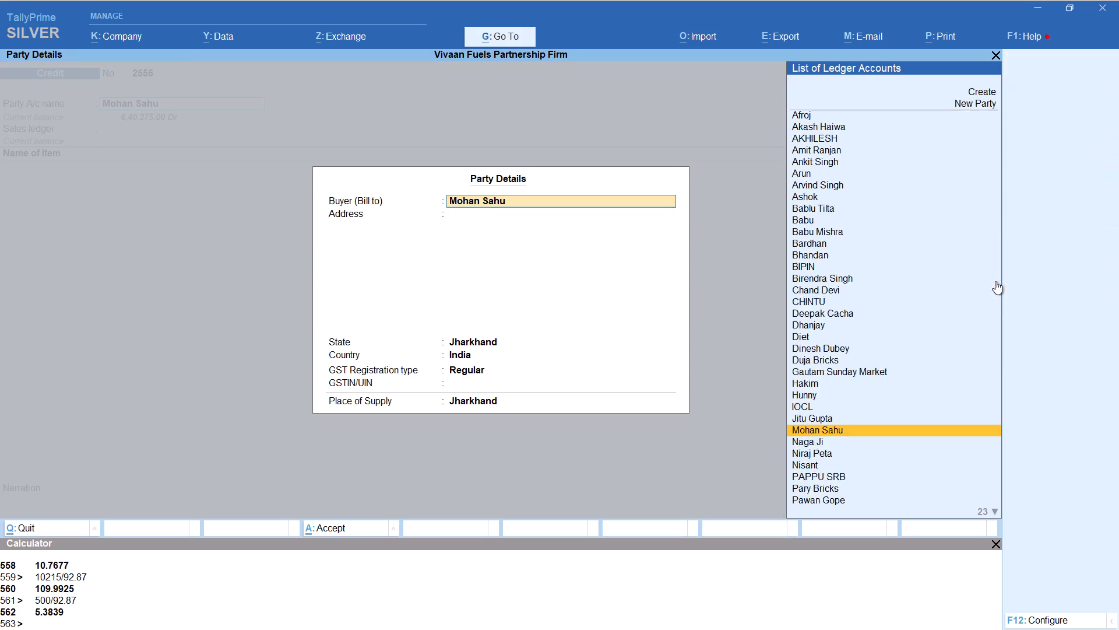
key(Return)
key(Return)
key(Return)
key(Return)
key(Return)
key(Return)
key(Return)
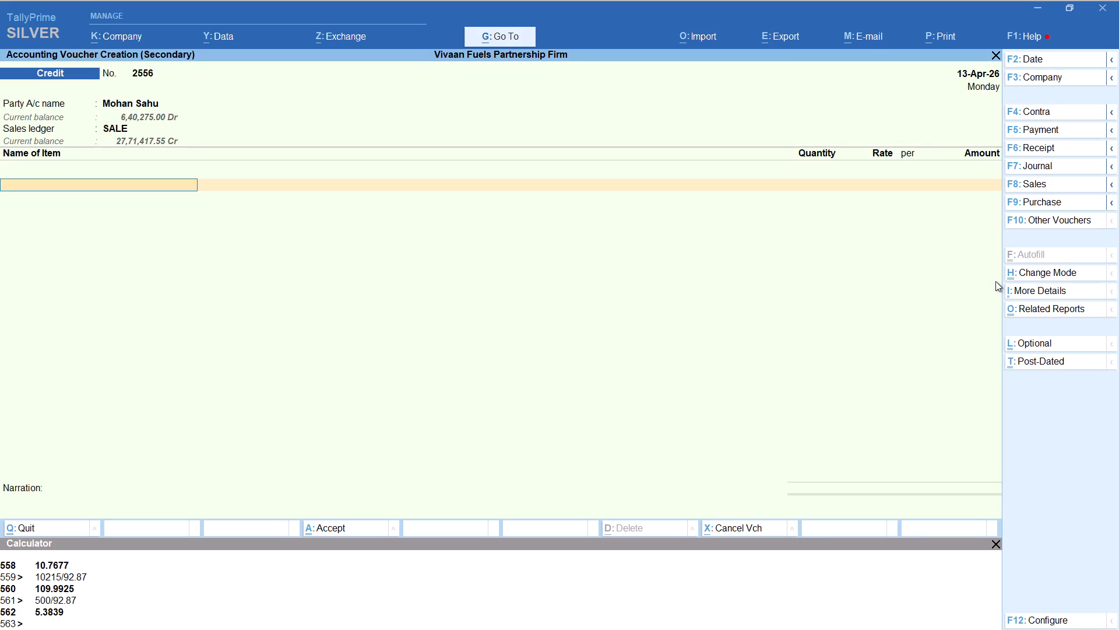
Add item HSD with tracking number Not Applicable and its quantity calculated as 5107/92.87, keeping the 92.87 rate.
text(hsd)
key(Return)
key(Up)
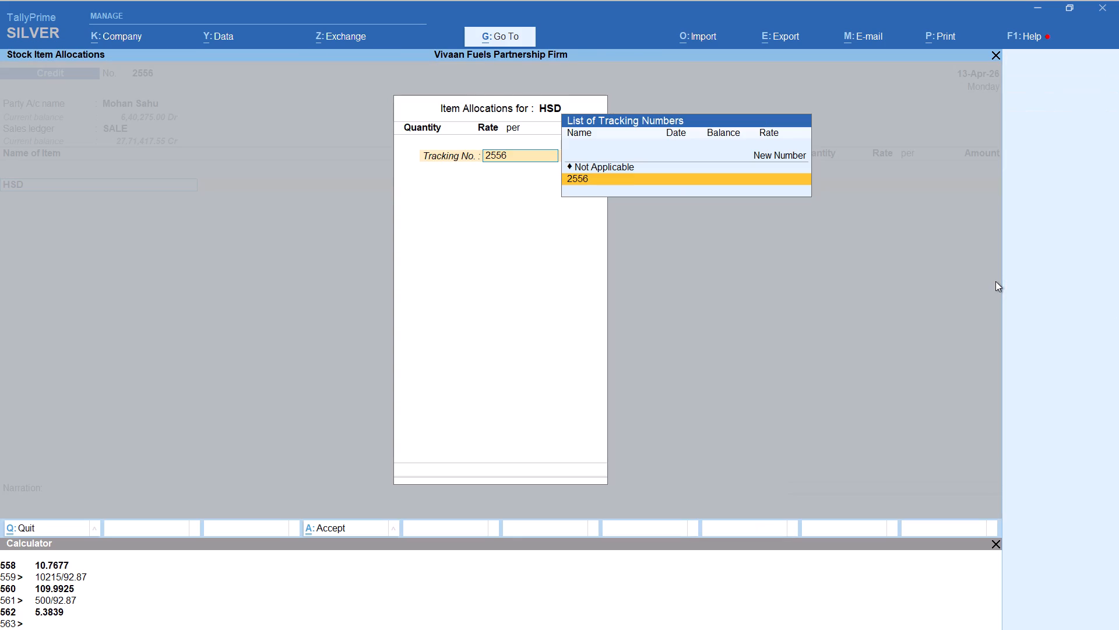
key(Return)
key(alt+c)
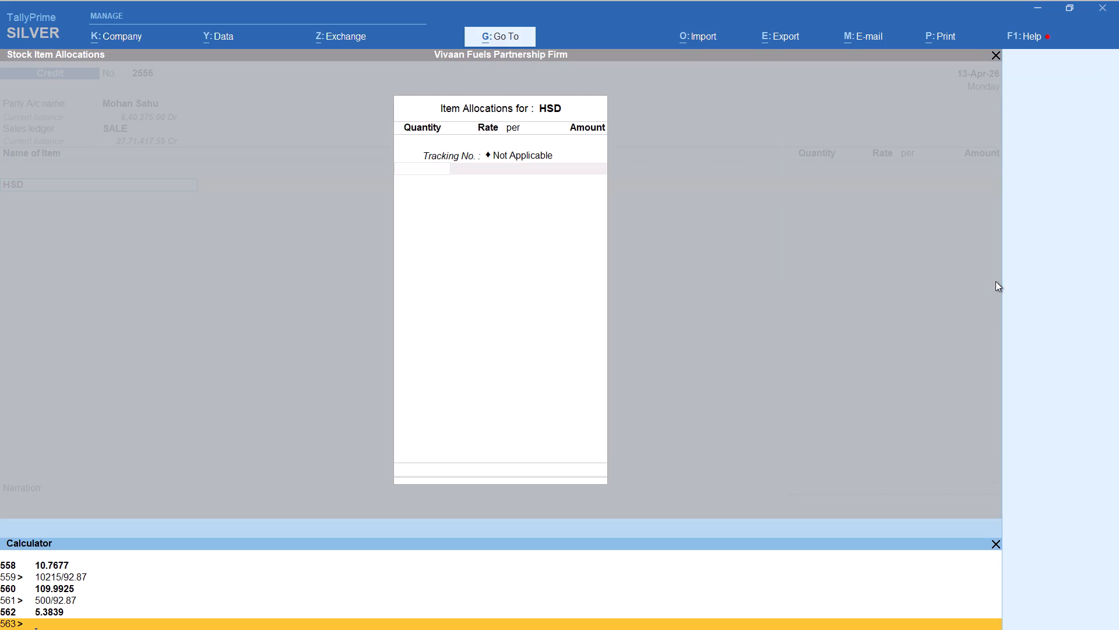
text(5107/)
text(92.87)
key(Return)
key(Return)
key(Return)
key(Return)
key(Return)
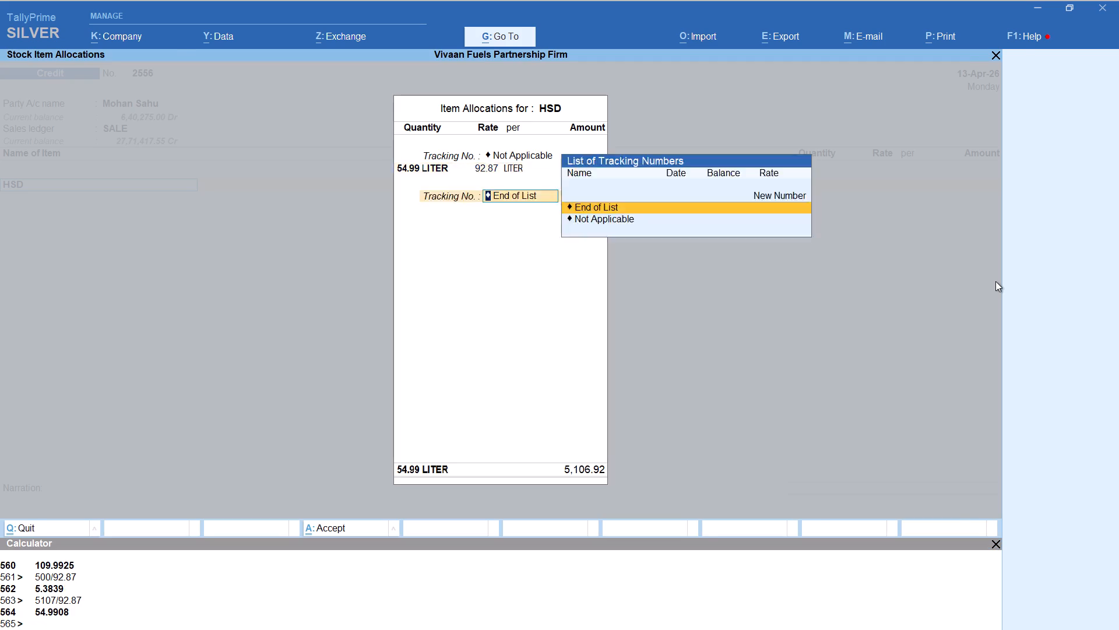
key(Return)
key(Return)
Add the Round Off ledger to the 5,107-rupee credit voucher and save it.
text(rou)
key(Return)
key(ctrl+a)
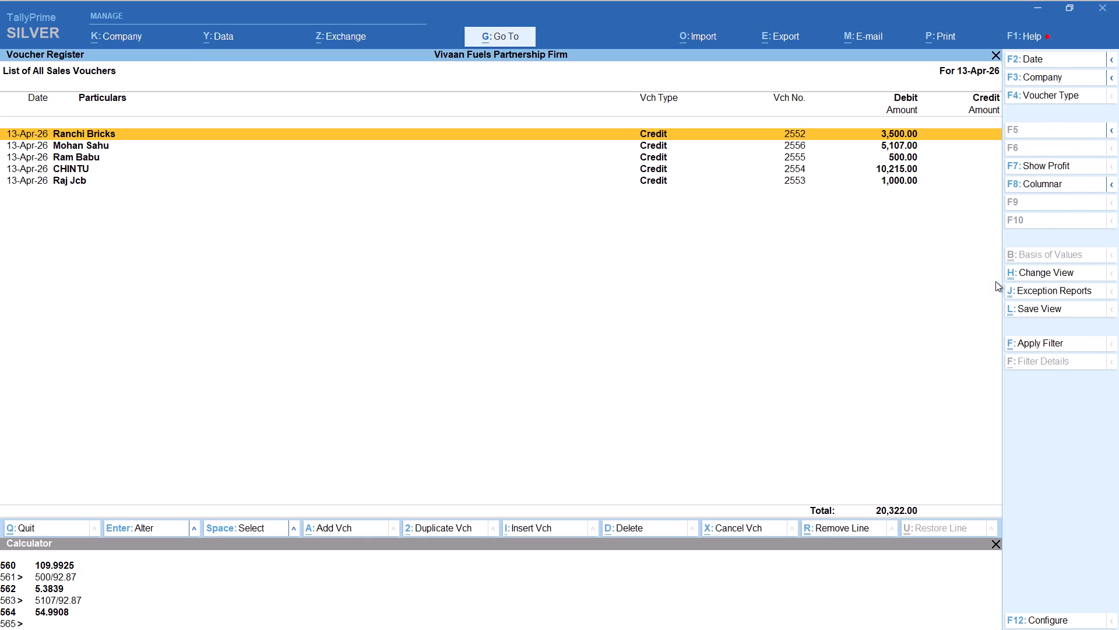
Add a credit sales voucher for Ranchi Bricks, keeping its default party details and the SALE ledger.
key(alt+a)
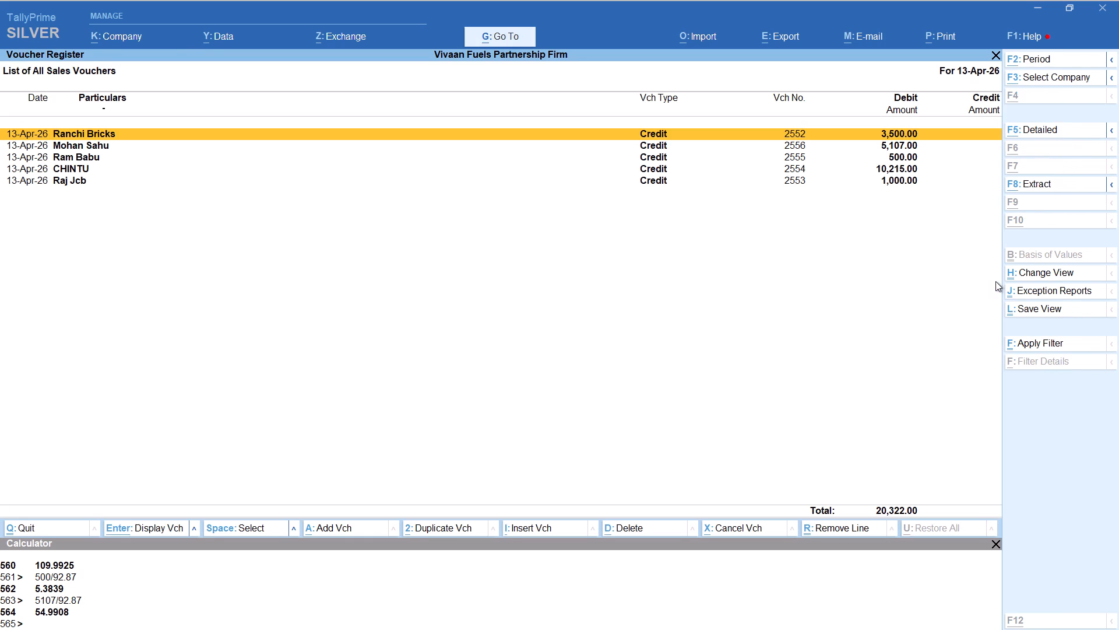
text(ra)
key(n)
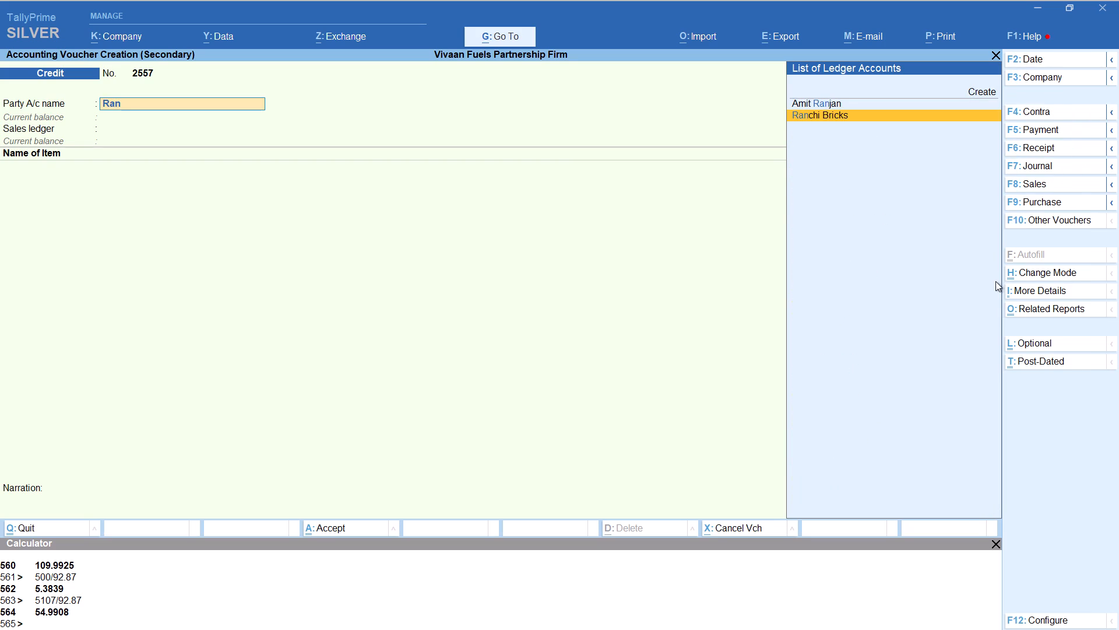
key(Return)
key(Return)
key(Return)
key(Return)
key(Return)
key(Return)
key(Return)
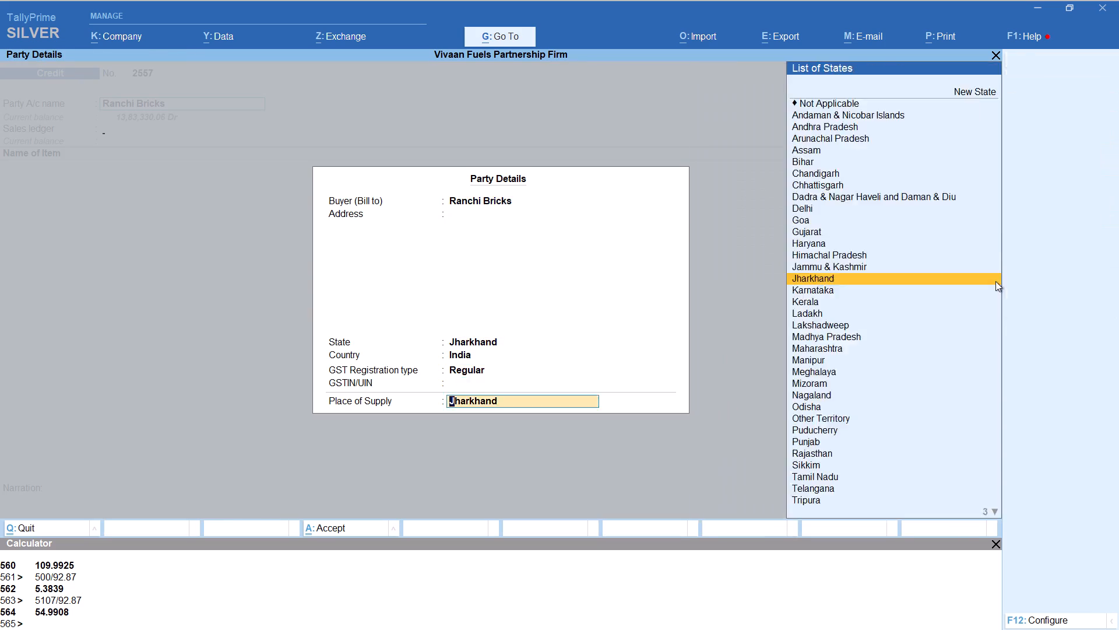
key(Return)
key(Return)
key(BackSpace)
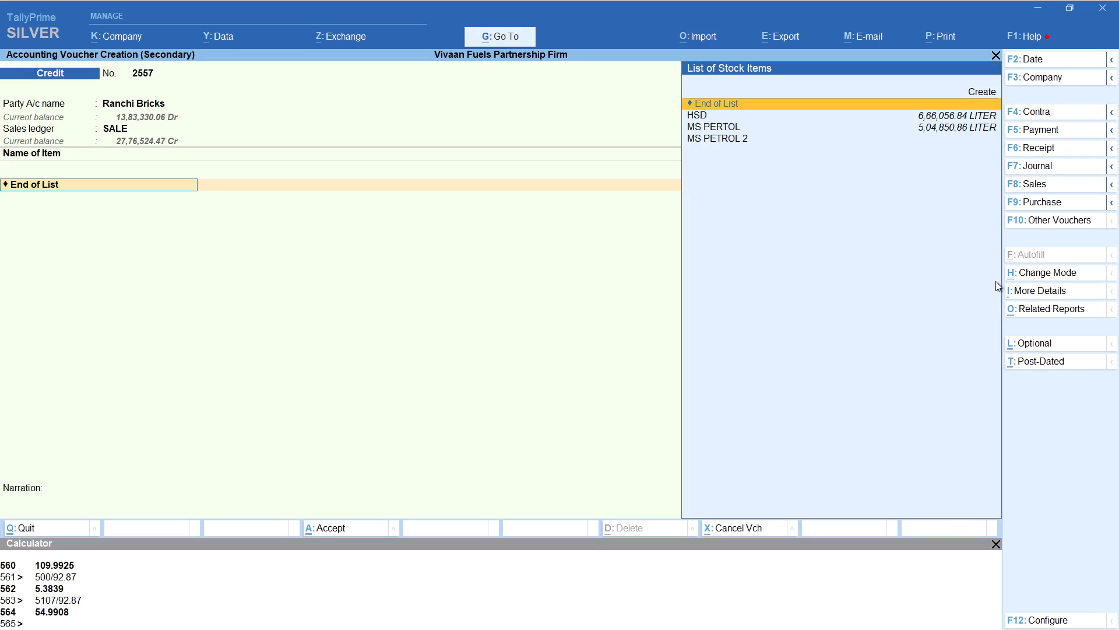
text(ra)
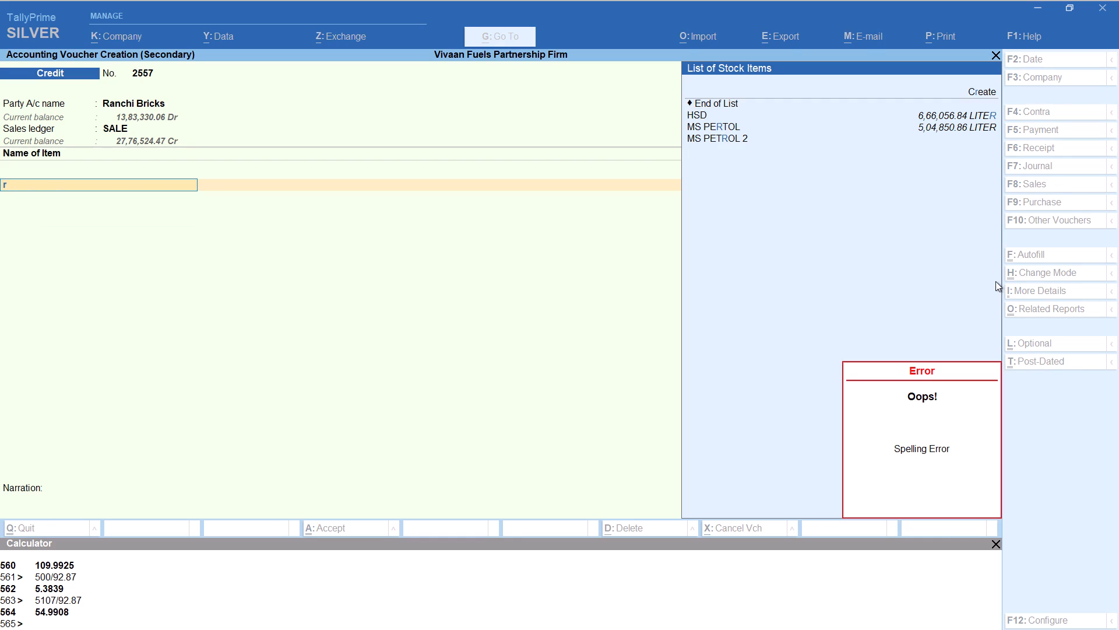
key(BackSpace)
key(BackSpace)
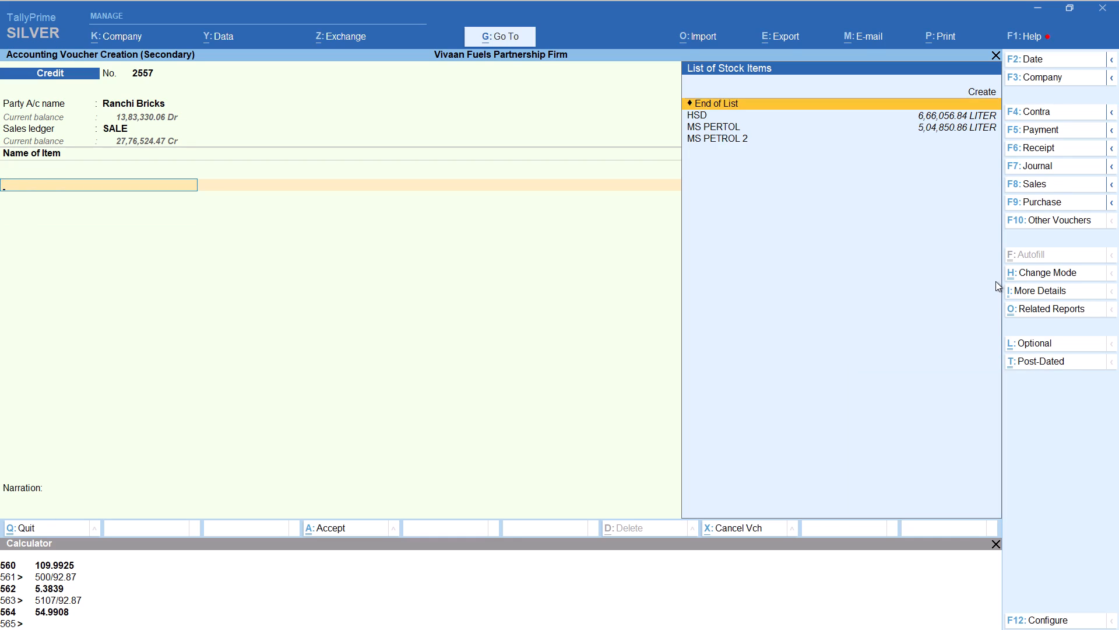
Add item HSD with tracking number Not Applicable and its quantity calculated as 2000/92.87, keeping the 92.87 rate.
key(Down)
key(Return)
key(Up)
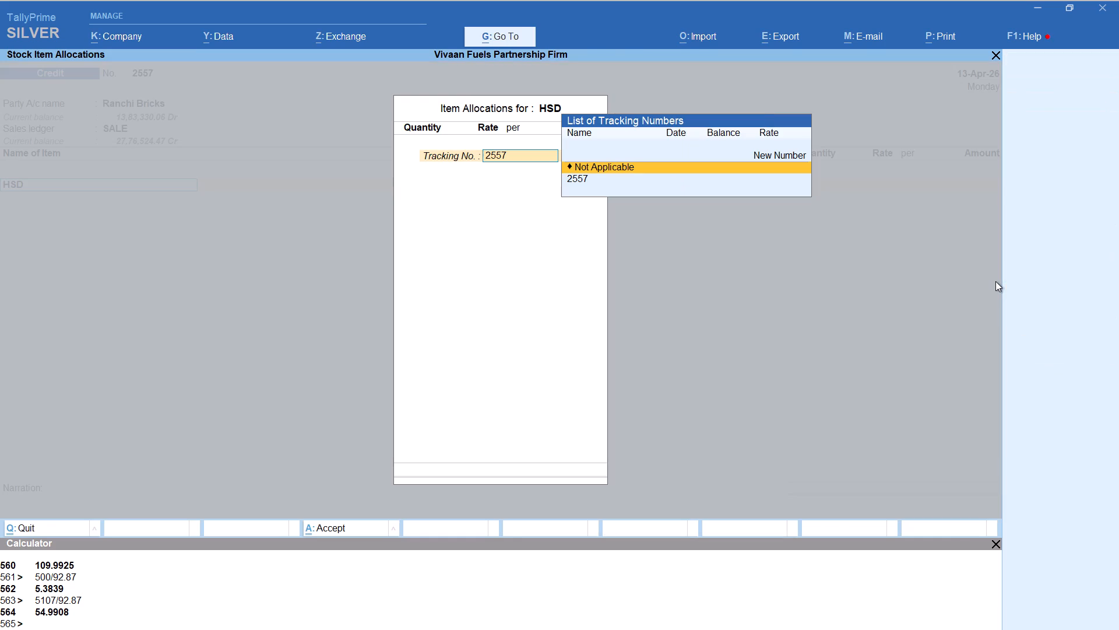
key(Return)
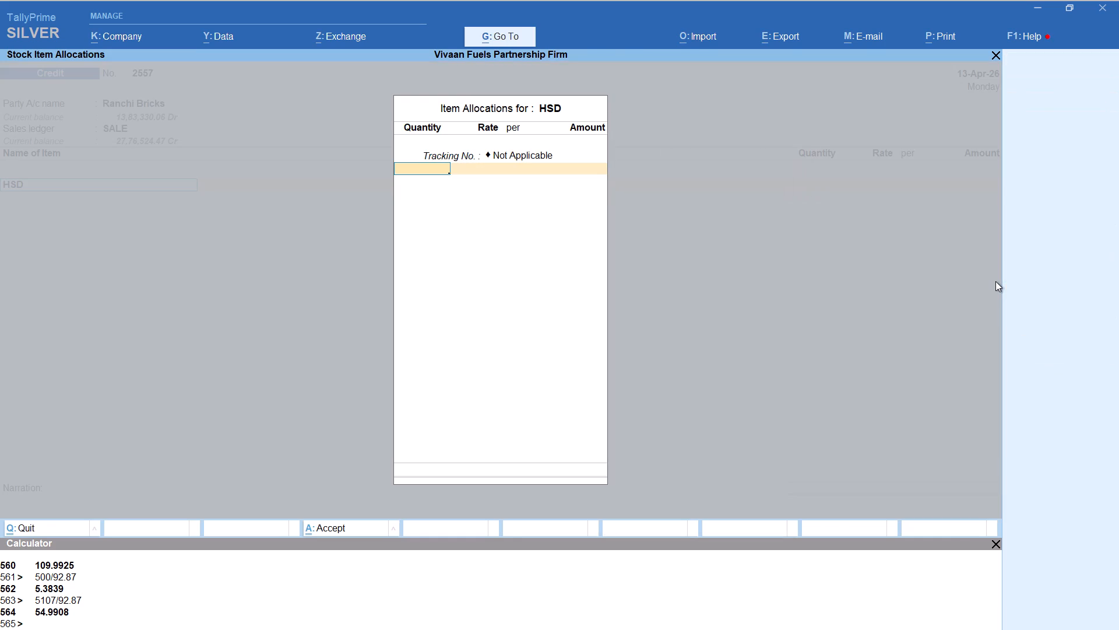
text(2000)
key(alt+c)
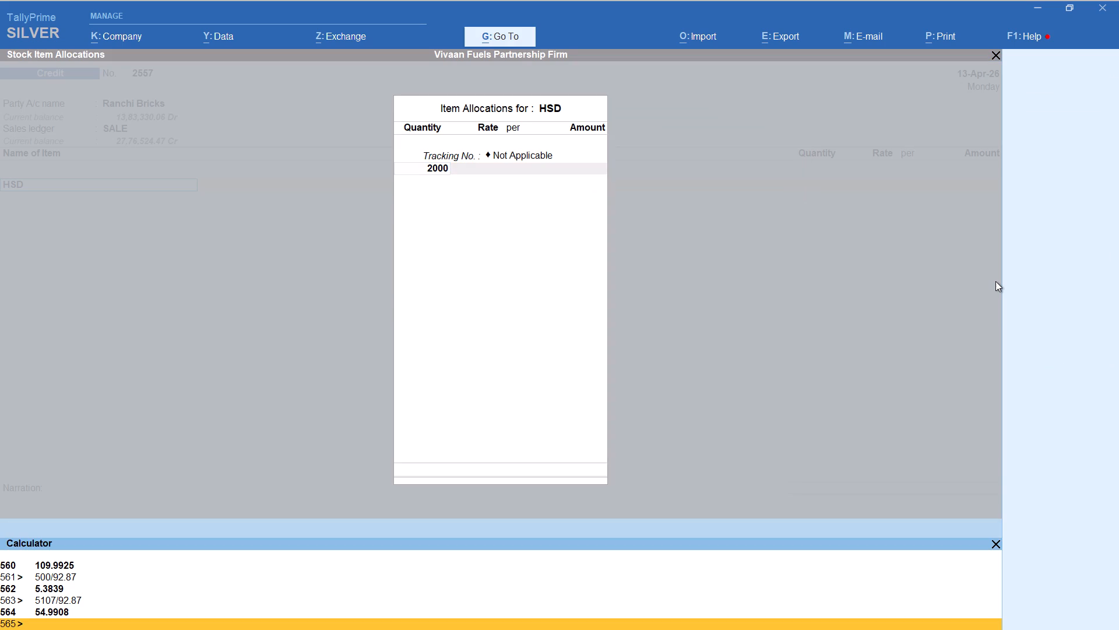
text(2000/92.87)
key(Return)
key(Return)
key(Return)
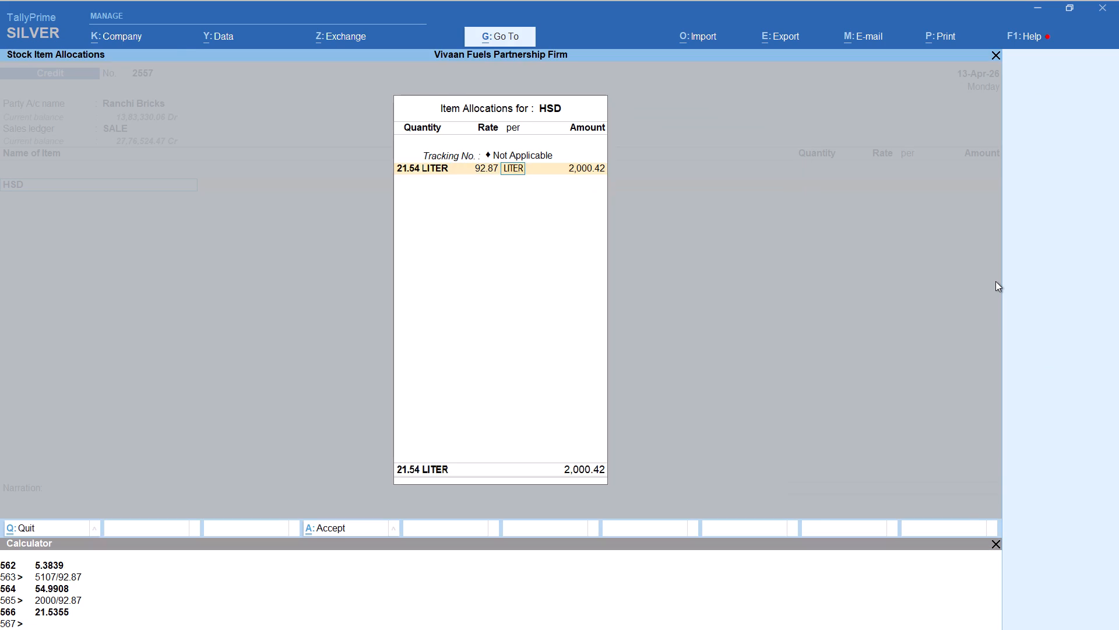
key(Return)
key(Return)
key(Return)
key(Return)
Add the Round Off ledger to the 2,000-rupee Ranchi Bricks voucher and save it.
key(r)
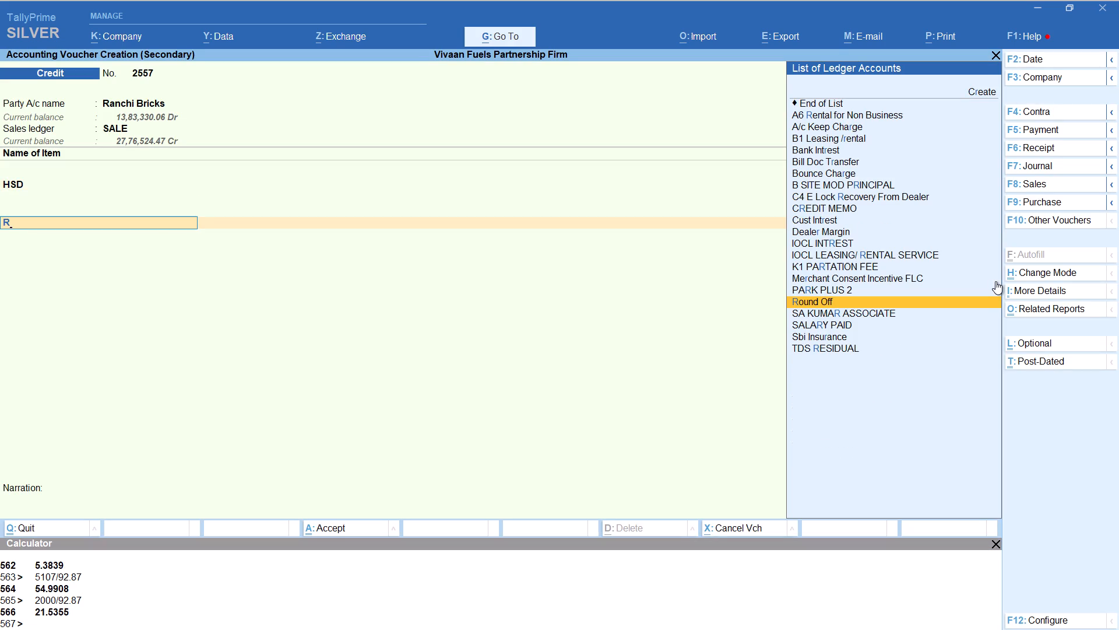
text(ou)
key(Return)
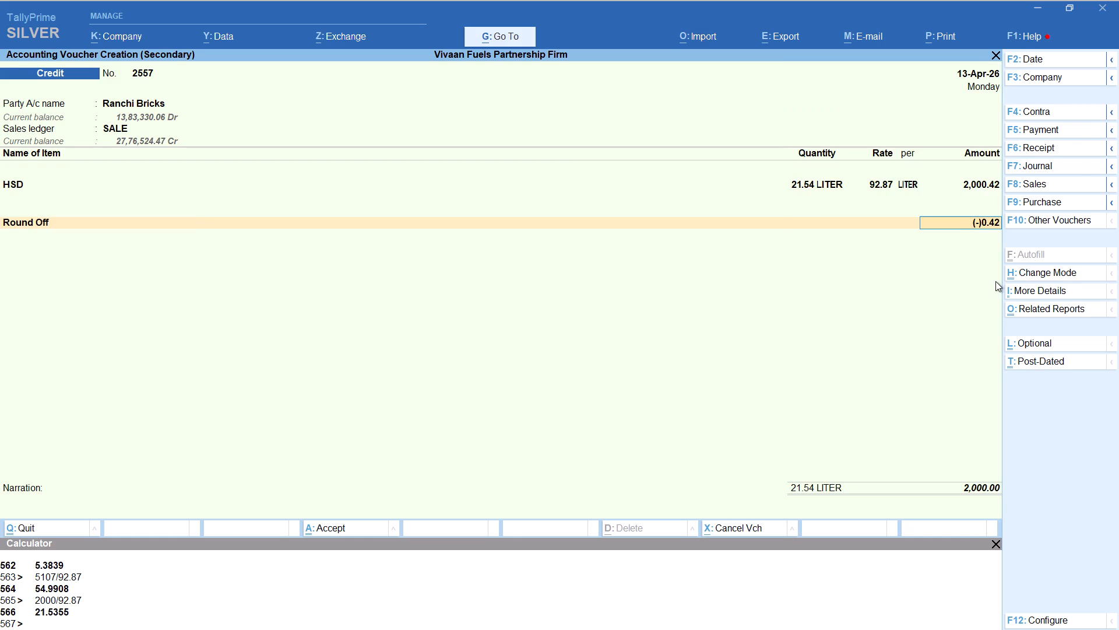
key(ctrl+a)
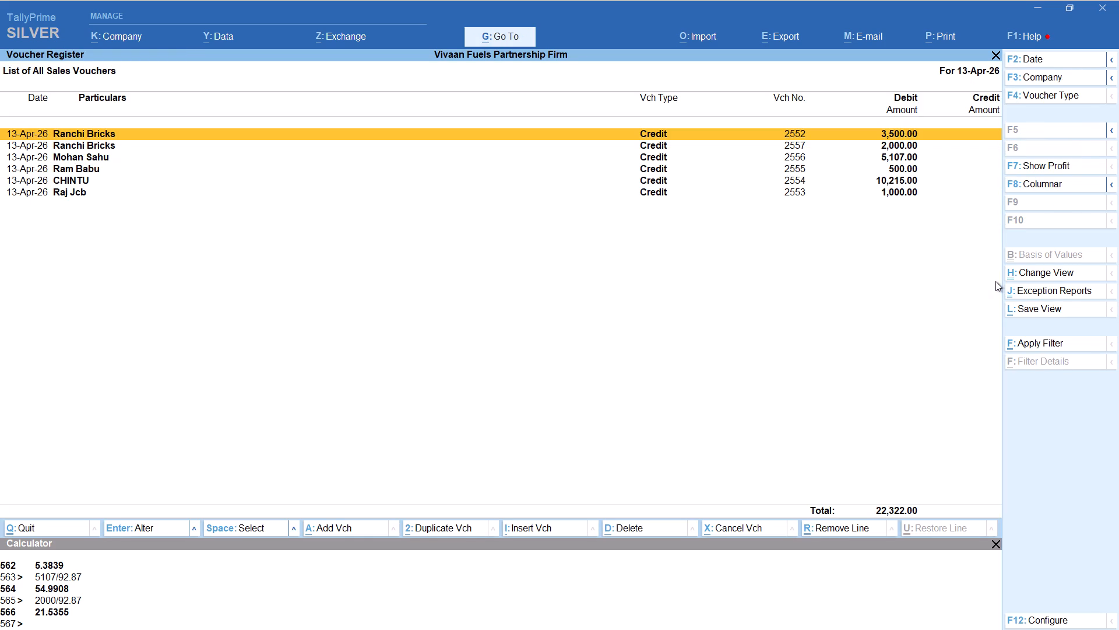
Add another credit sales voucher for Raj Jcb, keeping its default party details and the SALE ledger.
key(alt+a)
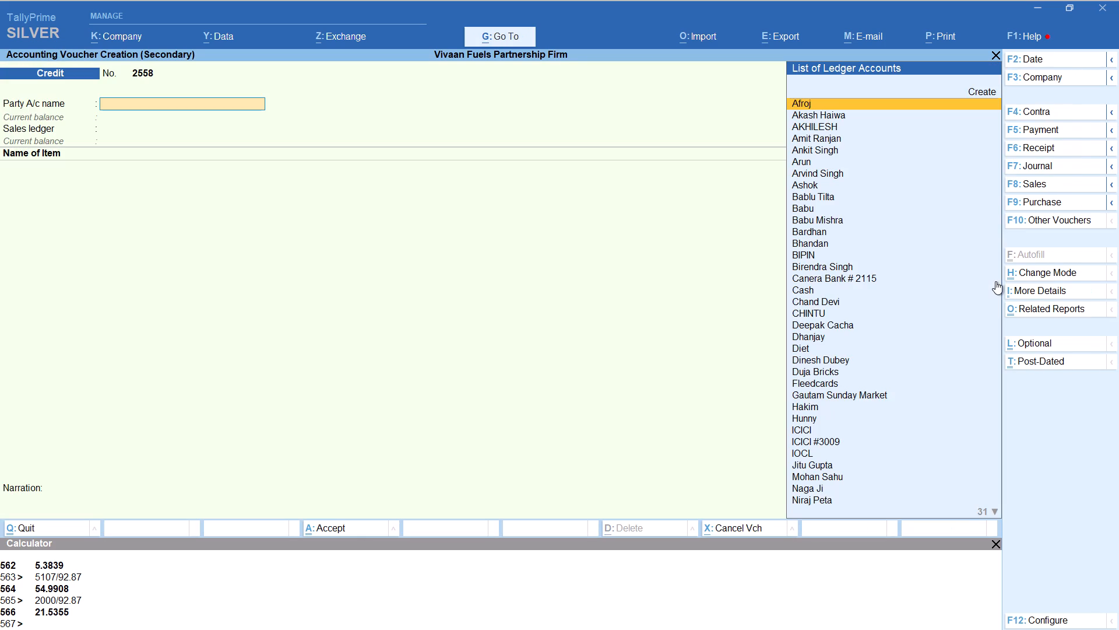
key(t)
key(BackSpace)
text(ra)
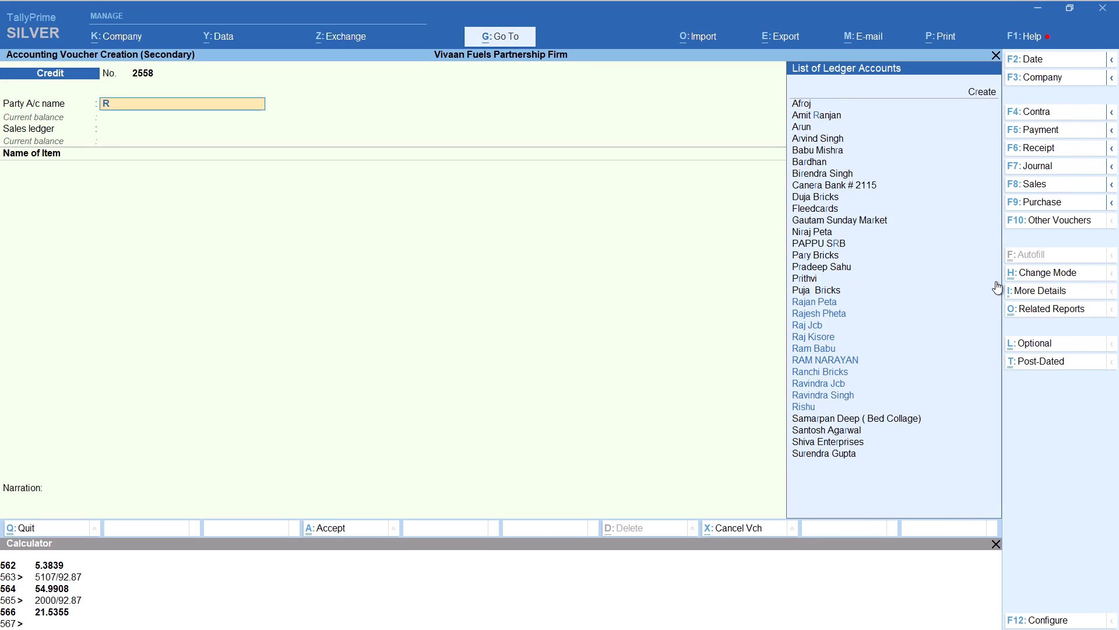
key(j)
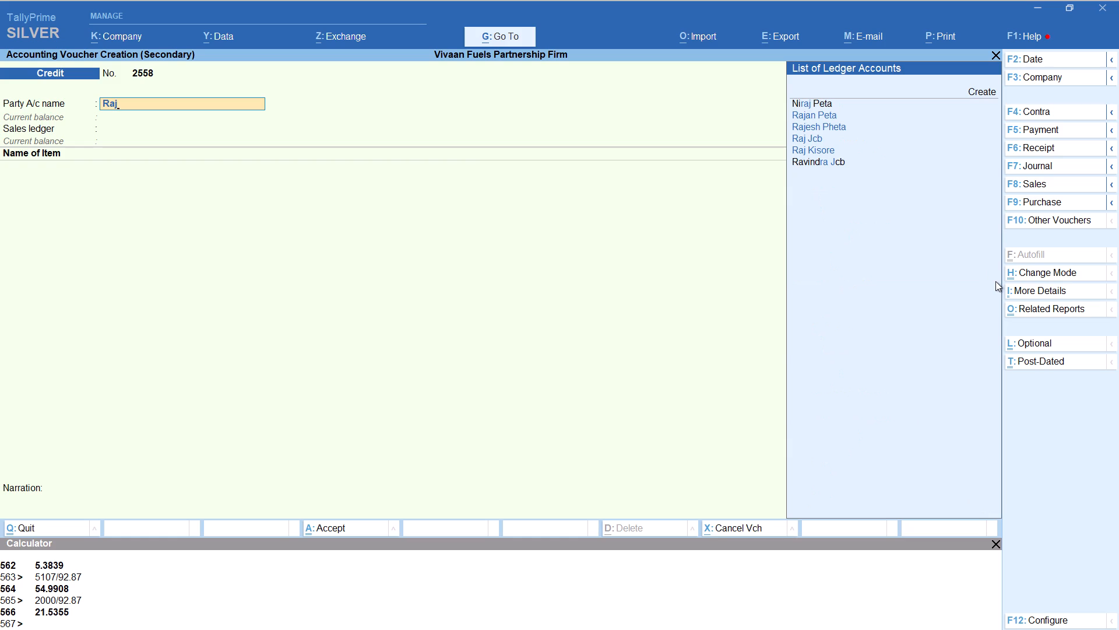
key(Down)
key(Down)
key(Down)
key(Return)
key(Return)
key(Return)
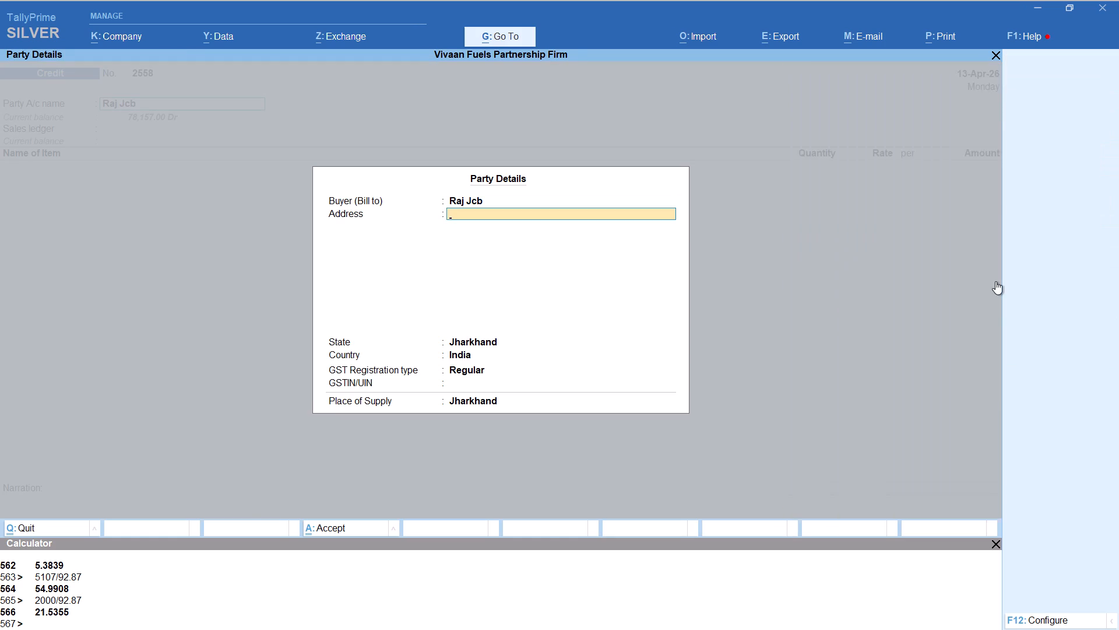
key(Return)
key(Return)
key(Return)
key(Return)
key(Return)
Add item HSD with tracking number Not Applicable and its quantity calculated as 1000/92.87, keeping the 92.87 rate.
text(hsd)
key(Return)
key(Up)
key(Return)
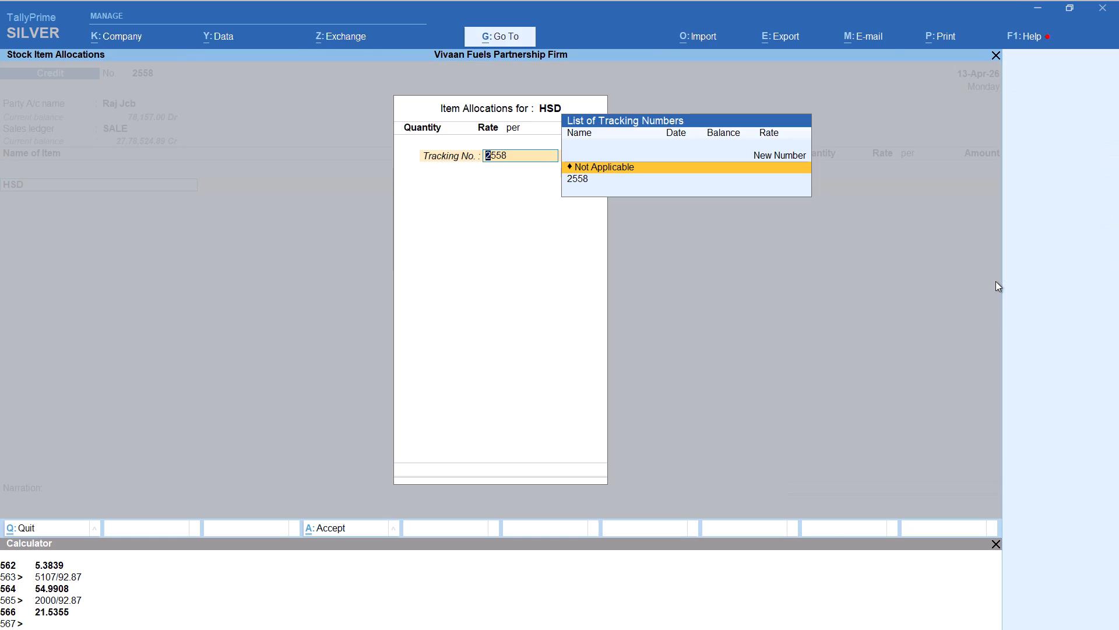
key(alt+c)
text(1000/92.87)
key(Return)
key(Return)
key(Return)
key(Return)
key(Return)
key(Return)
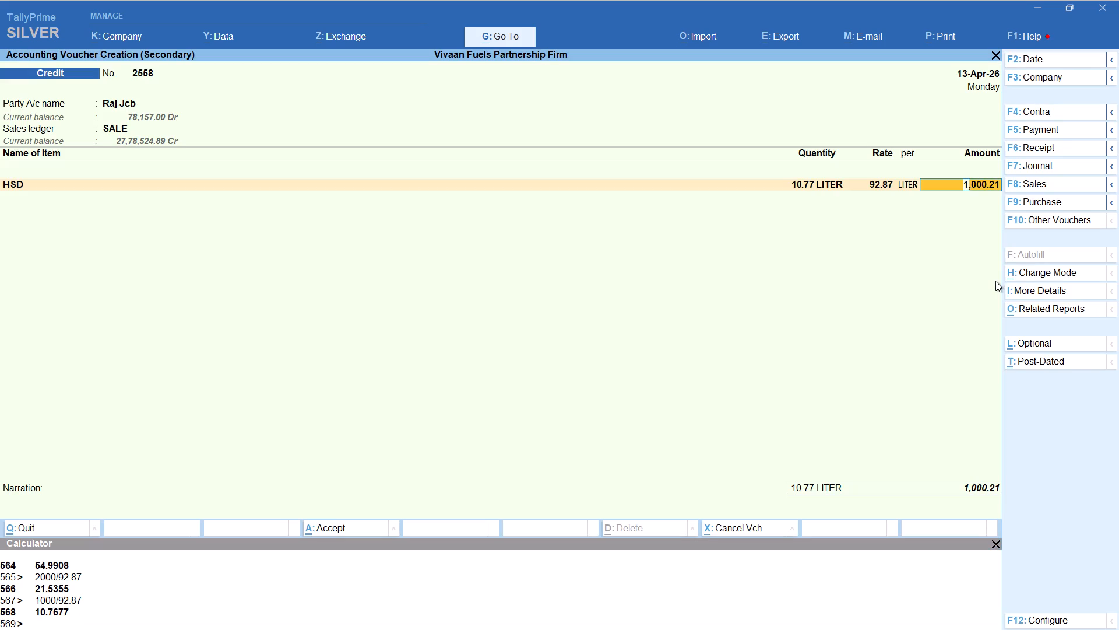
key(Return)
Add the Round Off ledger to the 1,000-rupee Raj Jcb voucher and save it.
text(rou)
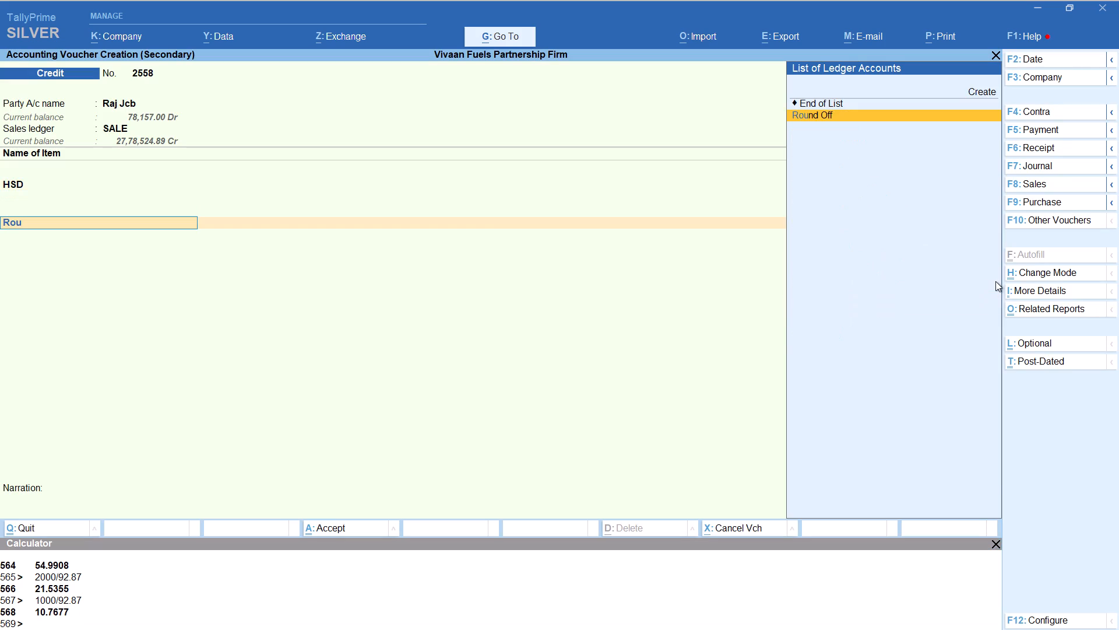
key(Return)
key(ctrl+a)
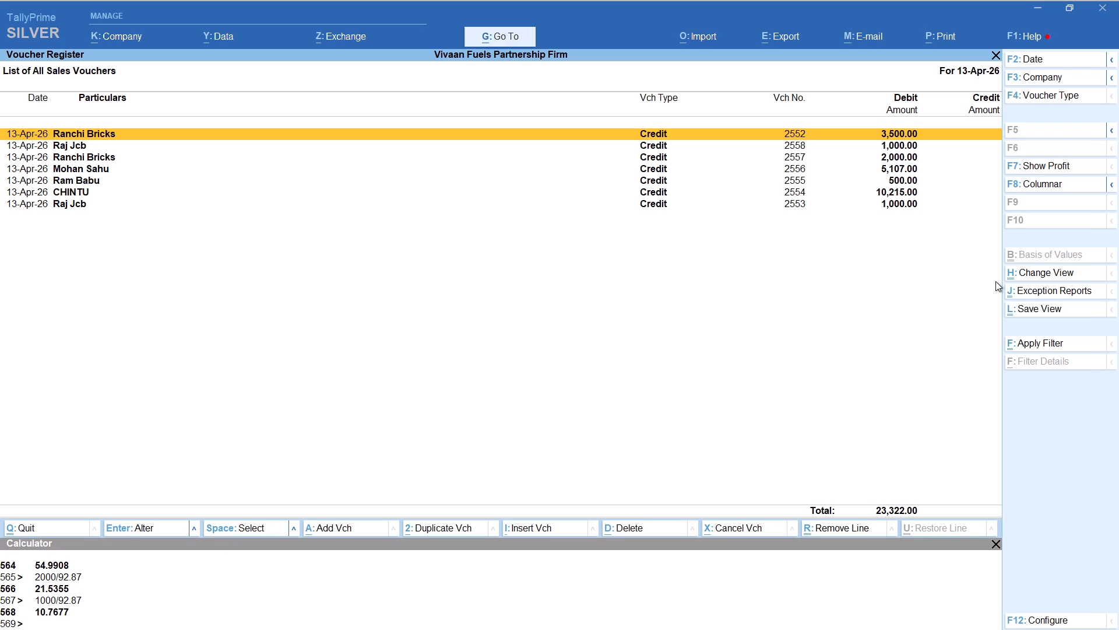
Add a credit sales voucher for Shiva Enterprises, keeping its default party details and the SALE ledger.
key(alt+a)
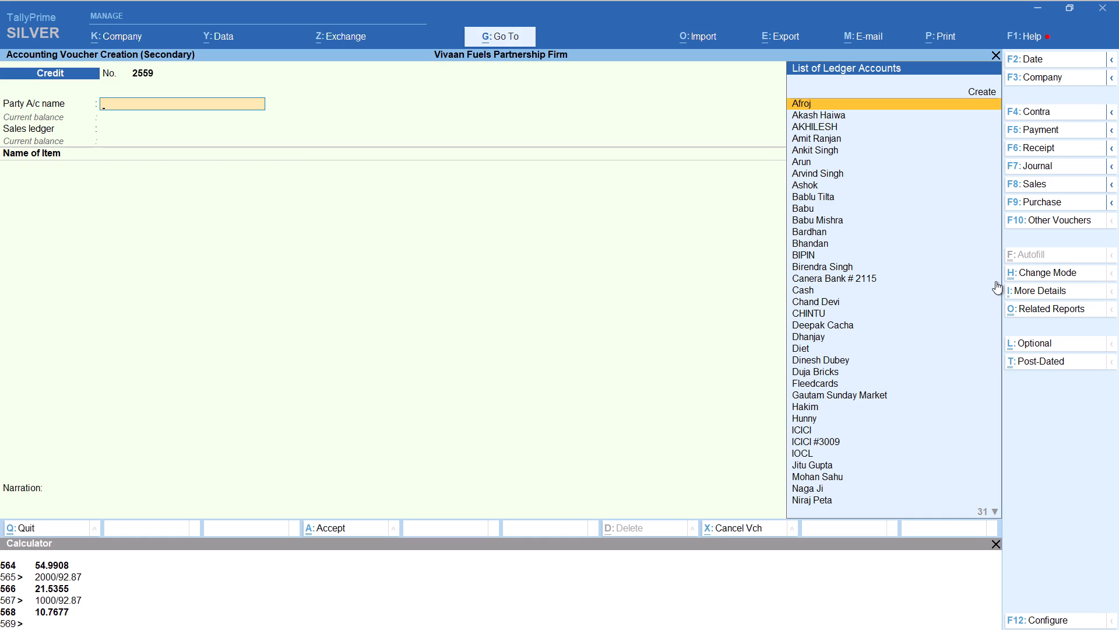
text(shiv)
key(Return)
key(Return)
key(Return)
key(Return)
key(Return)
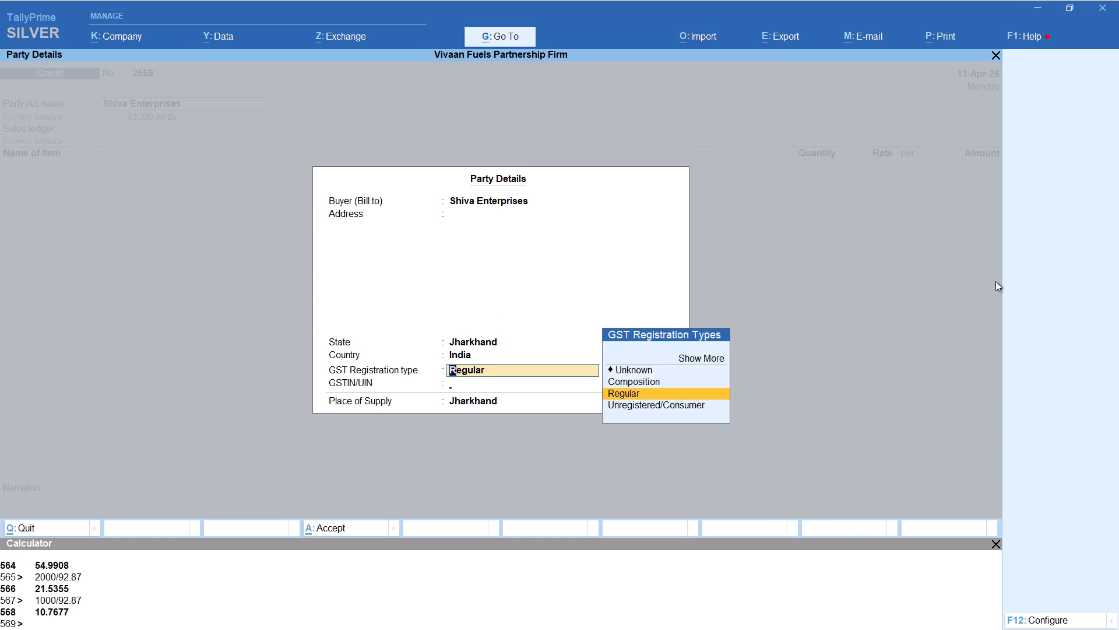
key(Return)
key(Return)
key(Return)
Add item HSD with tracking number Not Applicable and its quantity calculated as 500/92.87, keeping the 92.87 rate.
text(hsd)
key(Return)
key(Up)
key(Return)
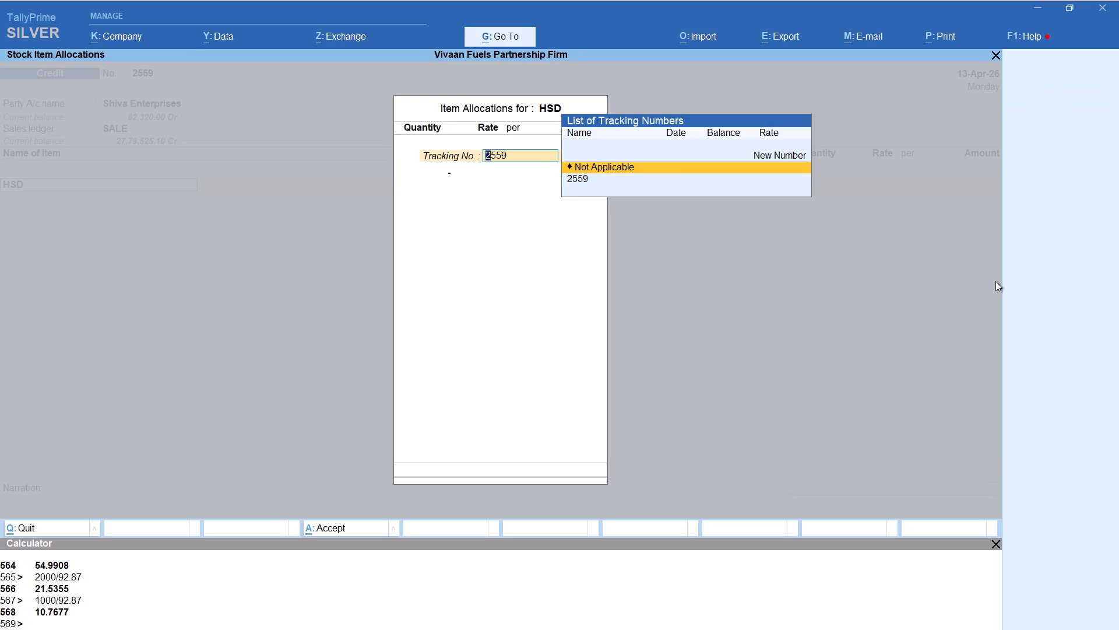
key(alt+c)
text(500)
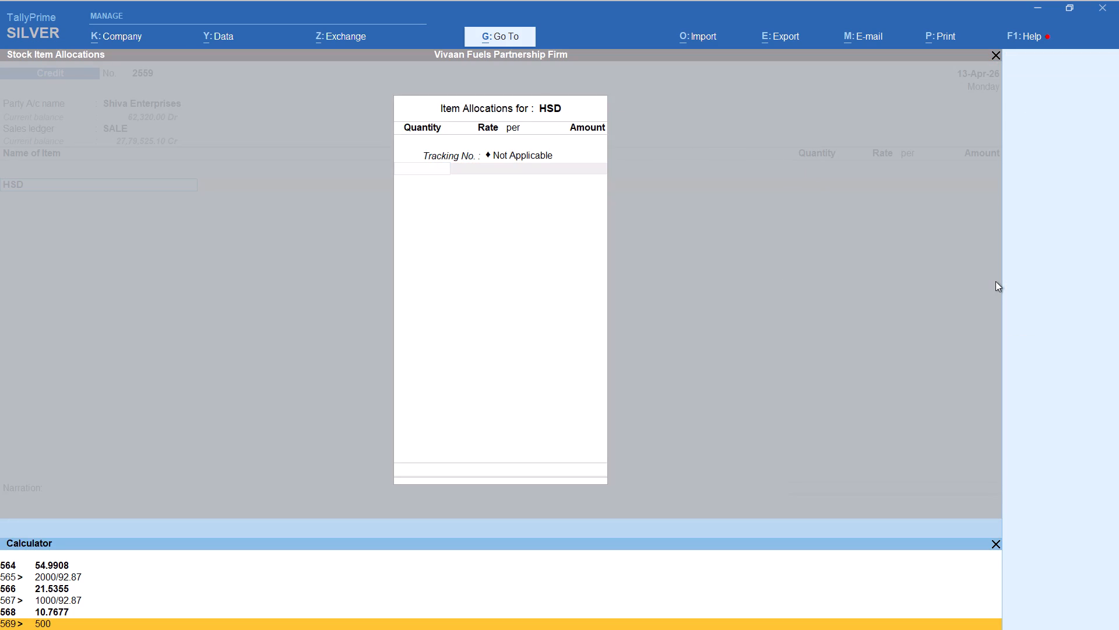
text(/92.87)
key(Return)
key(Return)
key(Return)
key(Return)
key(Return)
key(Return)
key(Return)
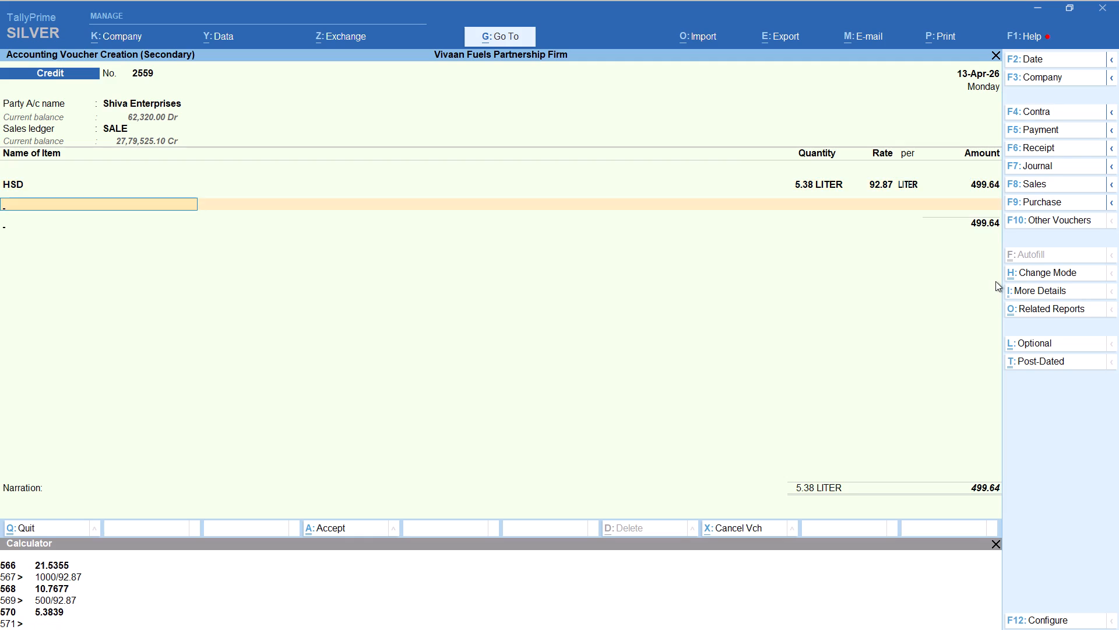
Add the Round Off ledger to the 500-rupee Shiva Enterprises voucher and save it.
text(rou)
key(Return)
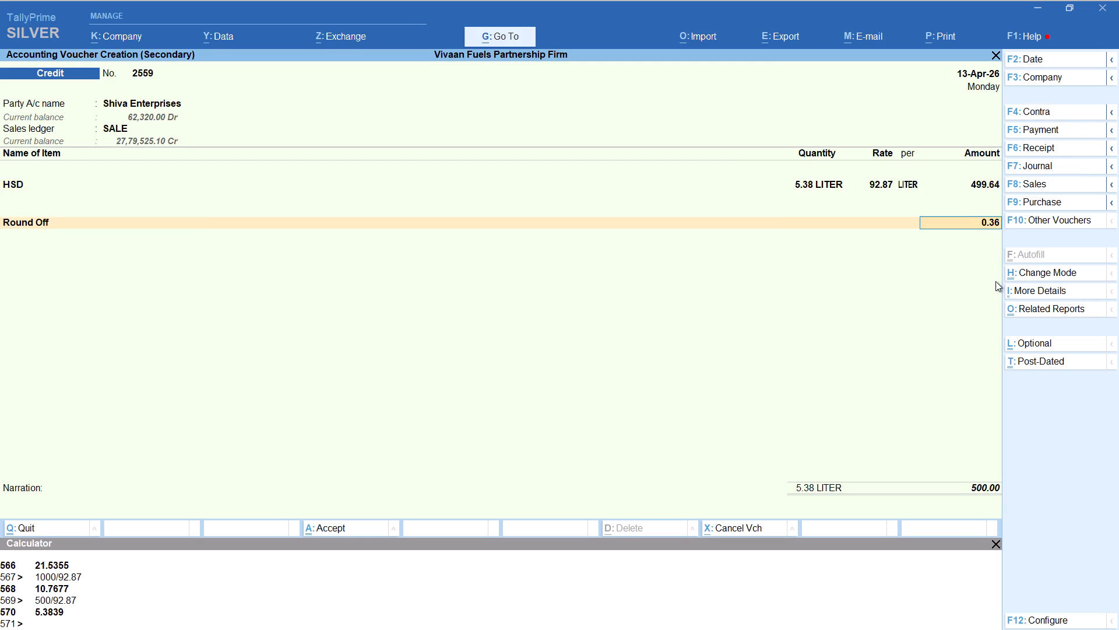
key(ctrl+a)
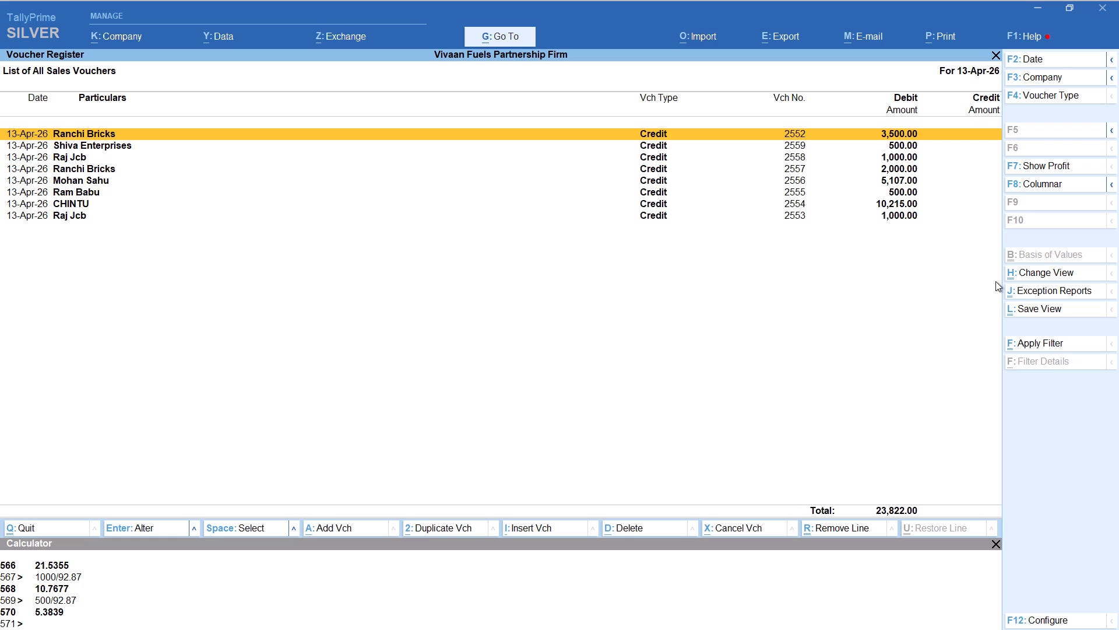
Add another credit sales voucher for Raj Jcb, keeping its default party details and the SALE ledger.
key(alt+a)
text(ra)
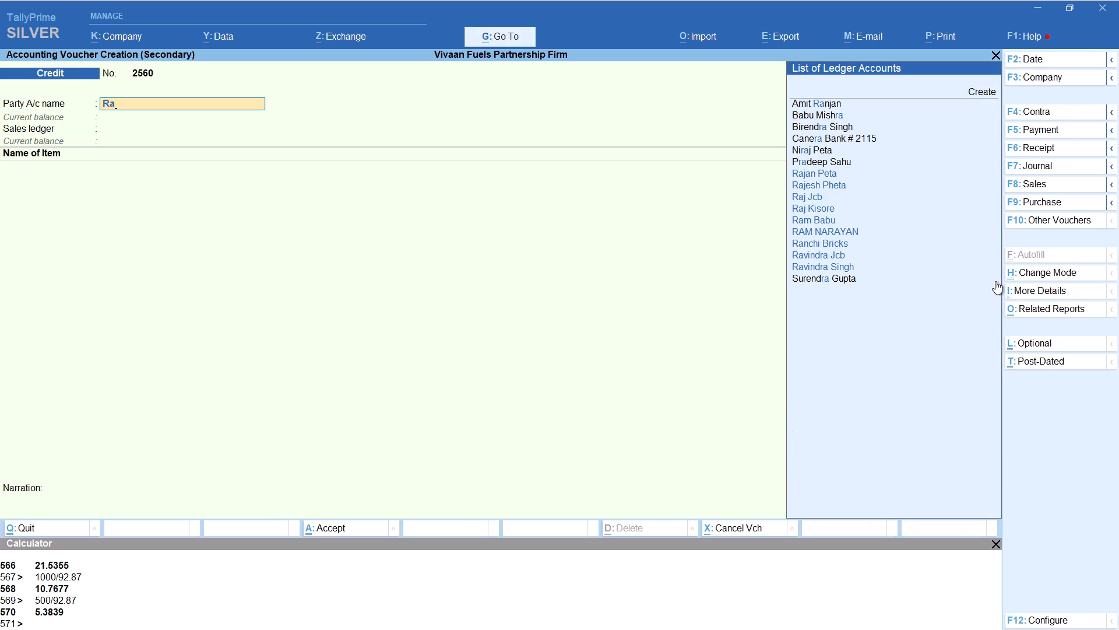
key(Down)
key(Down)
key(Down)
key(Return)
key(Return)
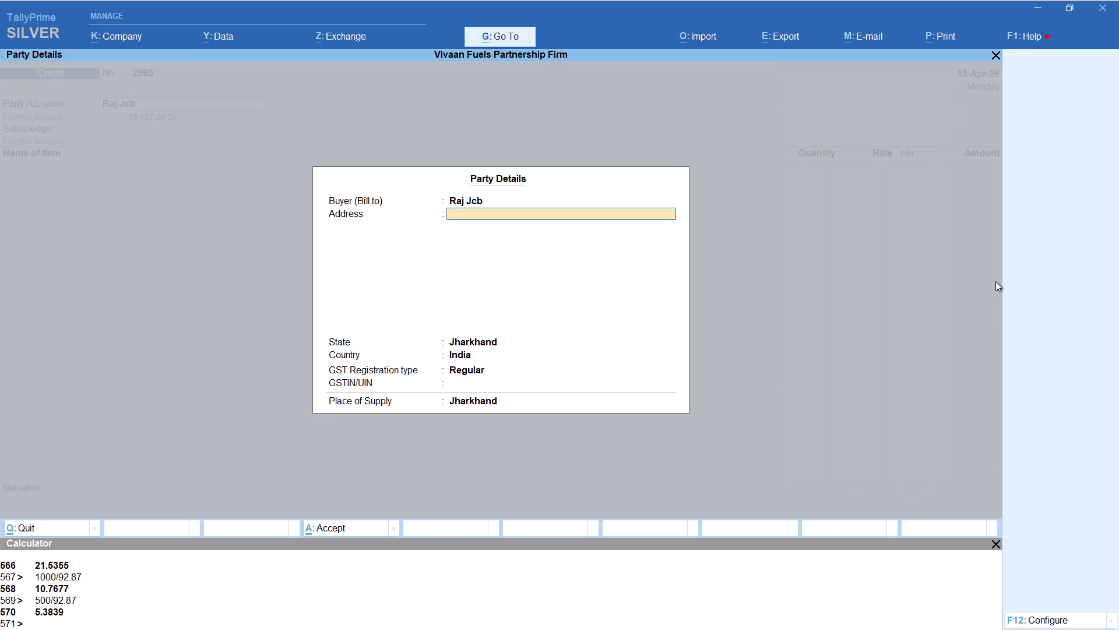
key(Return)
key(Return)
key(Return)
key(Return)
key(Return)
key(Return)
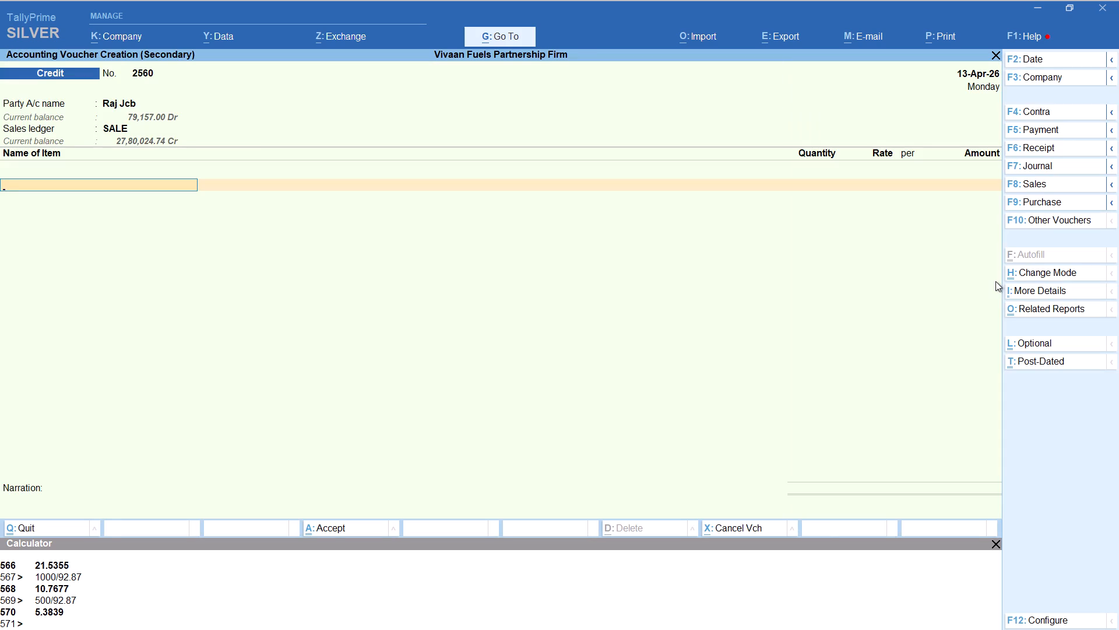
Add item HSD with tracking number Not Applicable and its quantity calculated as 1000/92.87, keeping the 92.87 rate.
text(hsd)
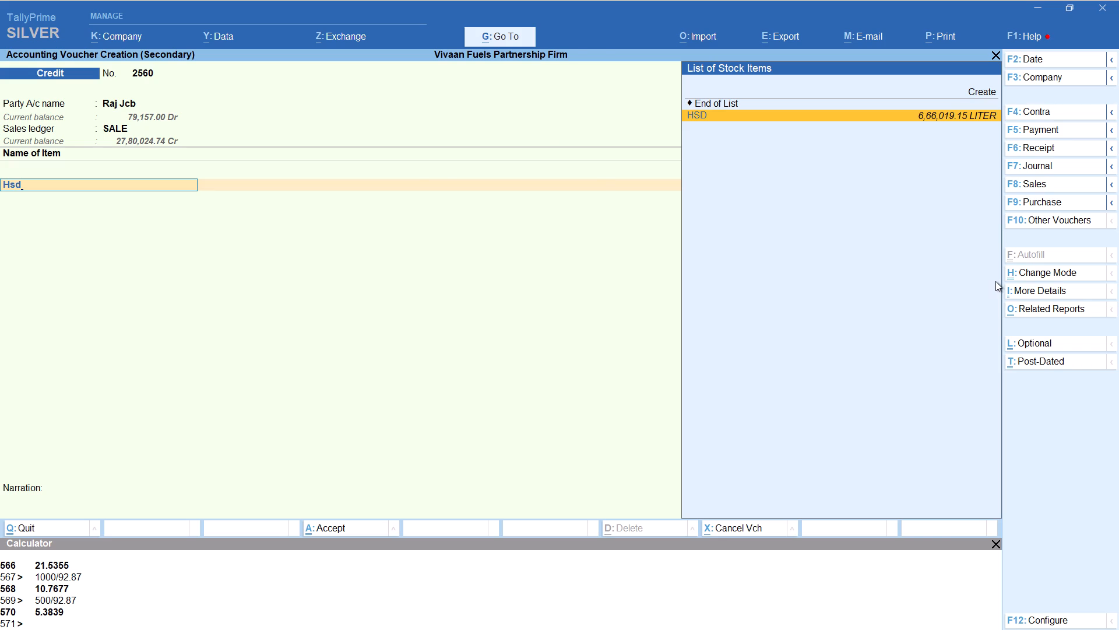
key(Return)
key(Up)
key(Return)
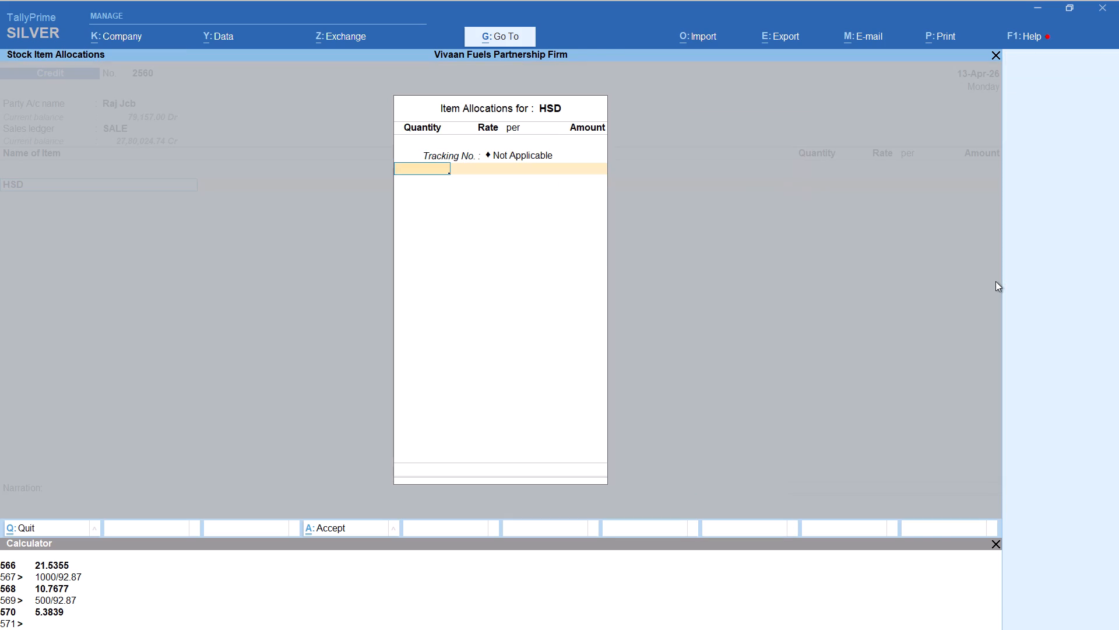
key(alt+c)
text(1000)
text(/92.87)
key(Return)
key(Return)
key(Return)
key(Return)
key(Return)
key(Return)
key(Return)
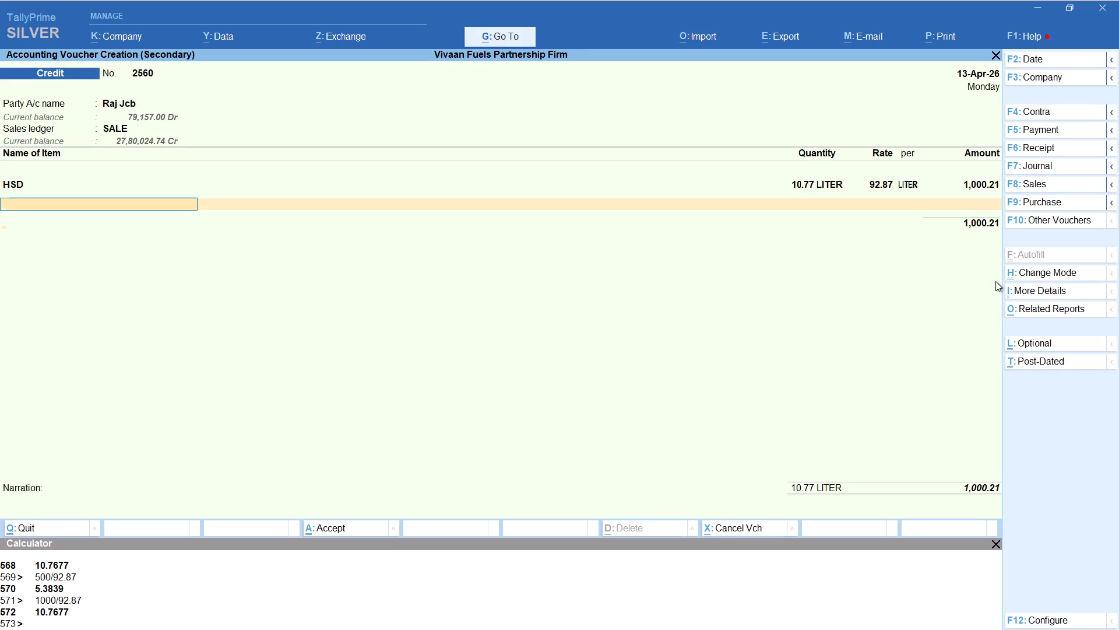
Add the Round Off ledger to the 1,000-rupee Raj Jcb voucher and save it.
text(rou)
key(Return)
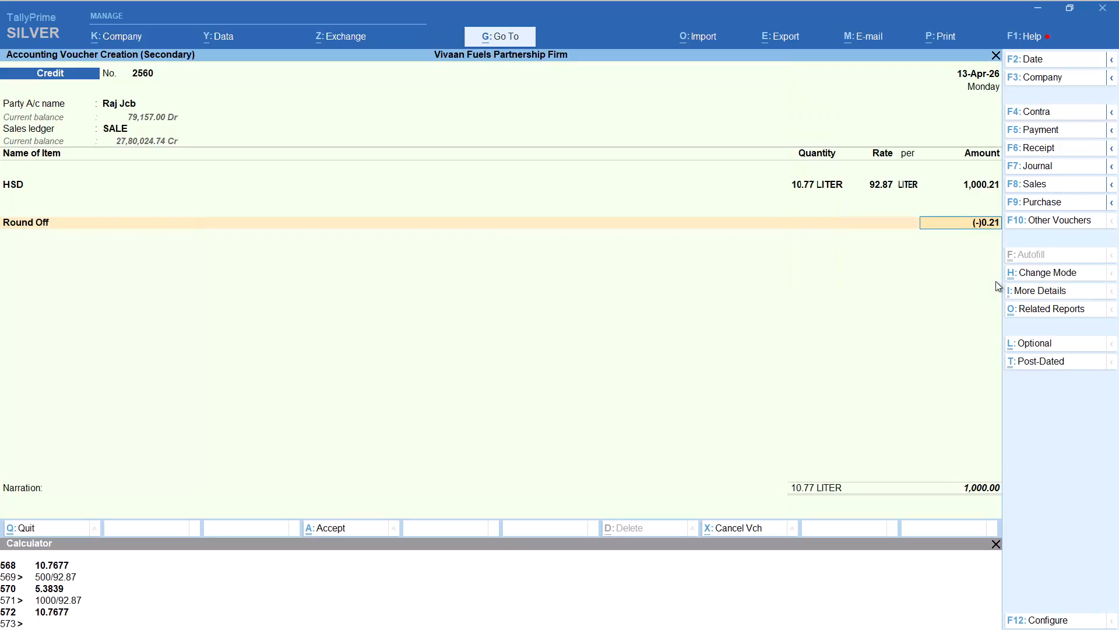
key(ctrl+a)
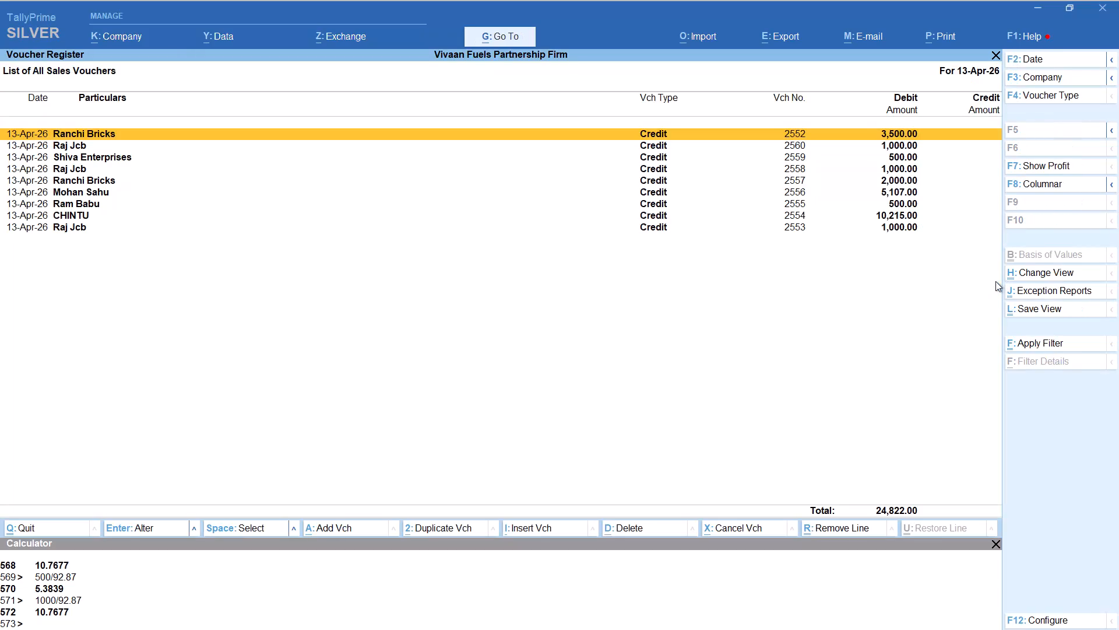
Add a credit sales voucher for the customer Akash, keeping the default party details and the SALE ledger.
key(alt+a)
text(akjas)
key(Return)
key(Return)
key(Return)
key(Return)
key(Return)
key(Return)
key(Return)
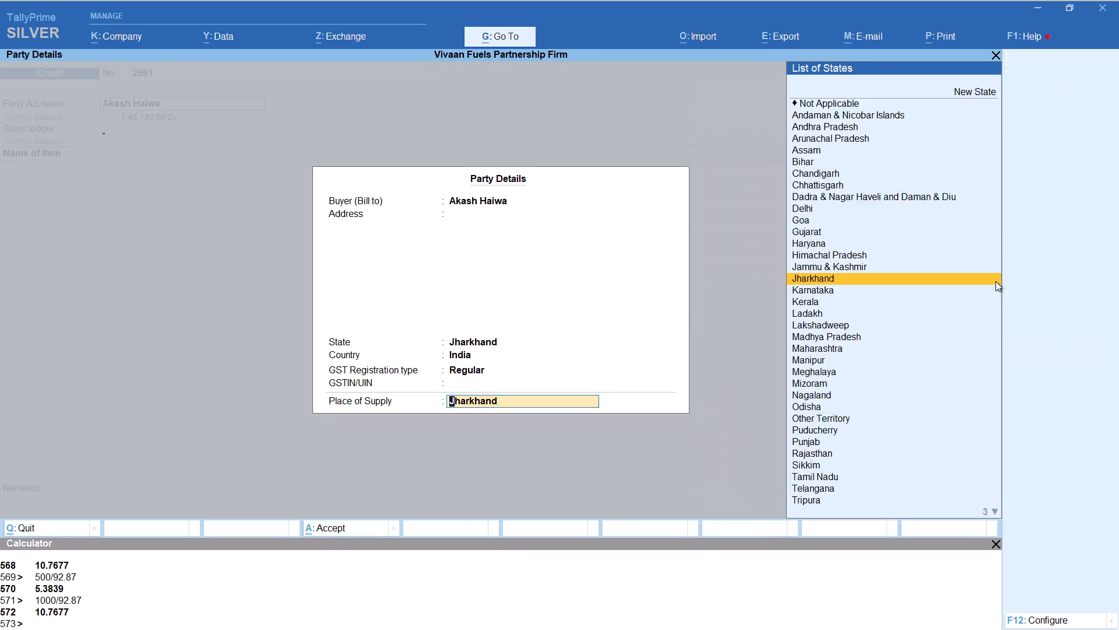
key(Return)
Add item HSD with tracking number Not Applicable and its quantity calculated as 3324/92.87, keeping the 92.87 rate.
text(hsd)
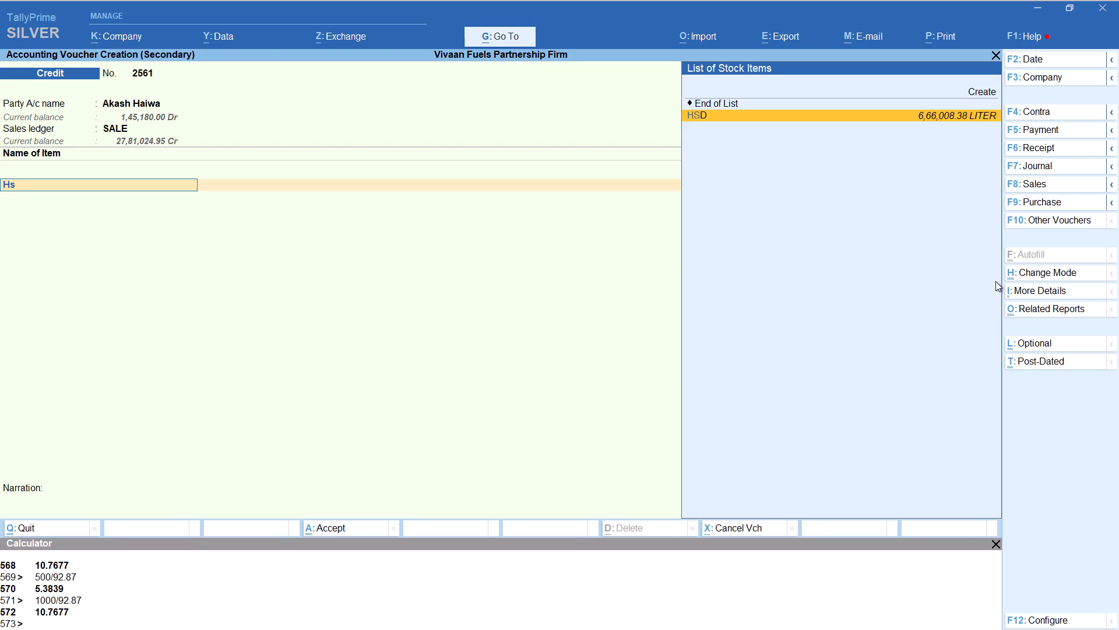
key(Return)
key(Up)
key(Return)
key(alt+c)
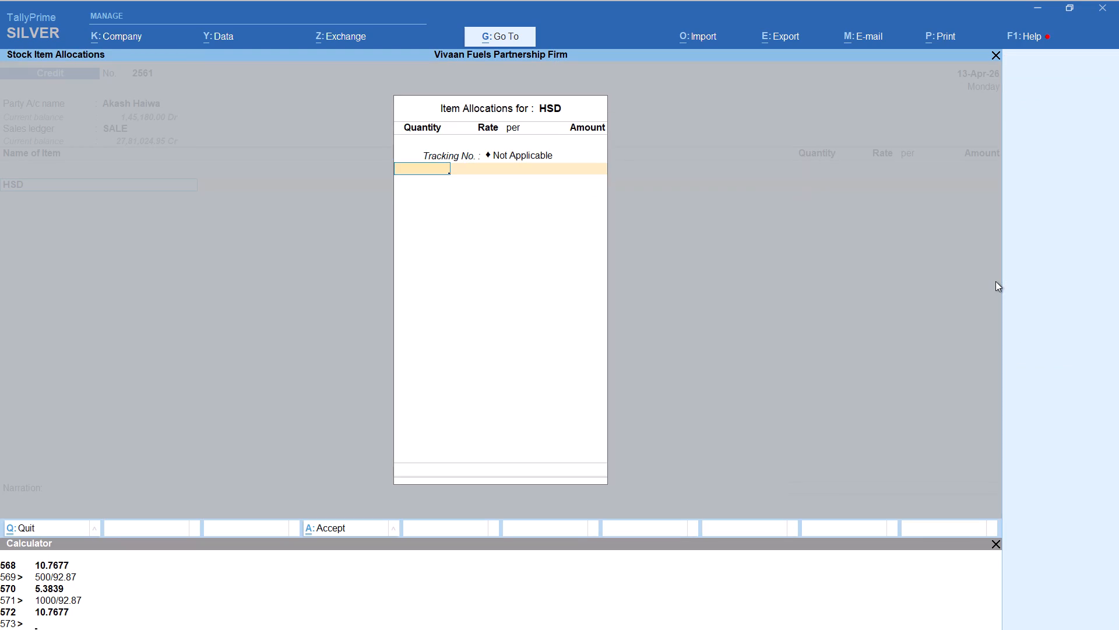
text(3324/92.87)
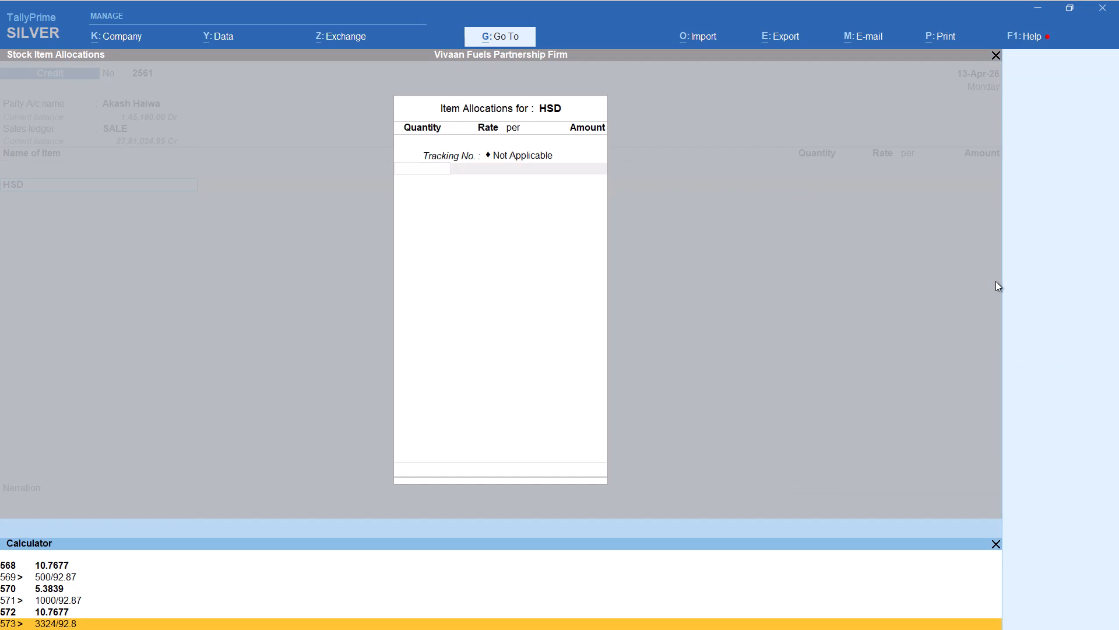
key(Return)
key(Return)
key(Return)
key(Return)
key(Return)
key(Return)
key(Return)
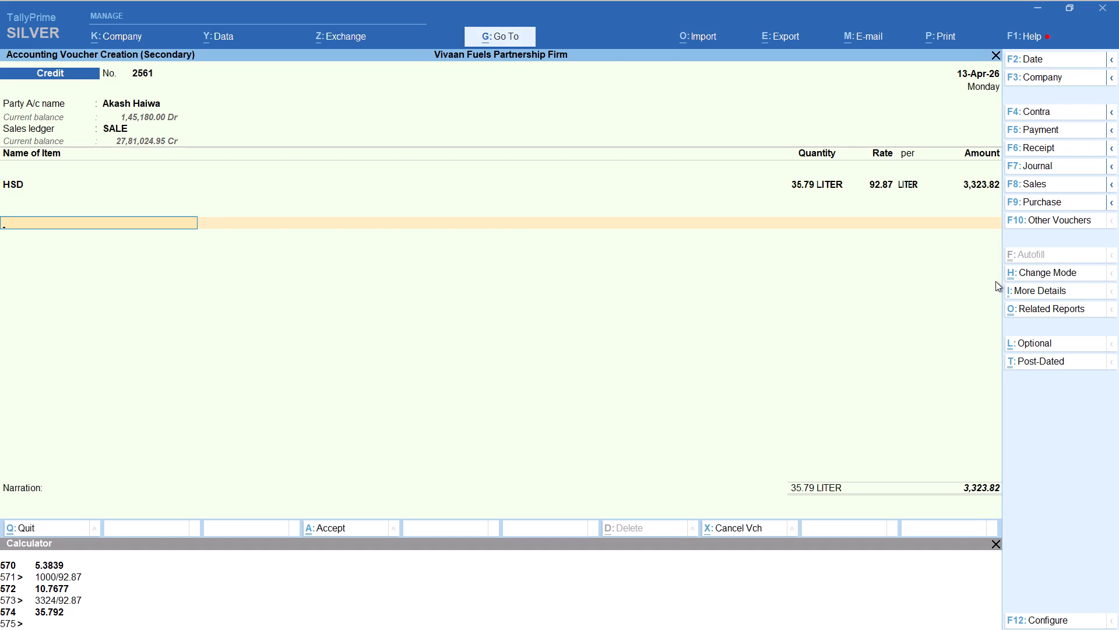
Add the Round Off ledger to Akash's 3,324-rupee voucher and save it.
text(rou)
key(Return)
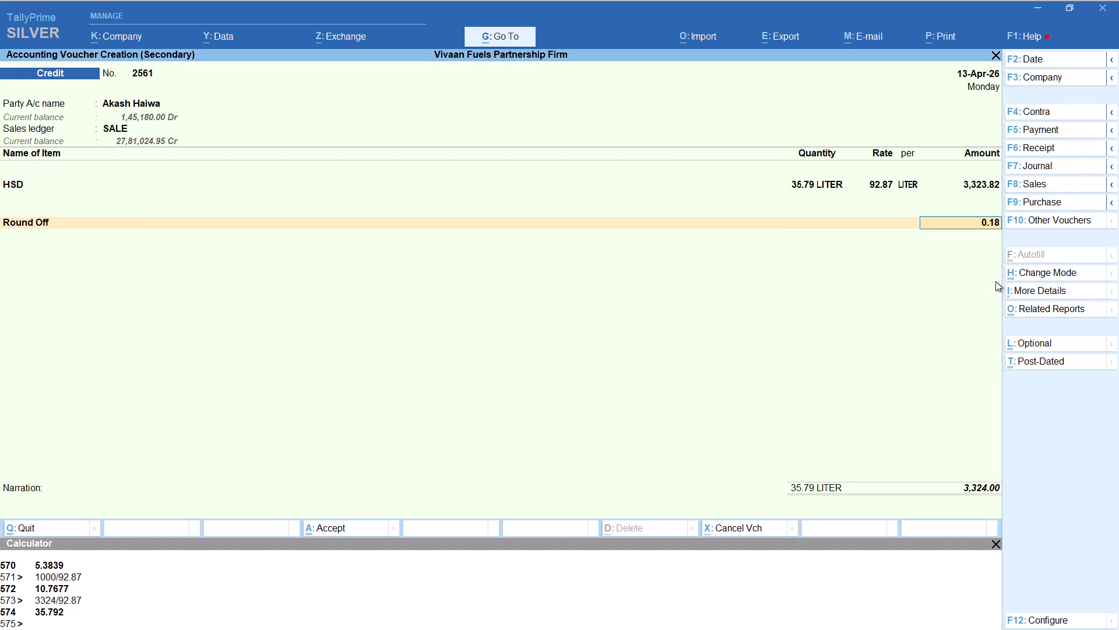
key(ctrl+a)
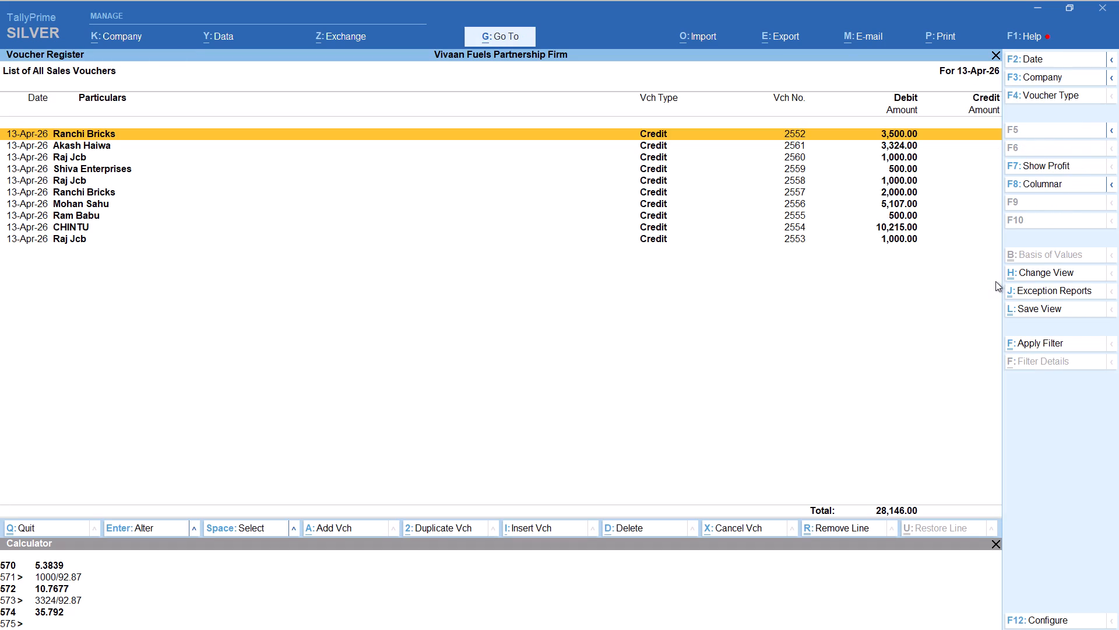
Add a credit sales voucher for the customer Surendra, keeping the default party details and the SALE ledger.
key(alt+a)
text(sure)
key(Return)
key(Return)
key(Return)
key(Return)
key(Return)
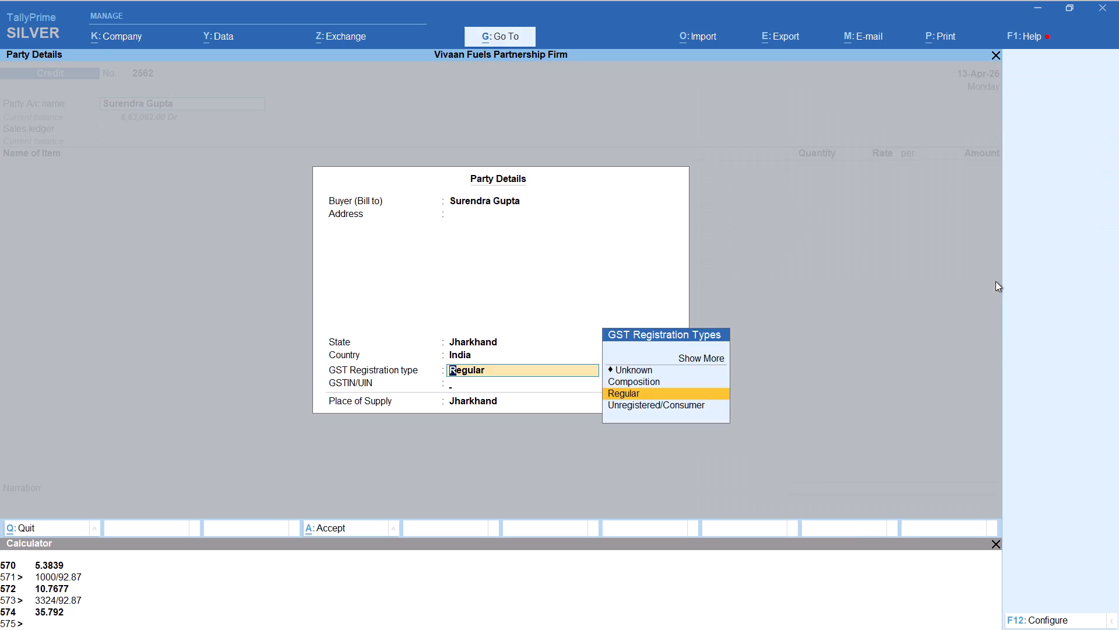
key(Return)
key(Return)
key(Return)
Add item HSD with tracking number Not Applicable and its quantity calculated as 200/92.87, keeping the 92.87 rate.
text(hsd)
key(Return)
key(Up)
key(Return)
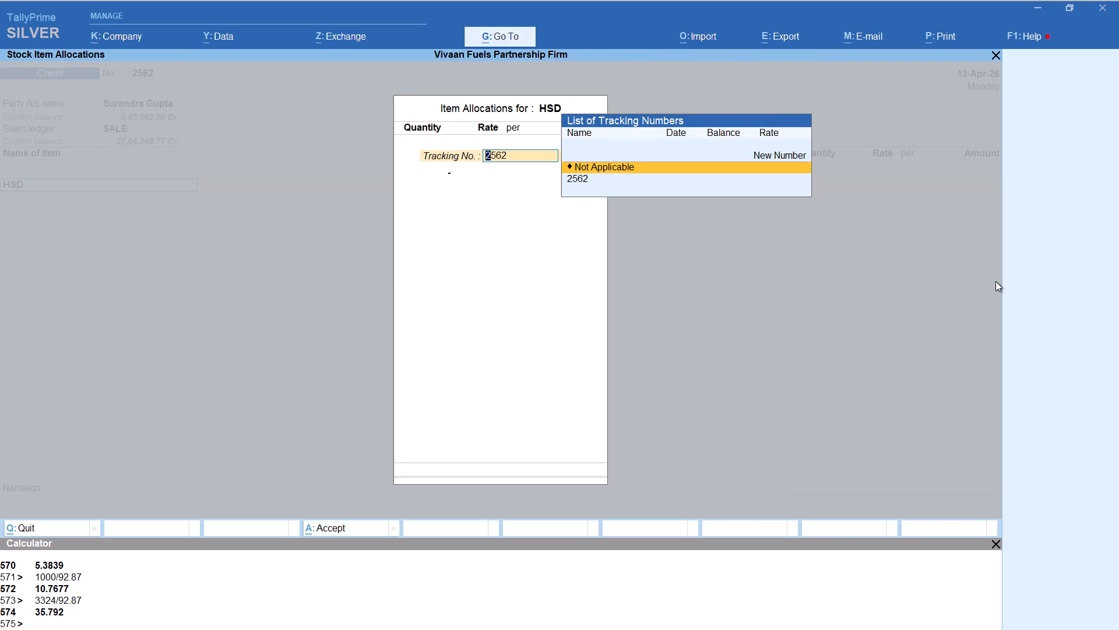
key(alt+c)
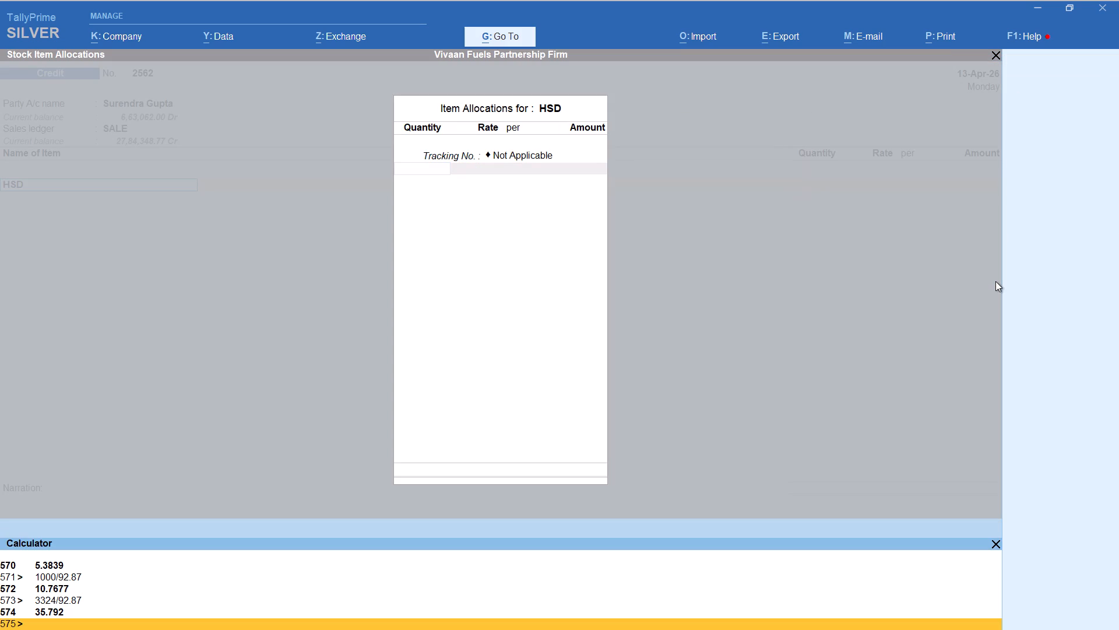
text(200)
text(/92.87)
key(Return)
key(Return)
key(Return)
key(Return)
key(Return)
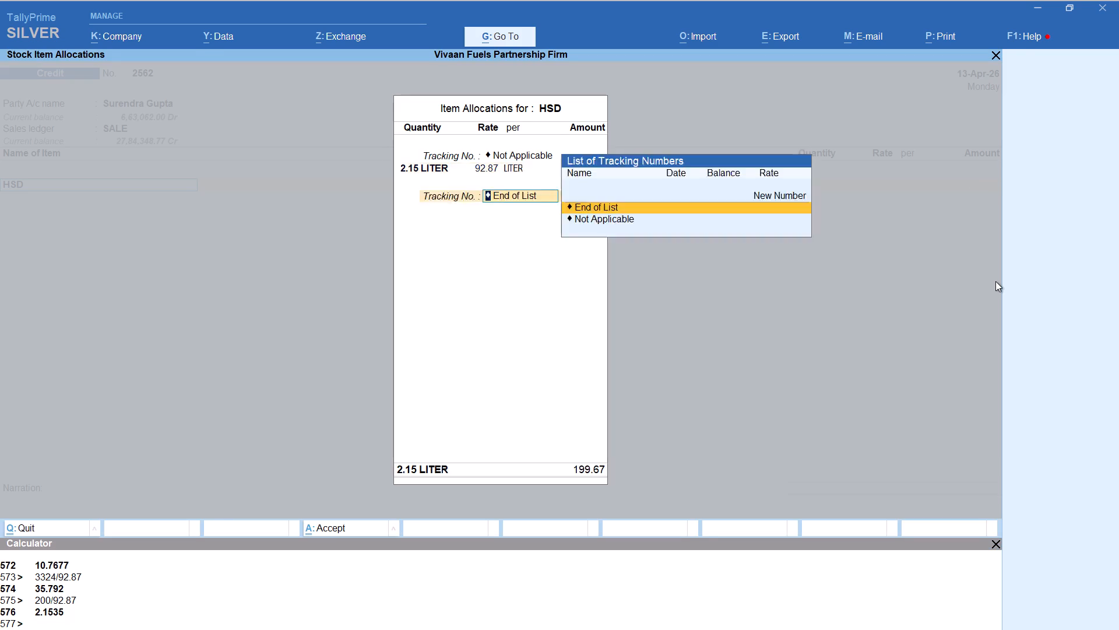
key(Return)
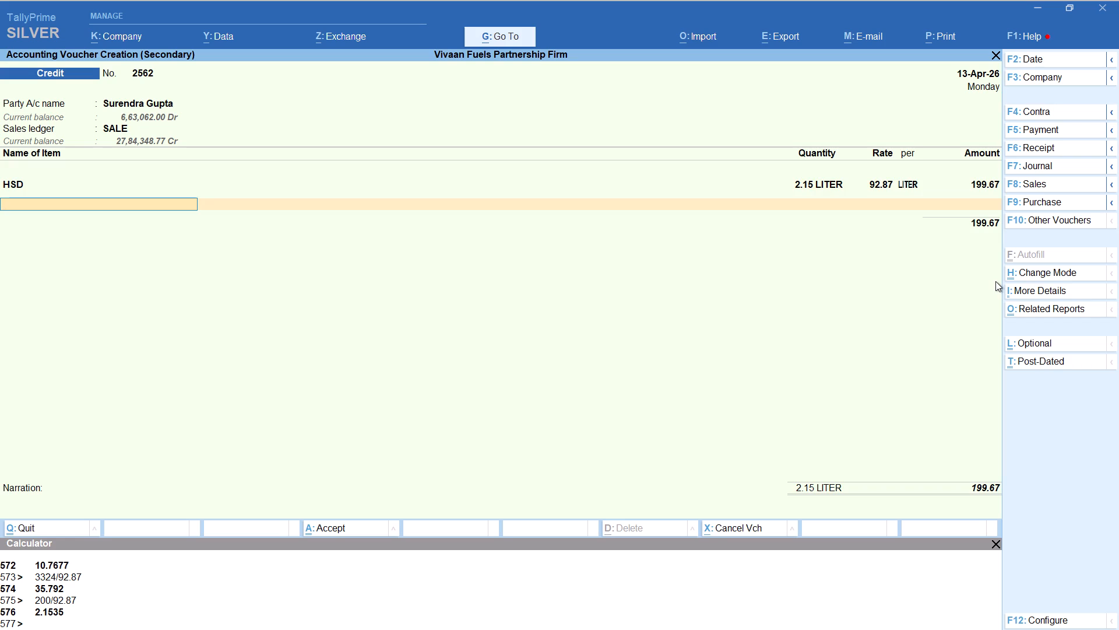
key(Return)
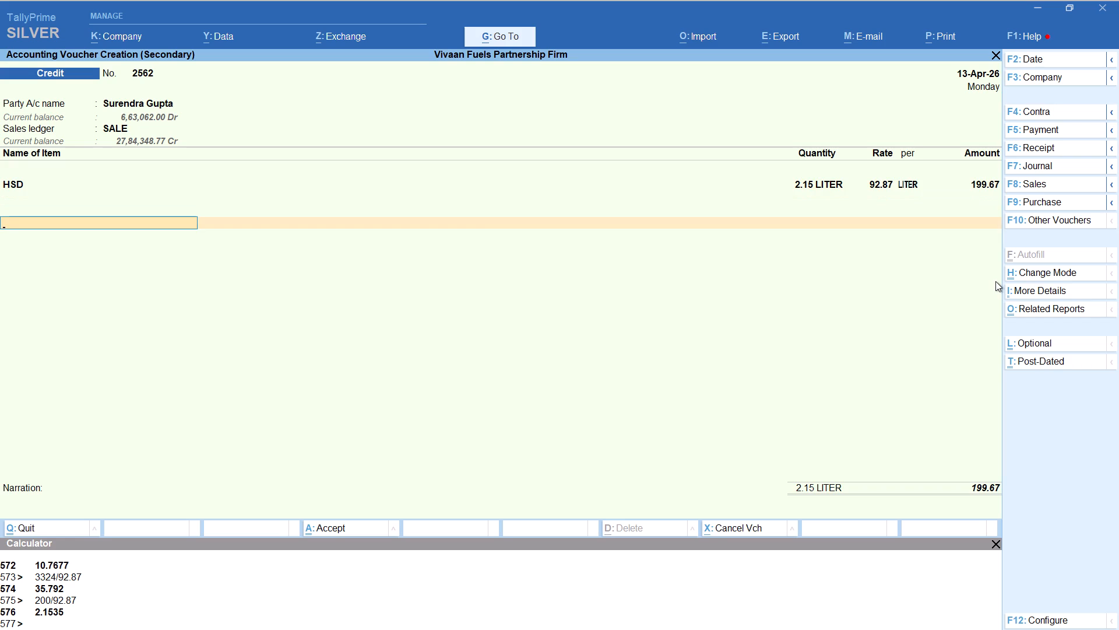
Add the Round Off ledger to Surendra's 200-rupee voucher and save it.
text(rou)
key(Return)
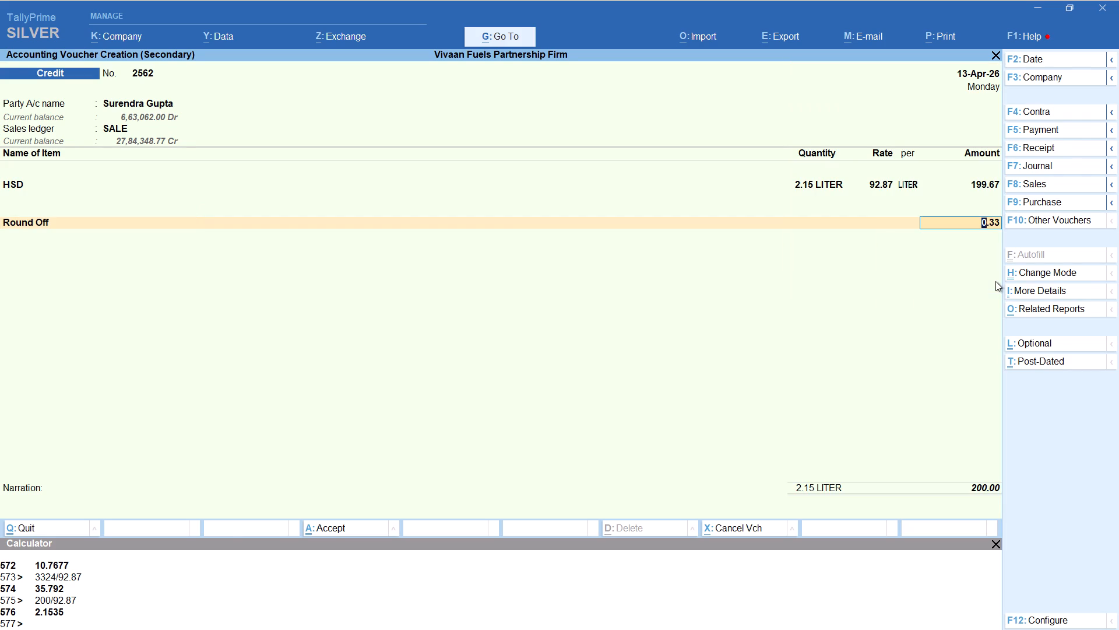
key(ctrl+a)
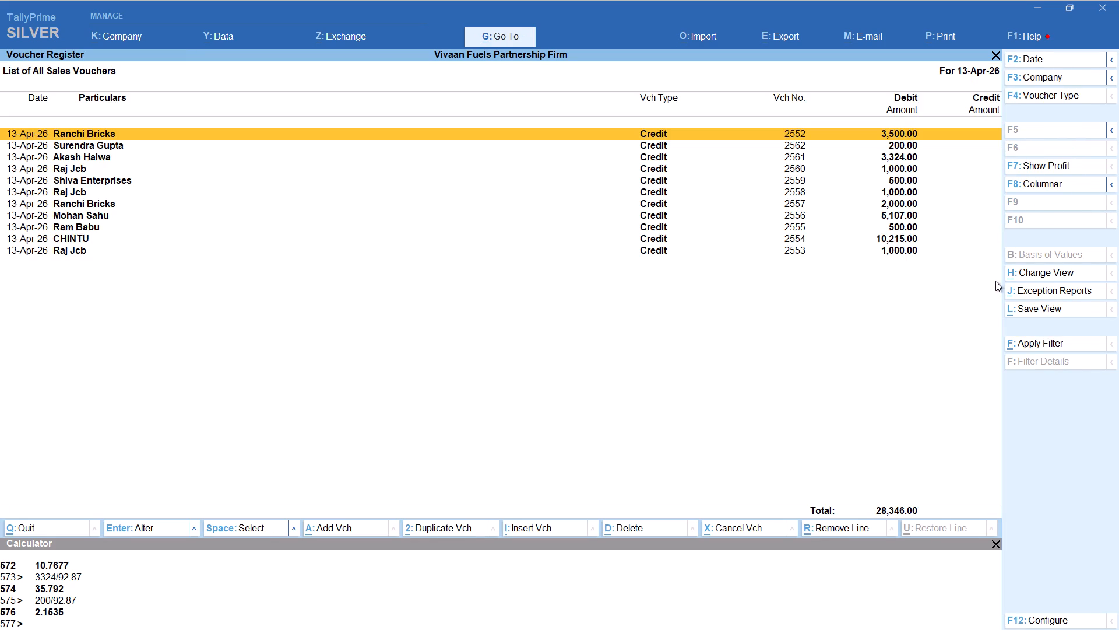
Add a credit sales voucher for Afroj, keeping the default party details and the SALE ledger.
key(alt+a)
key(a)
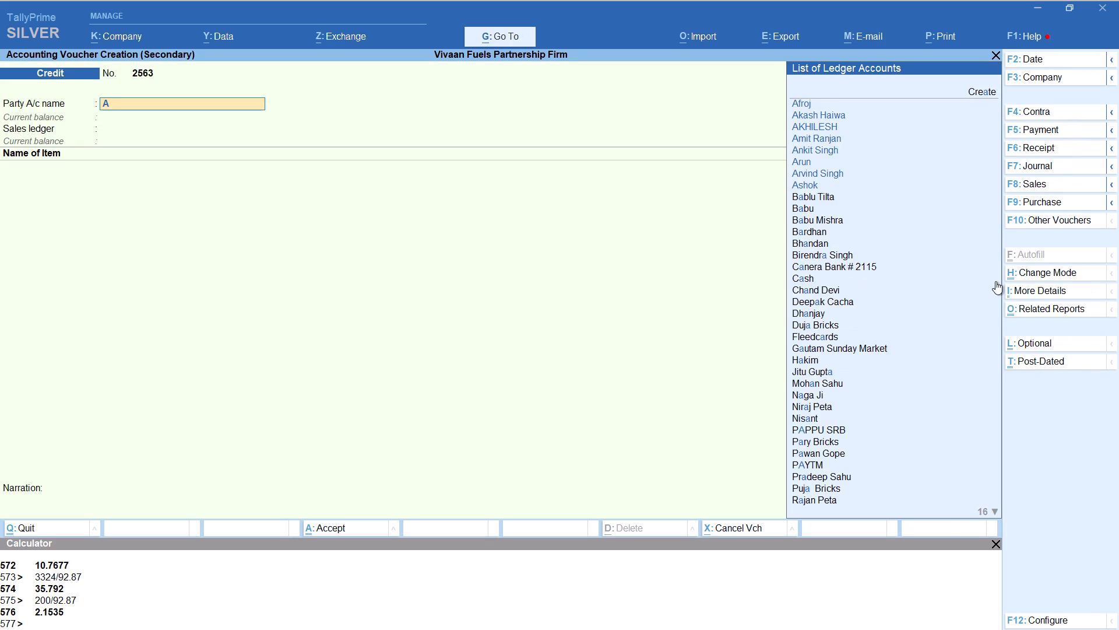
text(fr)
text(oj)
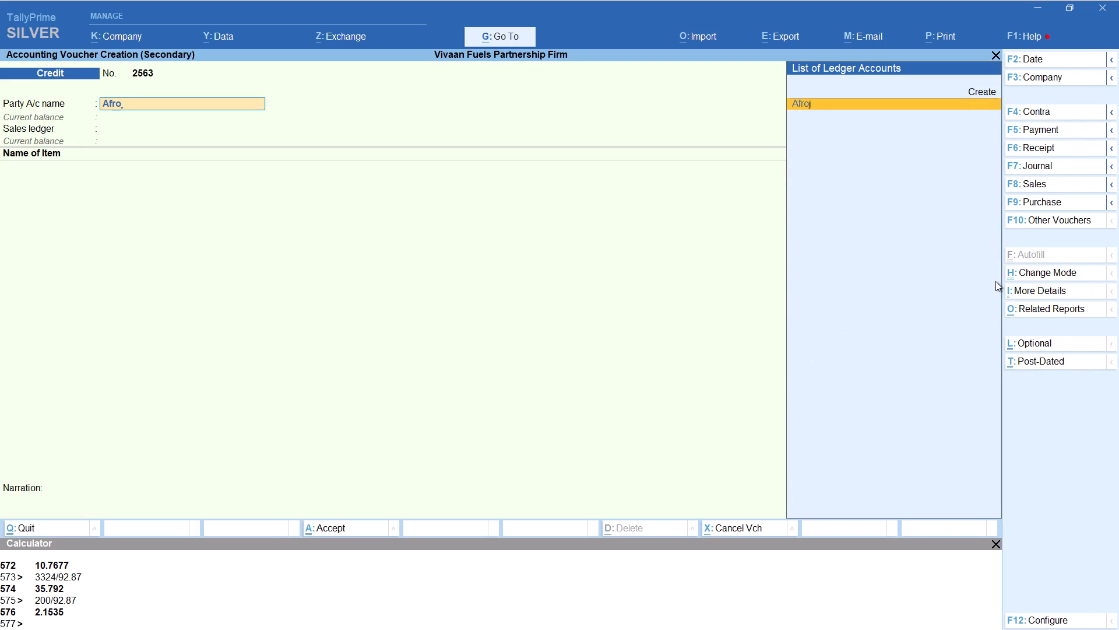
key(Return)
key(Return)
key(Return)
key(Return)
key(Return)
key(Return)
key(Return)
key(Return)
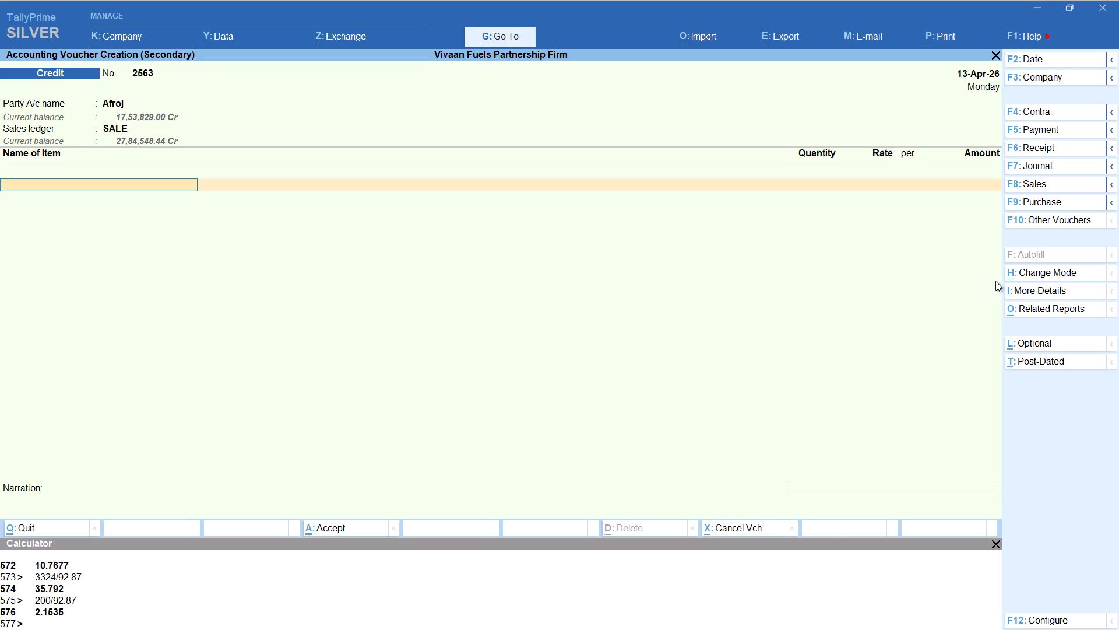
Add item HSD with tracking number Not Applicable and its quantity calculated as 3010/92.87, keeping the 92.87 rate.
key(Return)
key(BackSpace)
text(hsd)
key(Return)
key(Up)
key(Return)
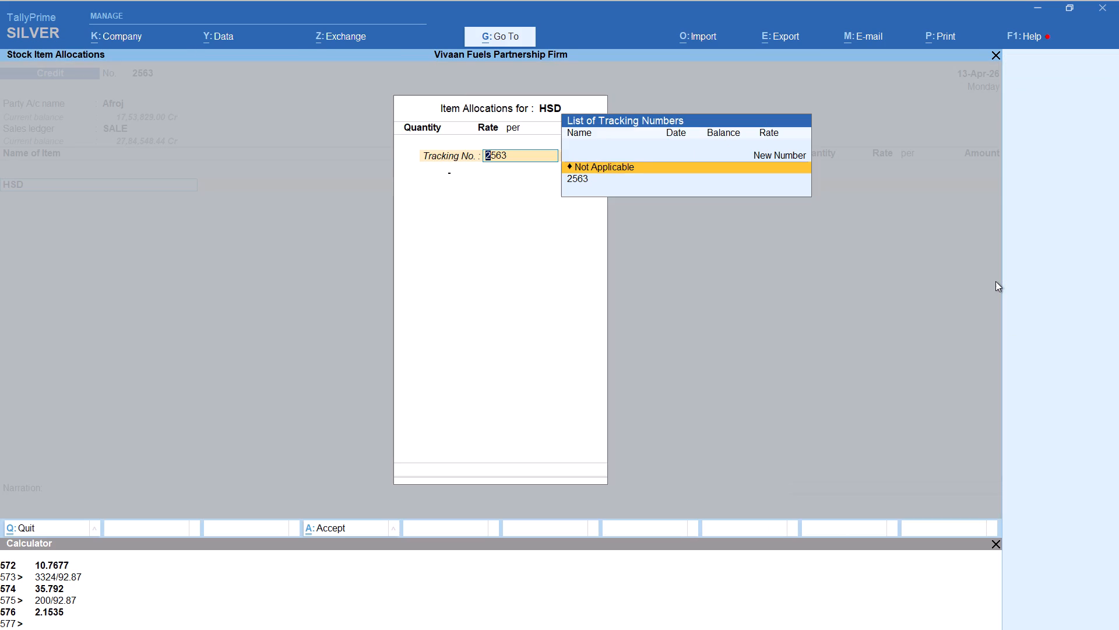
key(alt+c)
text(3010/92.87)
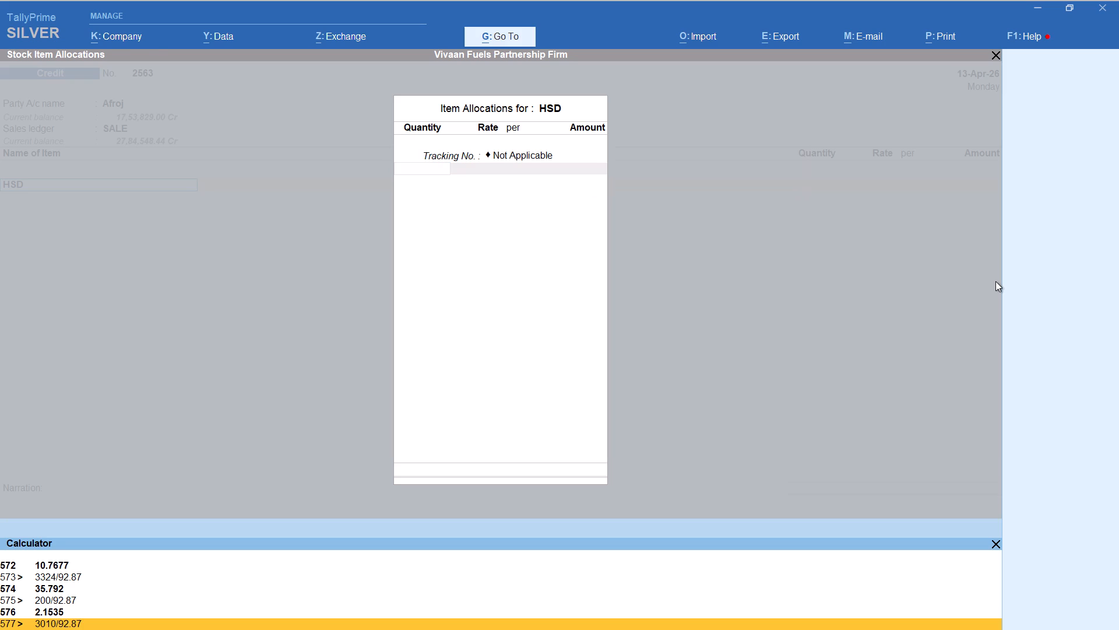
key(Return)
key(Return)
key(Return)
key(Return)
key(Return)
key(Return)
key(Return)
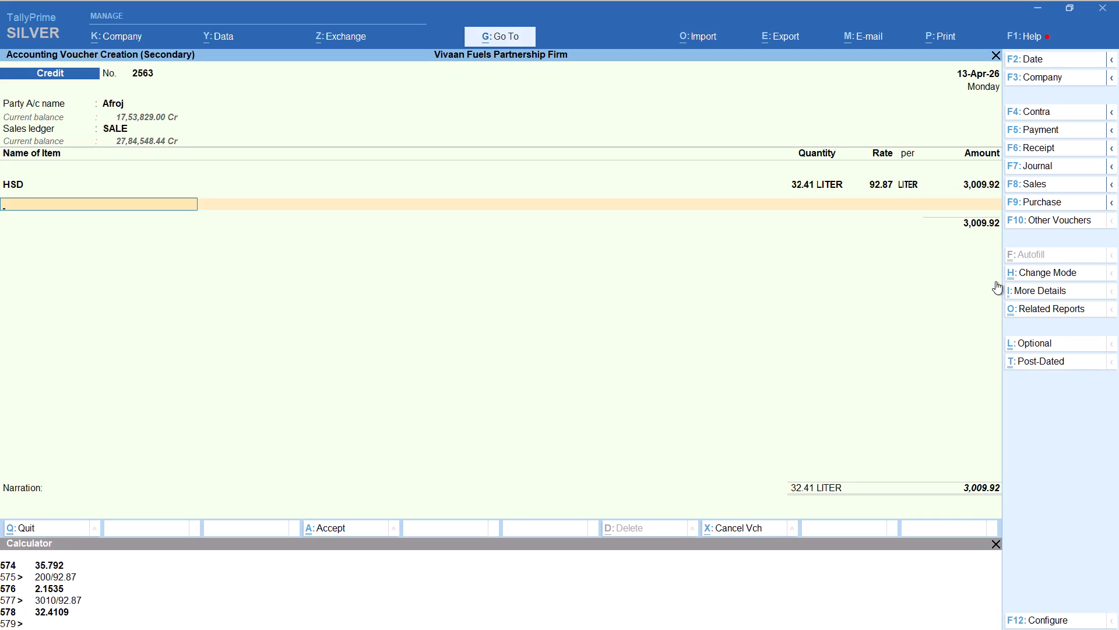
Add the Round Off ledger to Afroj's 3,010-rupee voucher and save it.
text(rou)
key(Return)
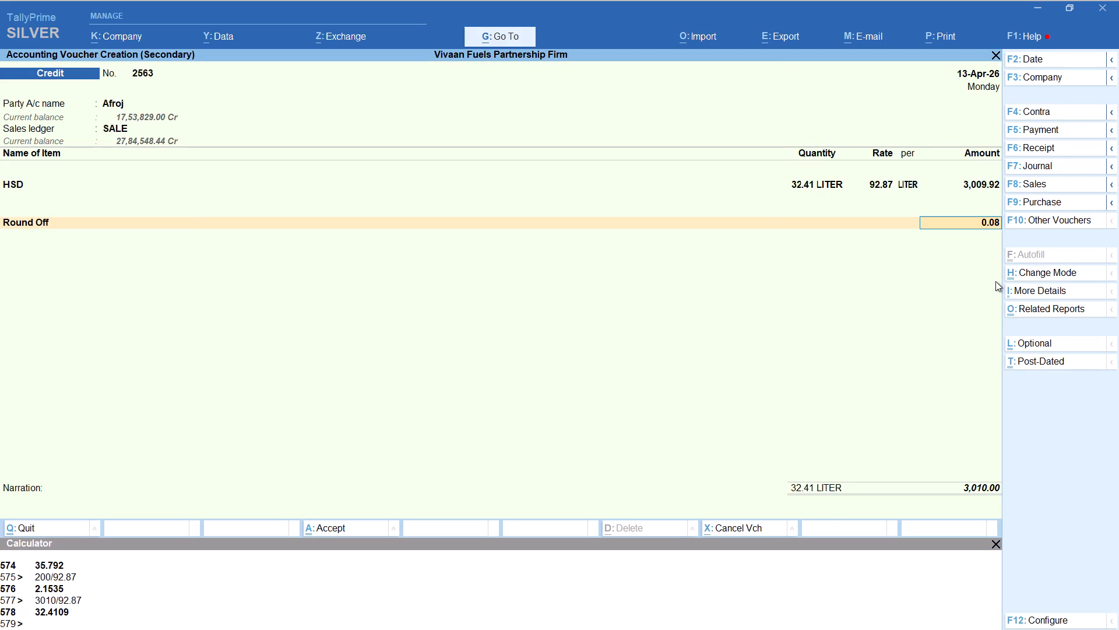
key(ctrl+a)
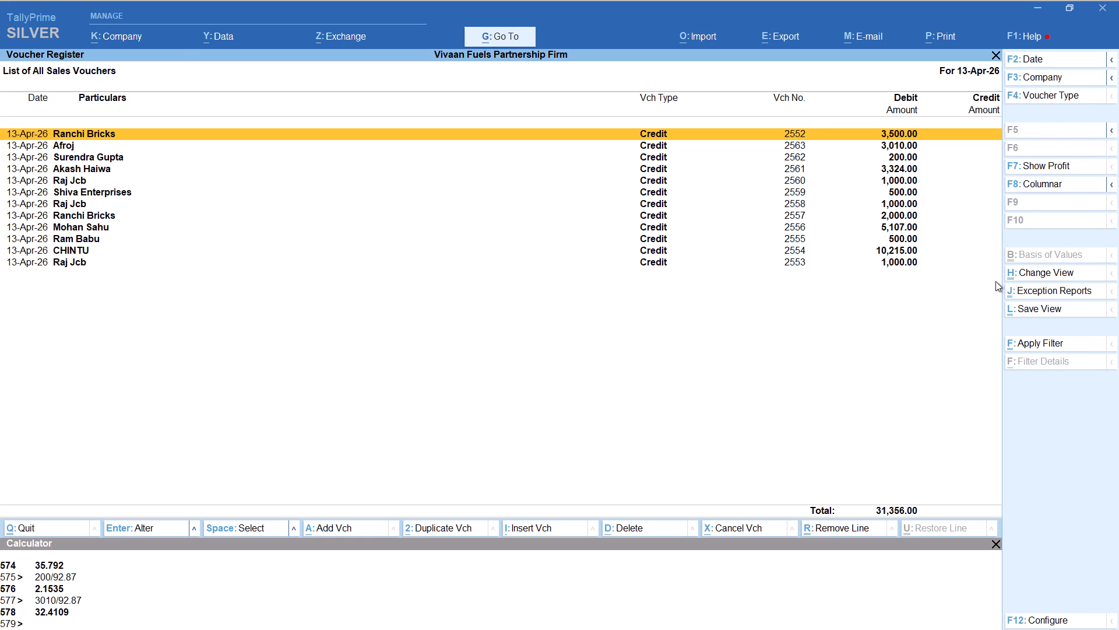
Add a credit sales voucher for Dhanjay, keeping the default party details and the SALE ledger.
key(alt+a)
text(dhsan)
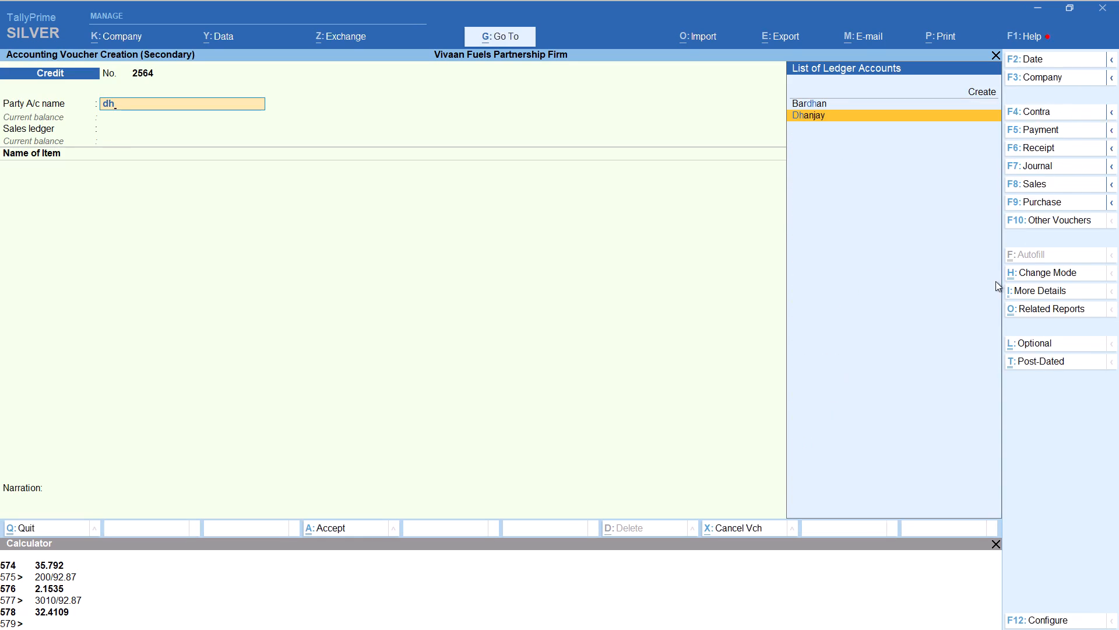
key(Return)
key(Return)
key(Return)
key(Return)
key(Return)
key(Return)
key(Return)
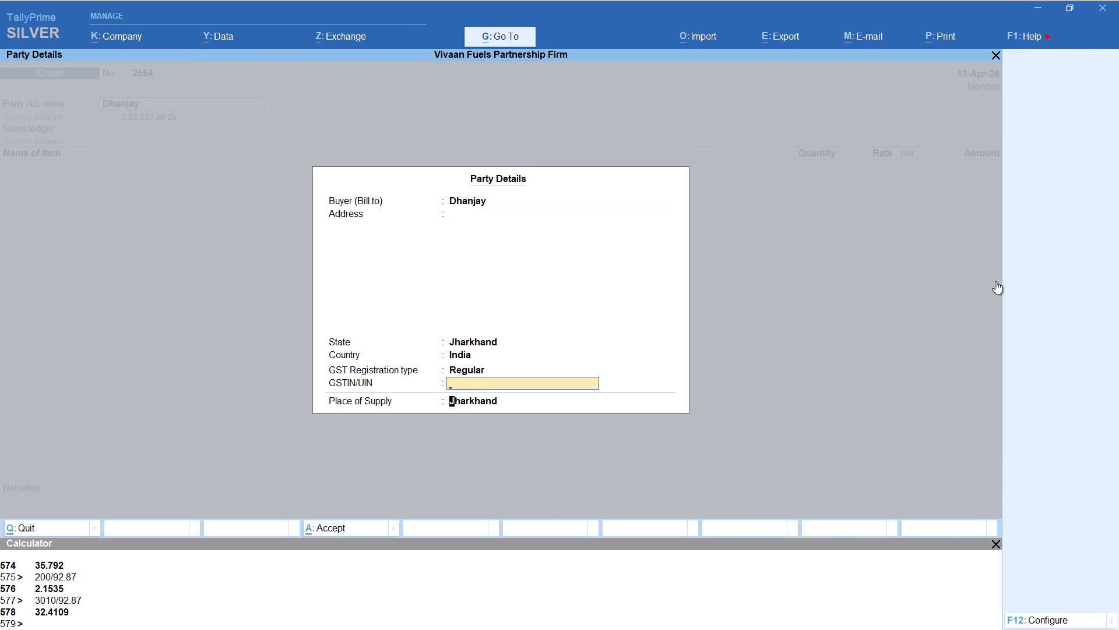
key(Return)
key(Return)
Add item HSD with tracking number Not Applicable and its quantity calculated as 7000/92.87, keeping the 92.87 rate.
text(hsd)
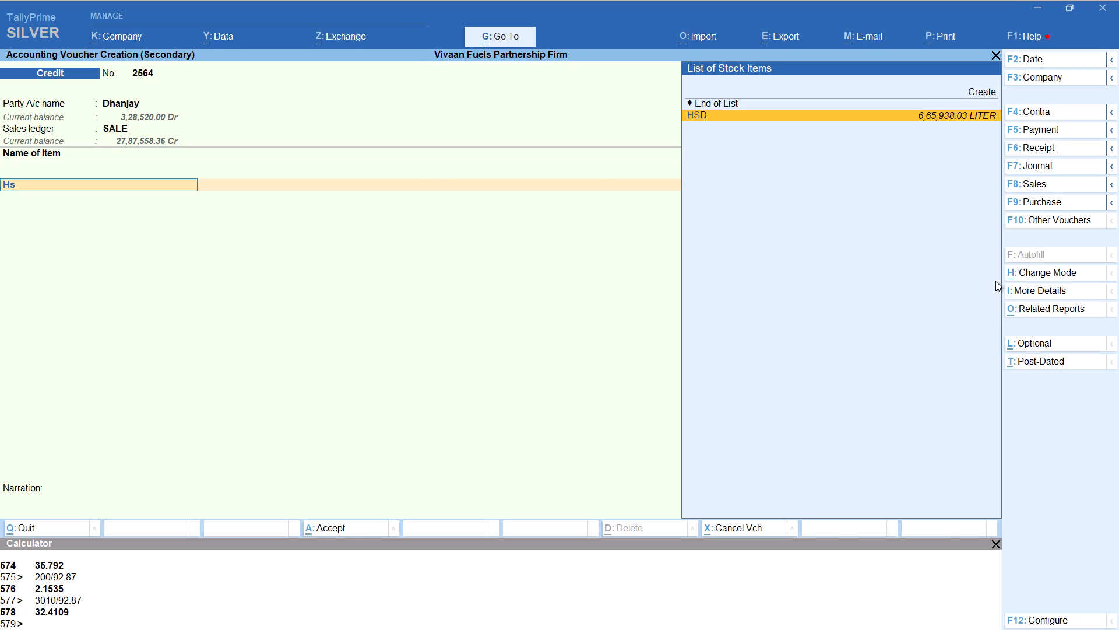
key(Return)
key(Up)
key(Return)
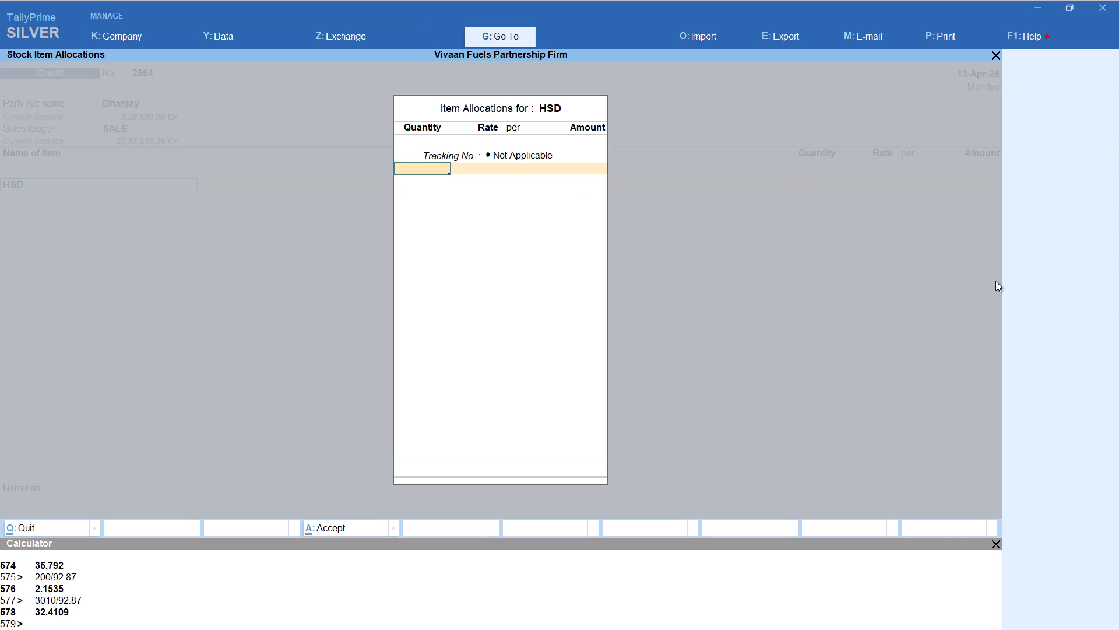
key(alt+c)
text(7000/92.87)
key(Return)
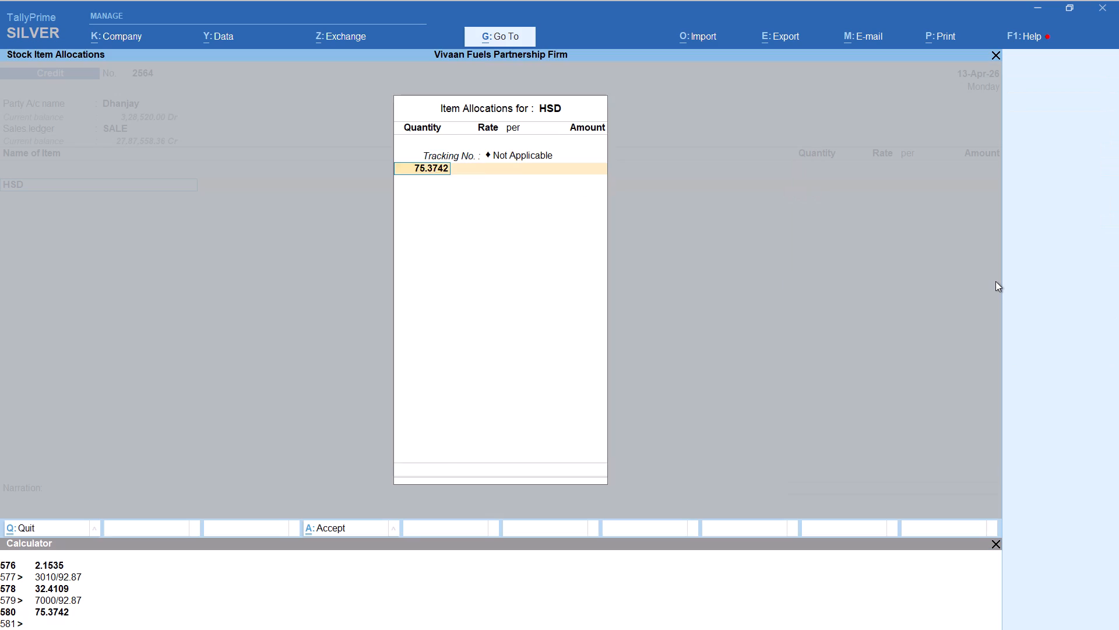
key(Return)
key(Return)
key(Return)
key(Return)
key(Return)
key(Return)
Add the Round Off ledger to Dhanjay's 7,000-rupee voucher and save it.
text(rou)
key(Return)
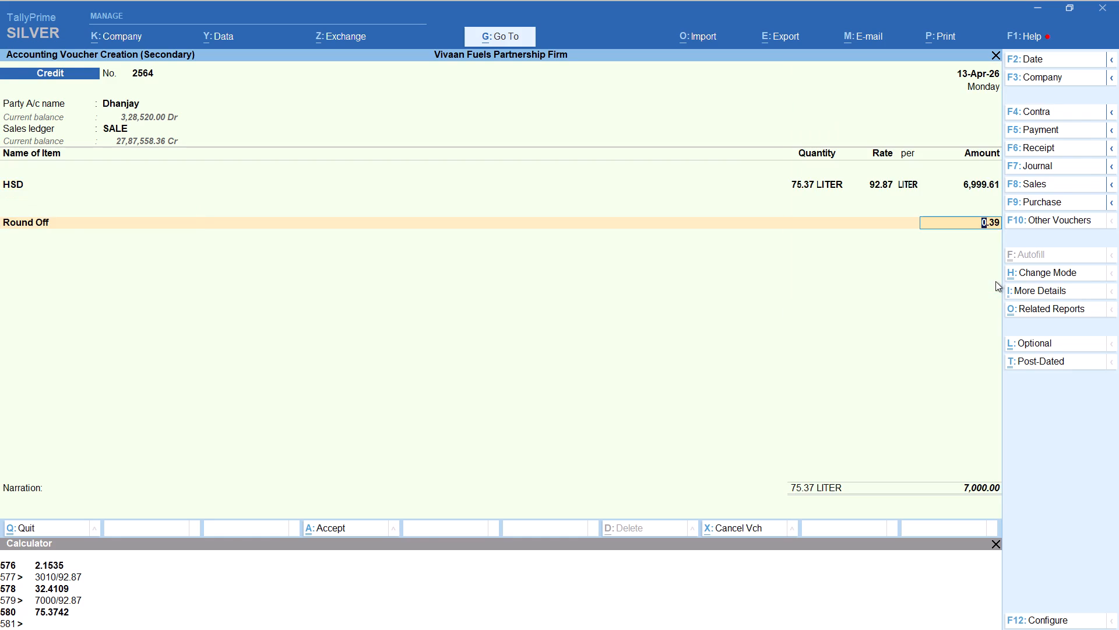
key(ctrl+a)
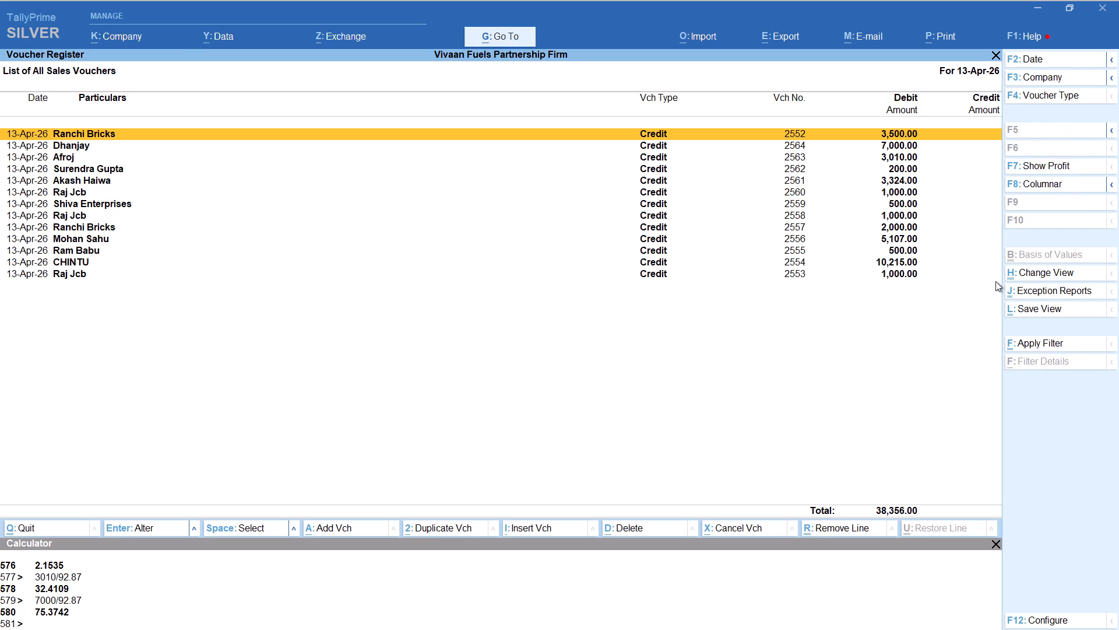
Add a credit sales voucher for the first matching Sunil account, keeping the default party details and the SALE ledger.
key(alt+a)
text(sunil)
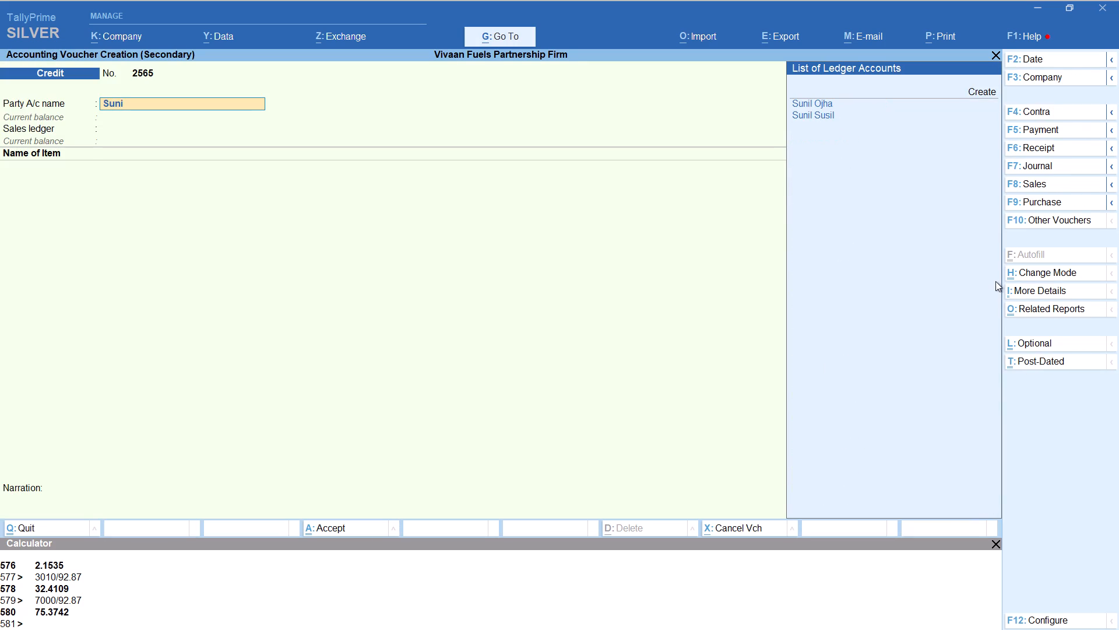
key(Down)
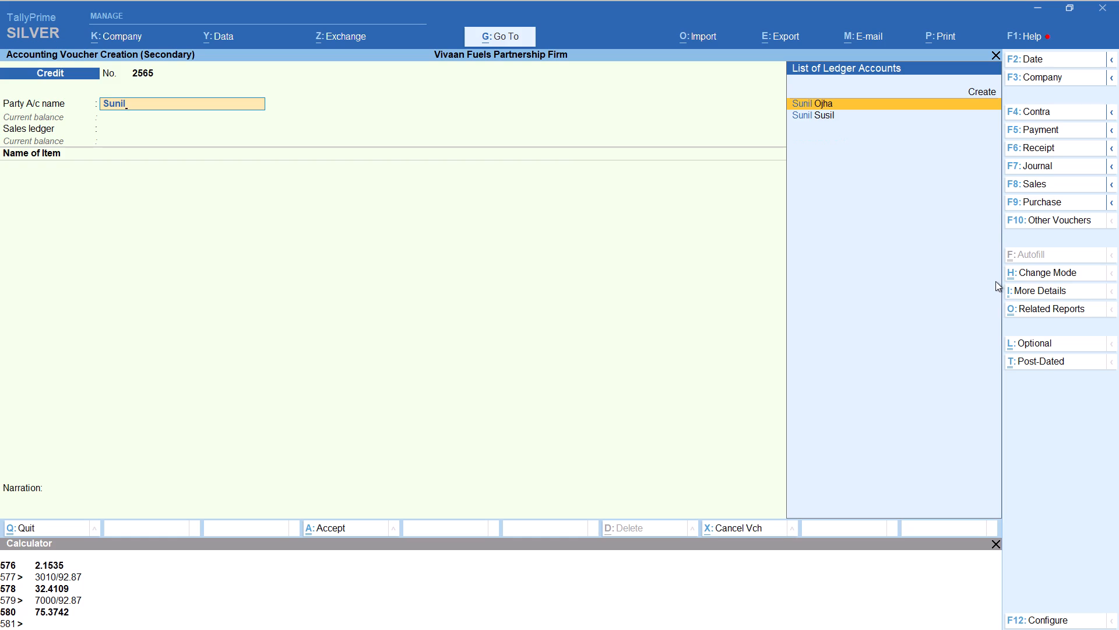
key(Return)
key(Return)
key(Return)
key(Return)
key(Return)
key(Return)
key(Return)
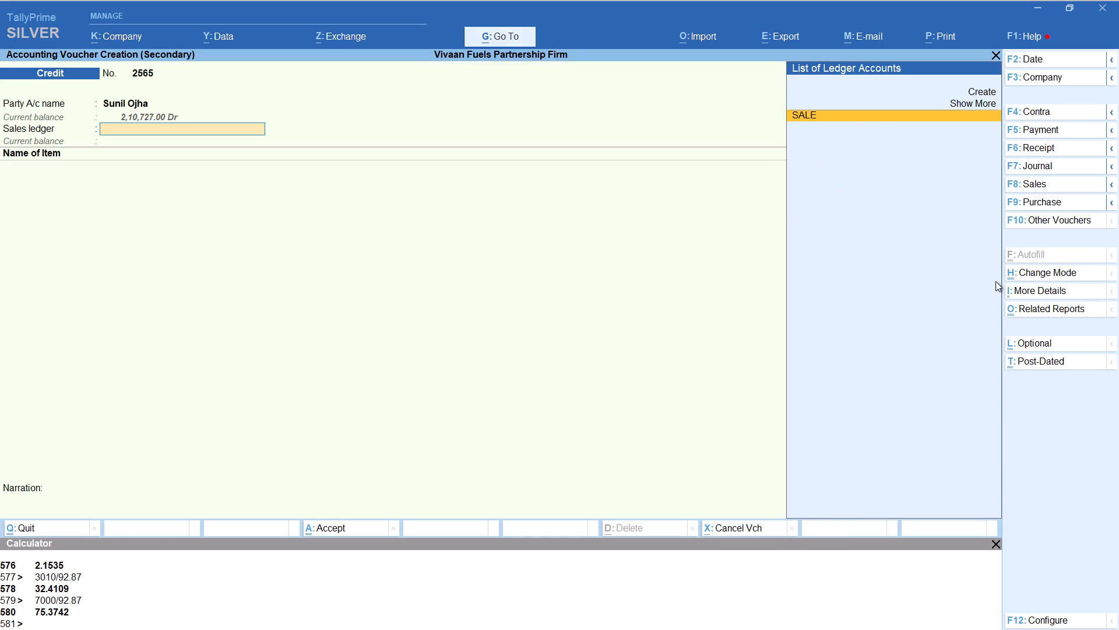
key(Return)
Add item HSD with tracking number Not Applicable and its quantity calculated as 14764/92.87, keeping the 92.87 rate.
text(hsd)
key(Return)
key(Up)
key(Return)
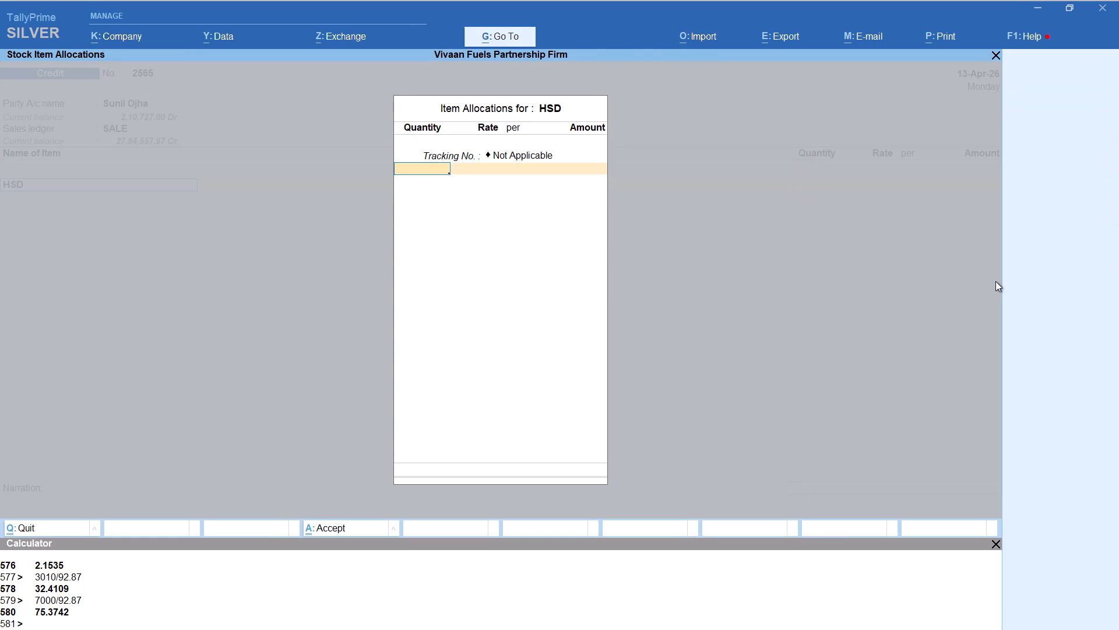
key(alt+c)
text(147)
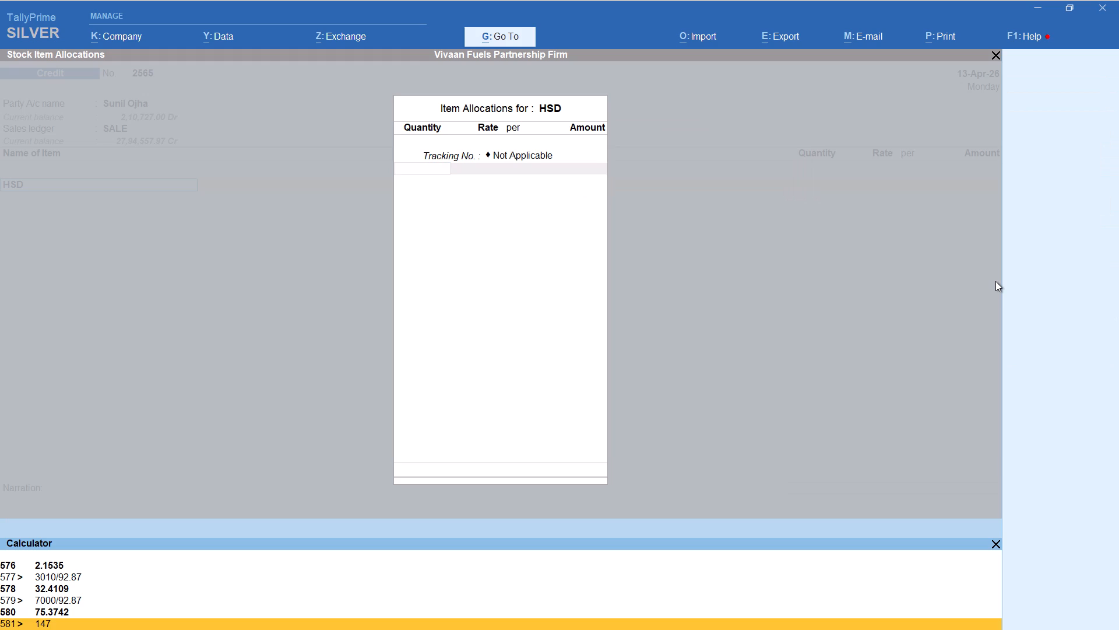
text(64/92.87)
key(Return)
key(Return)
key(Return)
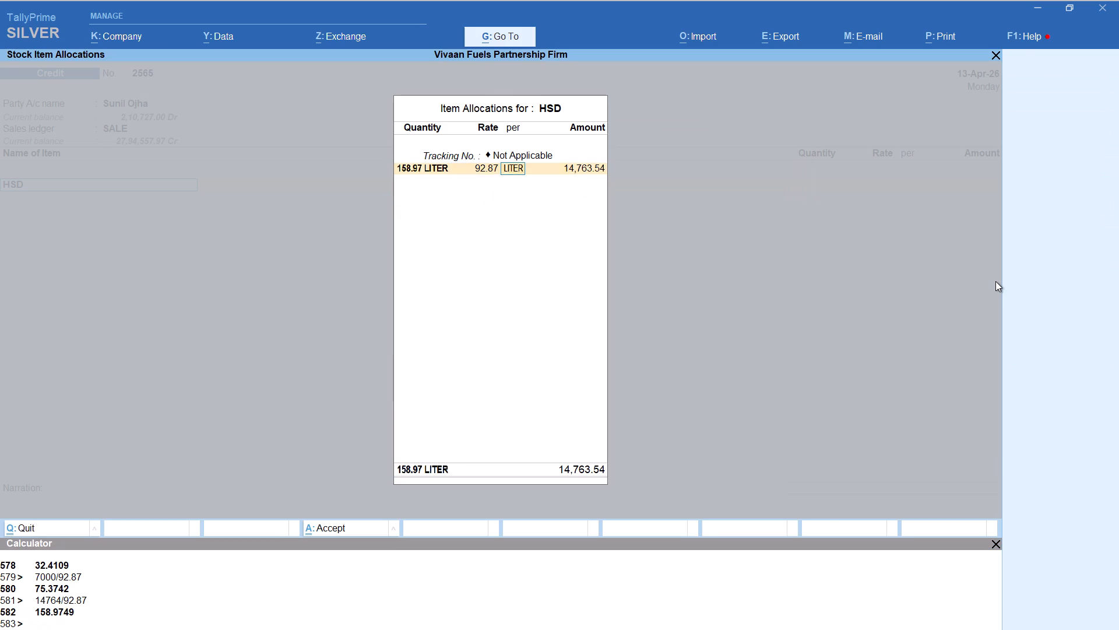
key(Return)
key(Return)
key(Return)
key(Return)
Add the Round Off ledger to Sunil's 14,764-rupee voucher and save it.
text(rou)
key(Return)
key(ctrl+a)
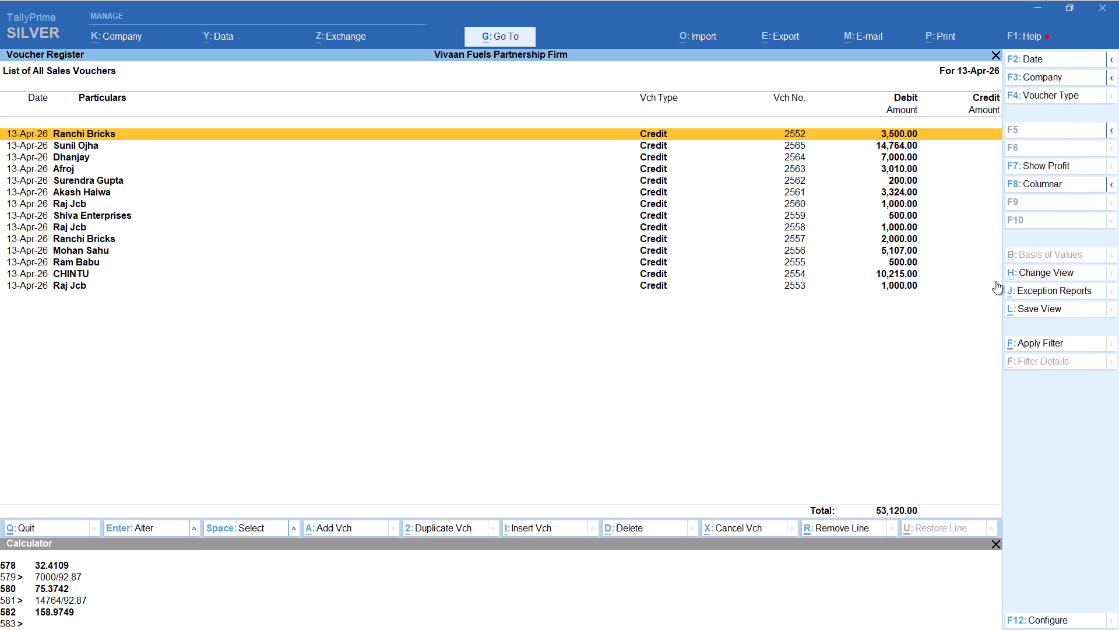
Add a credit sales voucher for Akash, keeping the default party details and the SALE ledger.
key(alt+s)
key(alt+a)
text(akas)
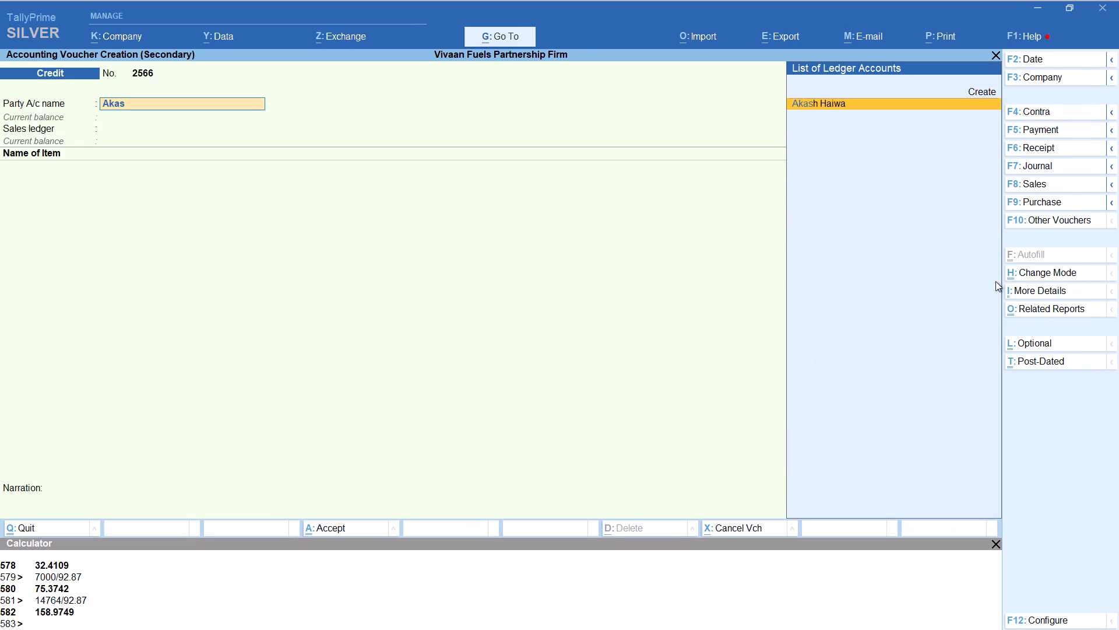
key(Return)
key(Return)
key(Return)
key(Return)
key(Return)
key(Return)
key(Return)
key(Return)
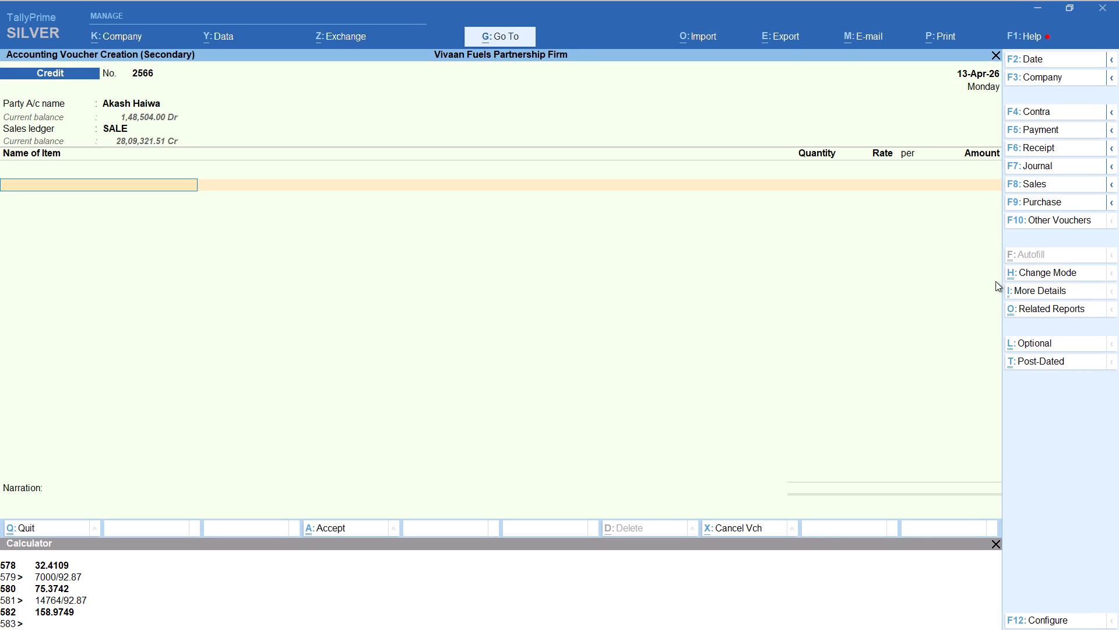
Add item HSD with tracking number Not Applicable and its quantity calculated as 11385/92.87, keeping the 92.87 rate.
text(hsd)
key(Return)
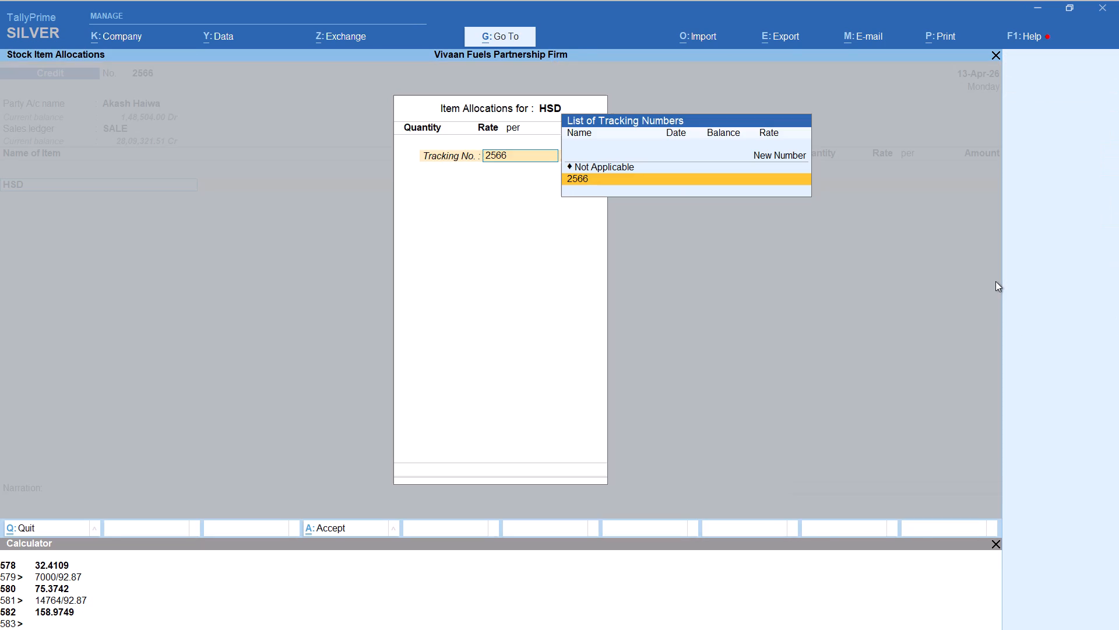
key(Up)
key(Return)
key(period)
key(alt+c)
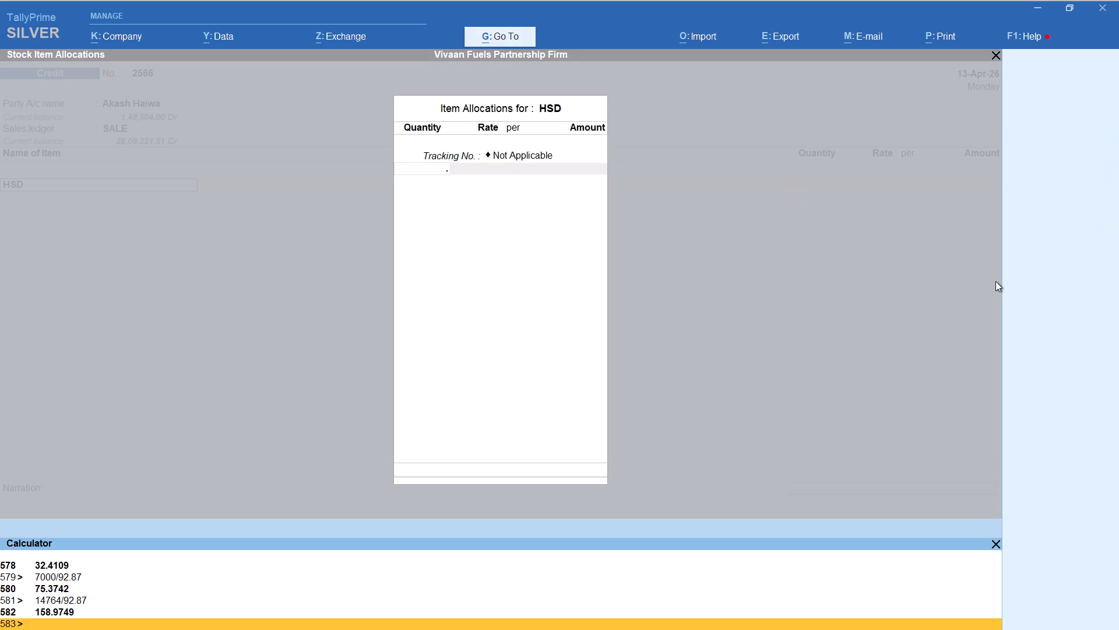
text(11385)
text(/92.87)
key(Return)
key(Return)
key(Return)
key(Return)
key(Return)
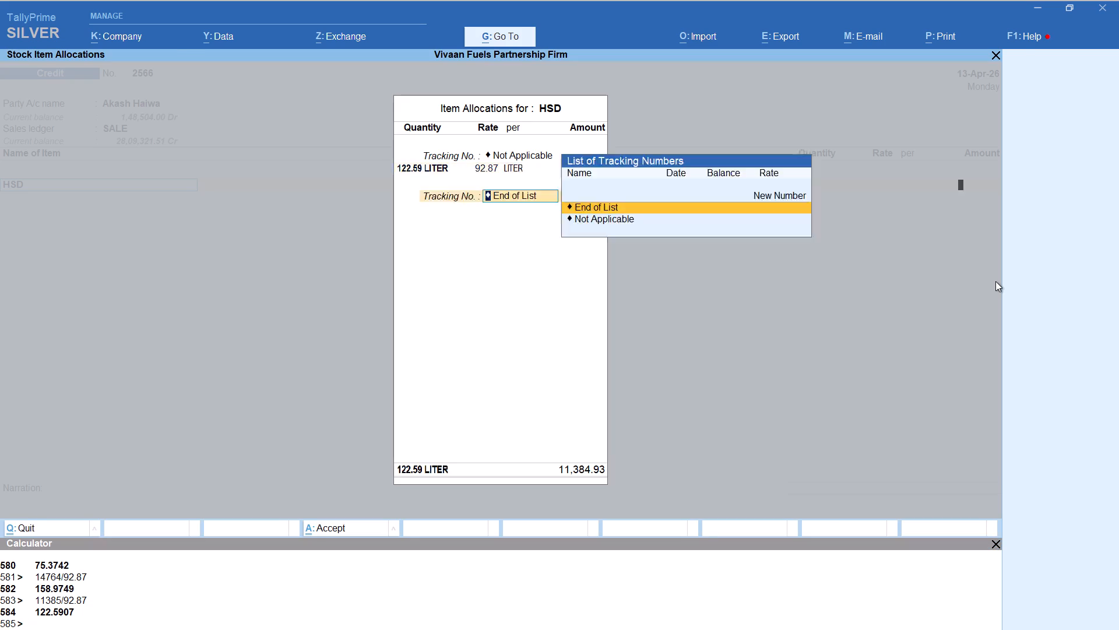
key(Return)
key(Return)
Add the Round Off ledger to Akash's 11,385-rupee voucher and save it.
text(rou)
key(Return)
key(ctrl+a)
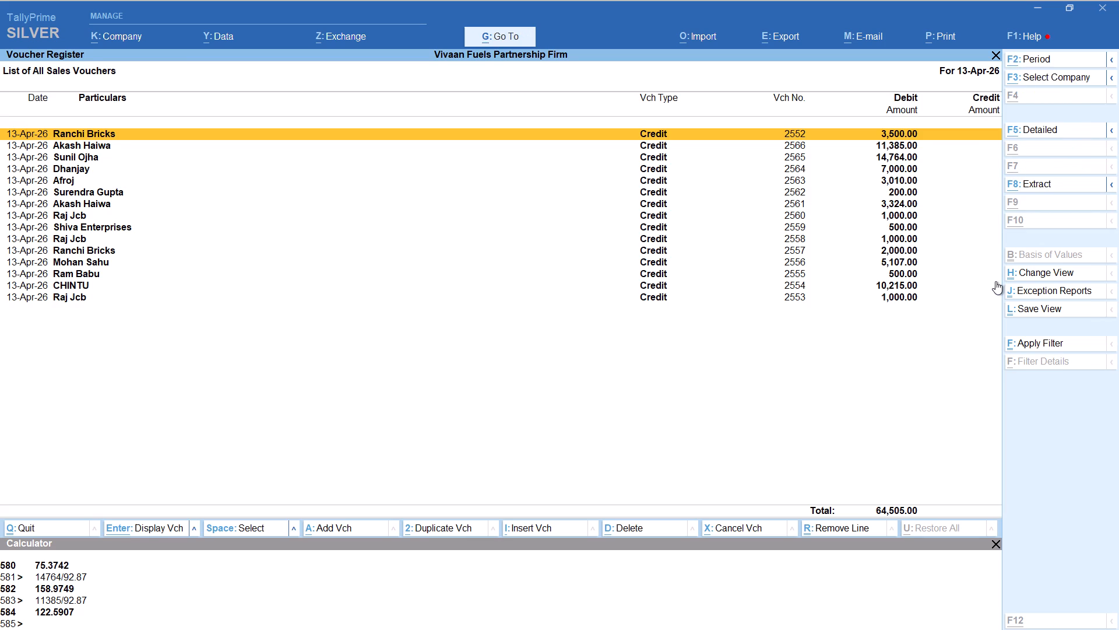
Add a credit sales voucher for Raj Jcb, keeping the default party details and the SALE ledger.
key(alt+a)
text(raj)
key(Down)
key(Down)
key(Down)
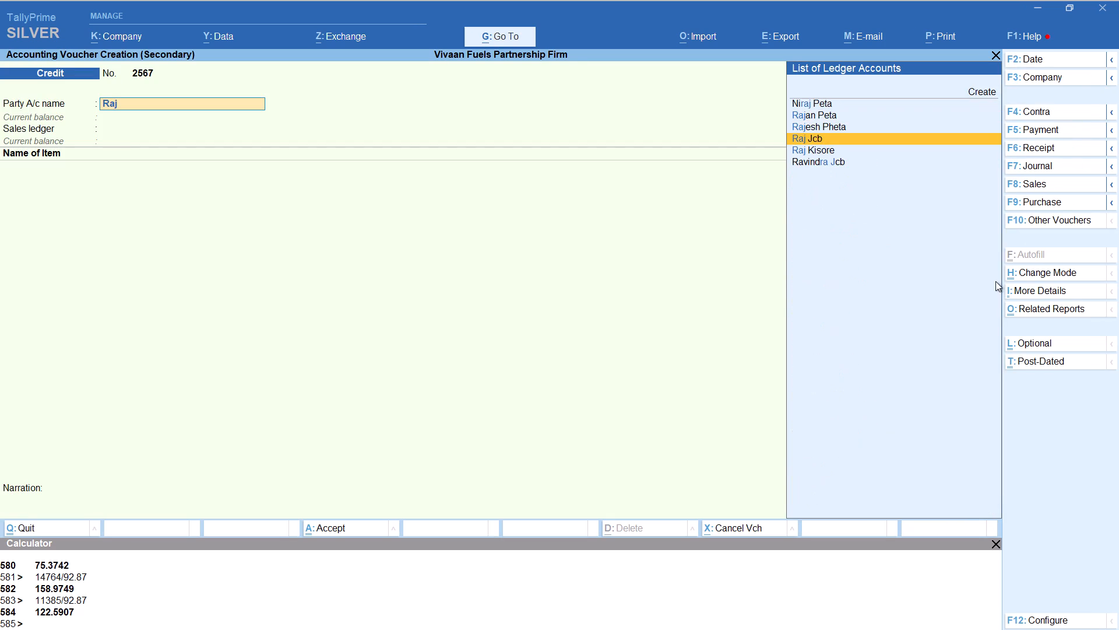
key(Return)
key(Return)
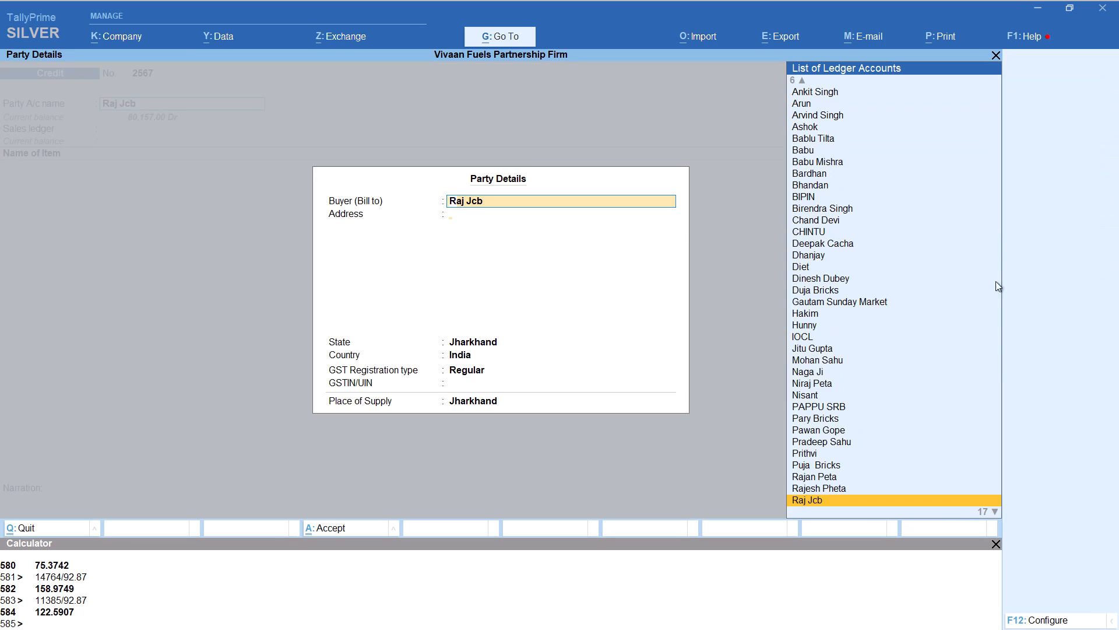
key(Return)
key(Return)
key(Return)
key(Return)
key(Return)
key(Return)
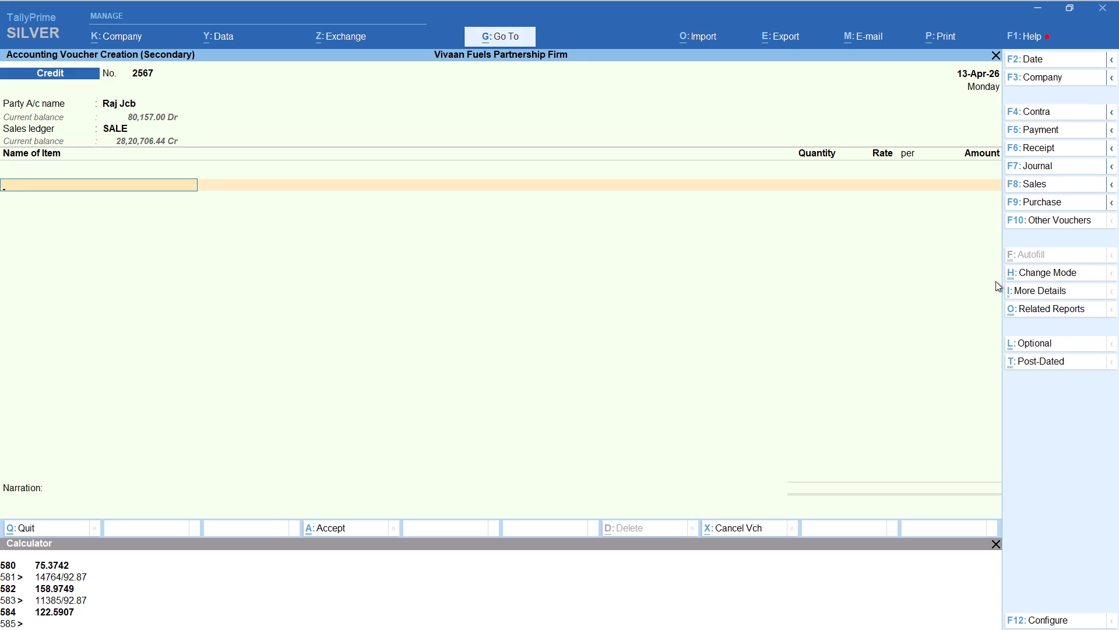
Add item HSD with tracking number Not Applicable and its quantity calculated as 1000/92.87, keeping the 92.87 rate.
text(hsd)
key(Return)
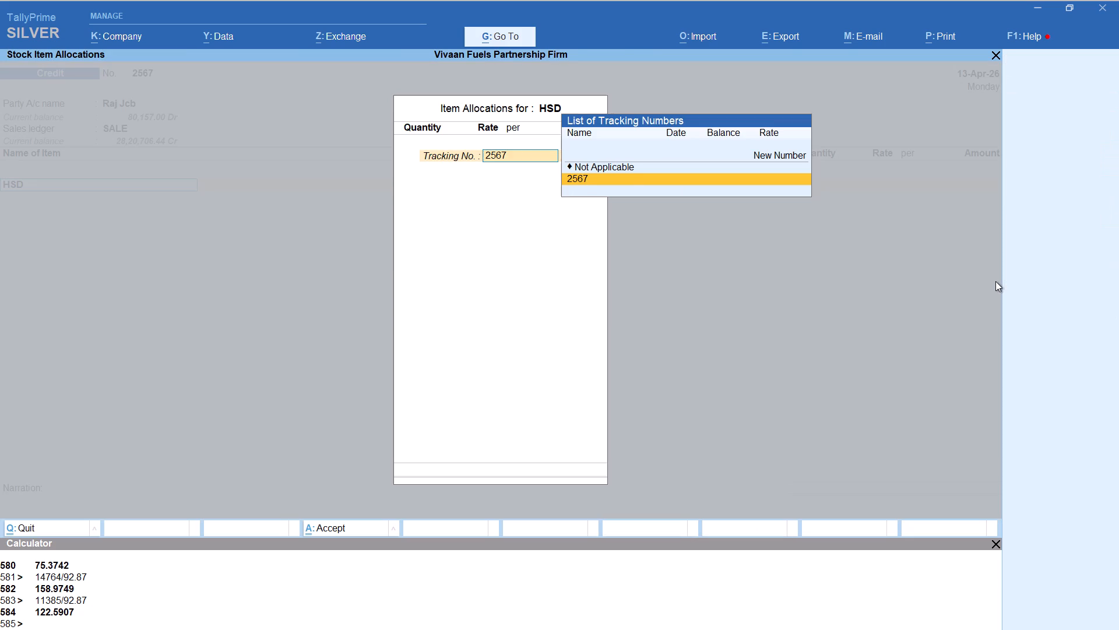
key(Up)
key(Return)
key(alt+c)
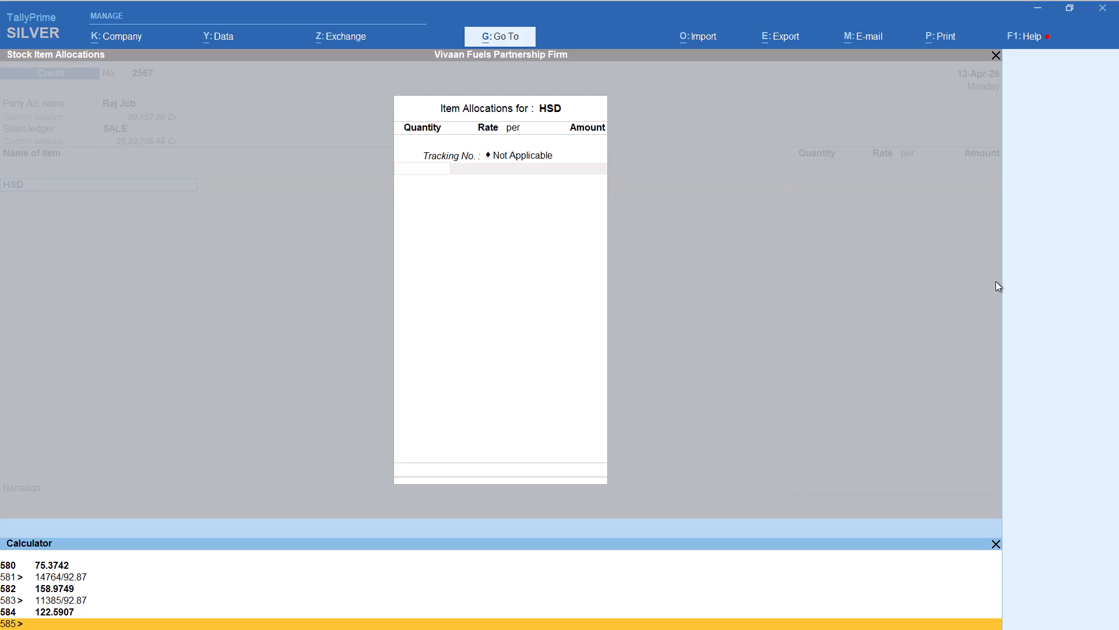
text(1000)
text(/92.87)
key(Return)
key(Return)
key(Return)
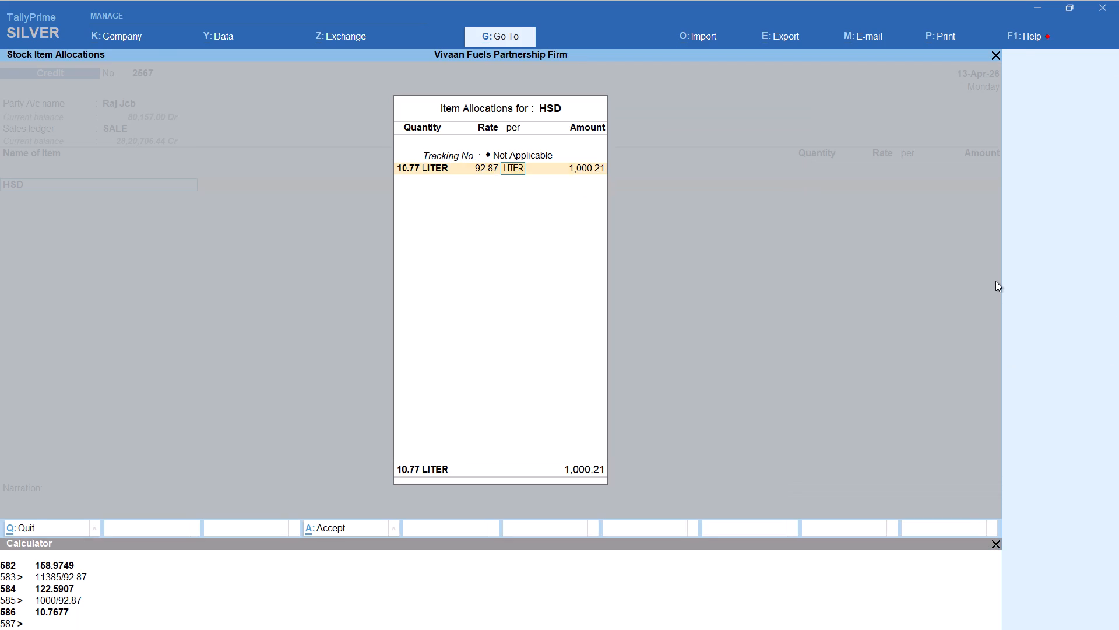
key(Return)
key(Return)
key(Return)
key(Return)
Add the Round Off ledger to Raj Jcb's 1,000-rupee voucher and save it.
text(rou)
key(Return)
key(ctrl+a)
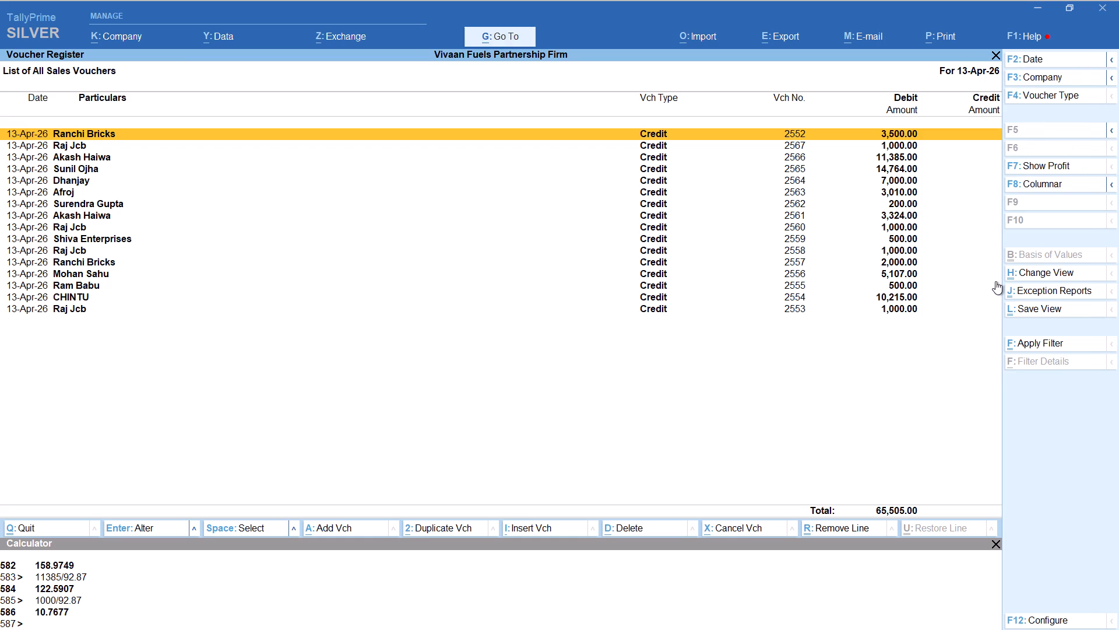
Check the 13-Apr credit total in the Excel balance sheet and return to TallyPrime.
key(alt+Tab)
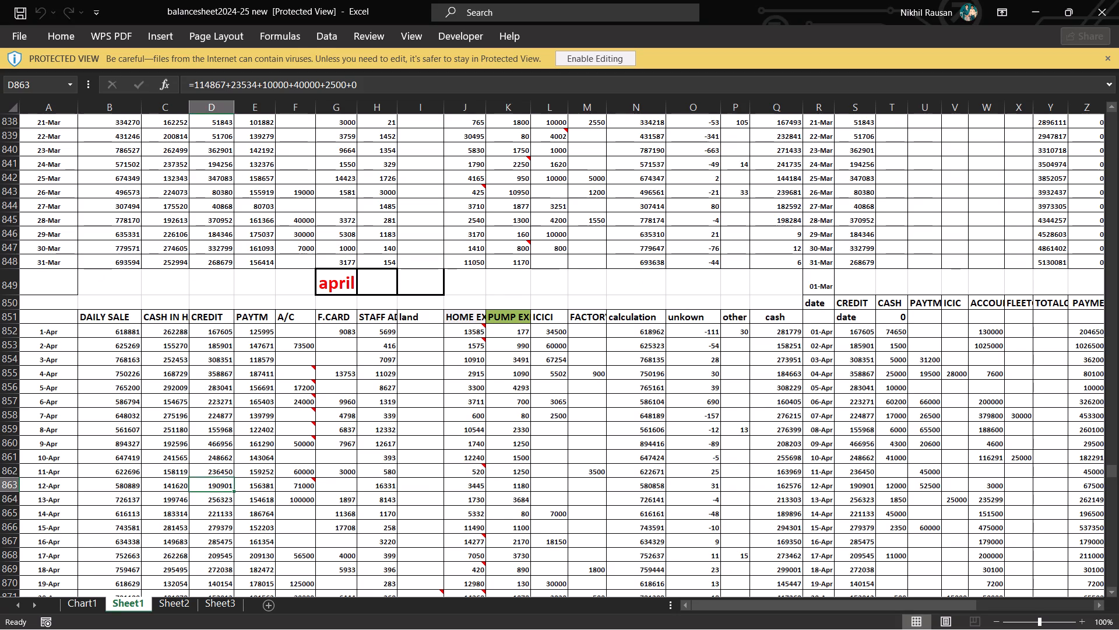
click(217, 501)
key(alt+Tab)
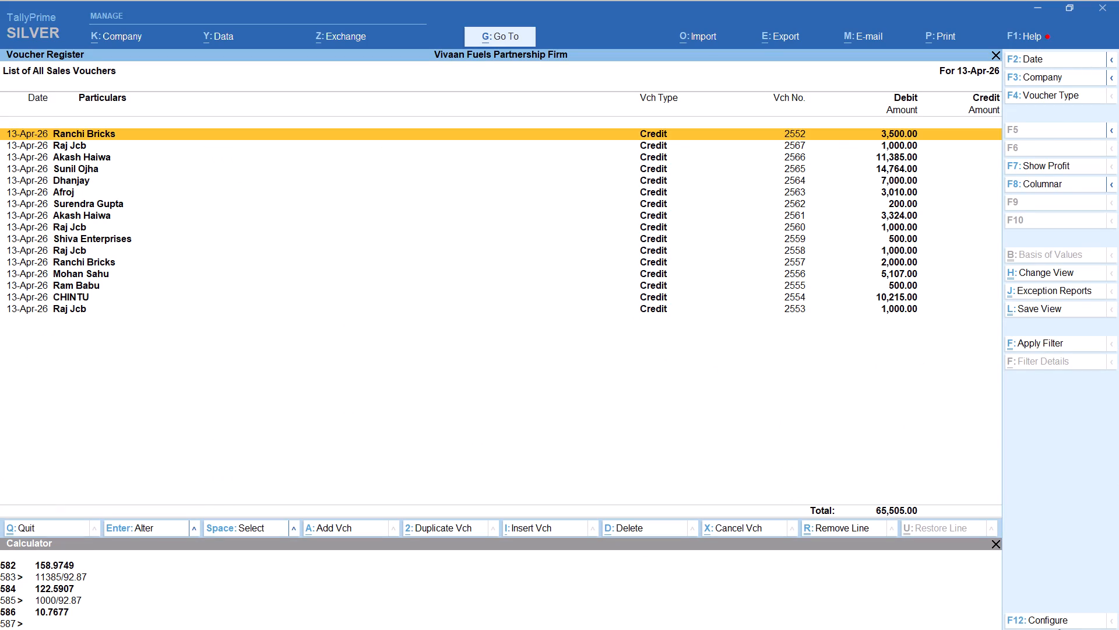
Add a credit sales voucher for Pary Bricks, keeping the default party details and the SALE ledger.
key(alt+a)
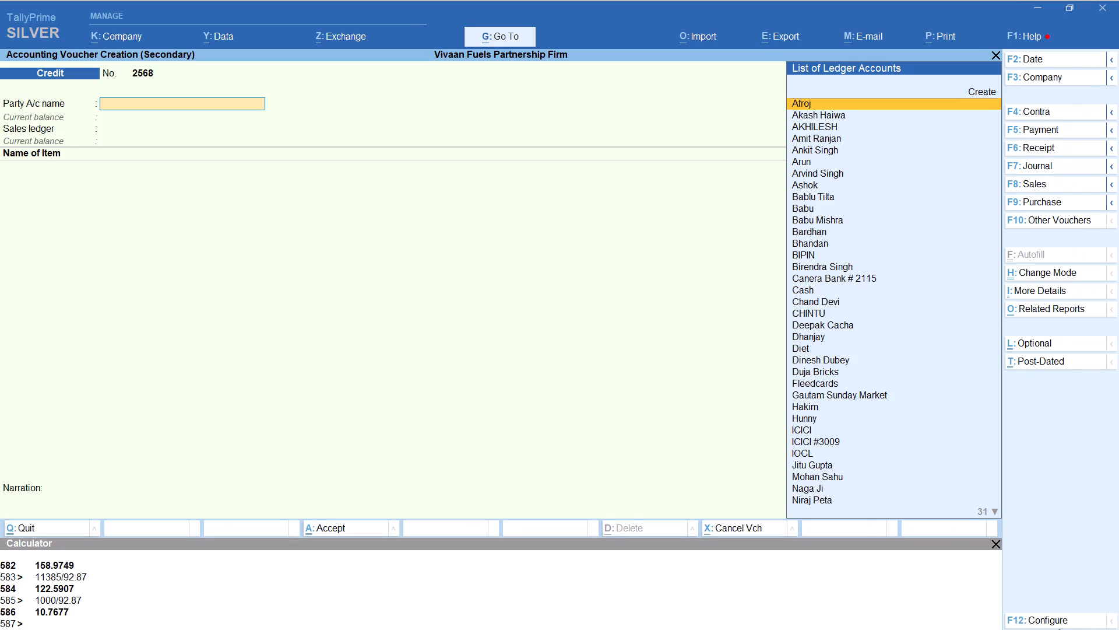
text(par)
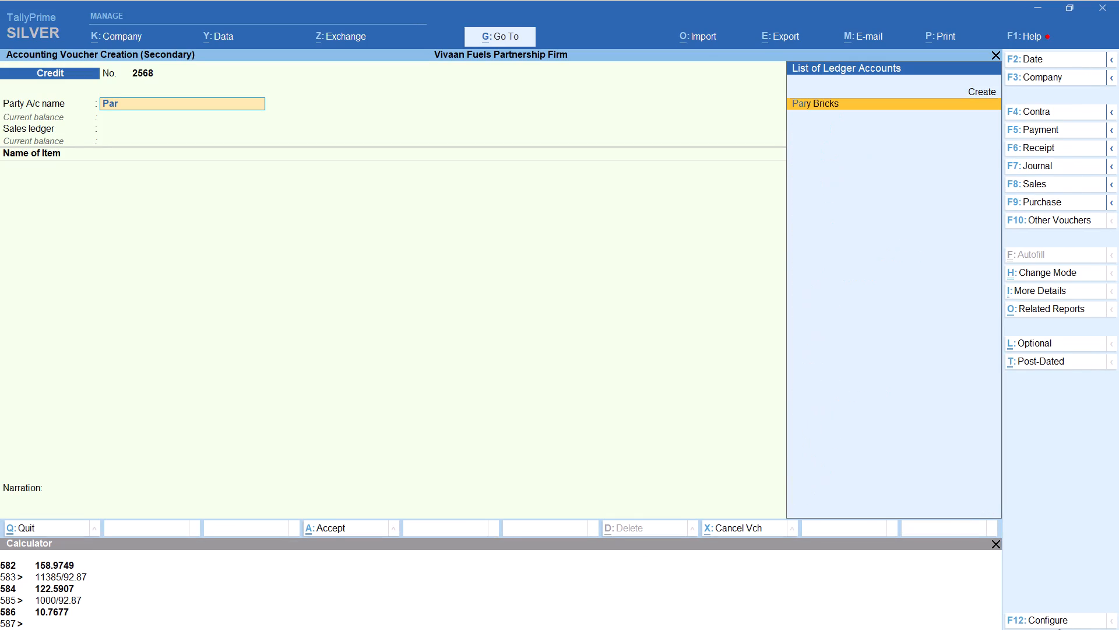
key(Return)
key(Return)
key(Return)
key(Return)
key(Return)
key(Return)
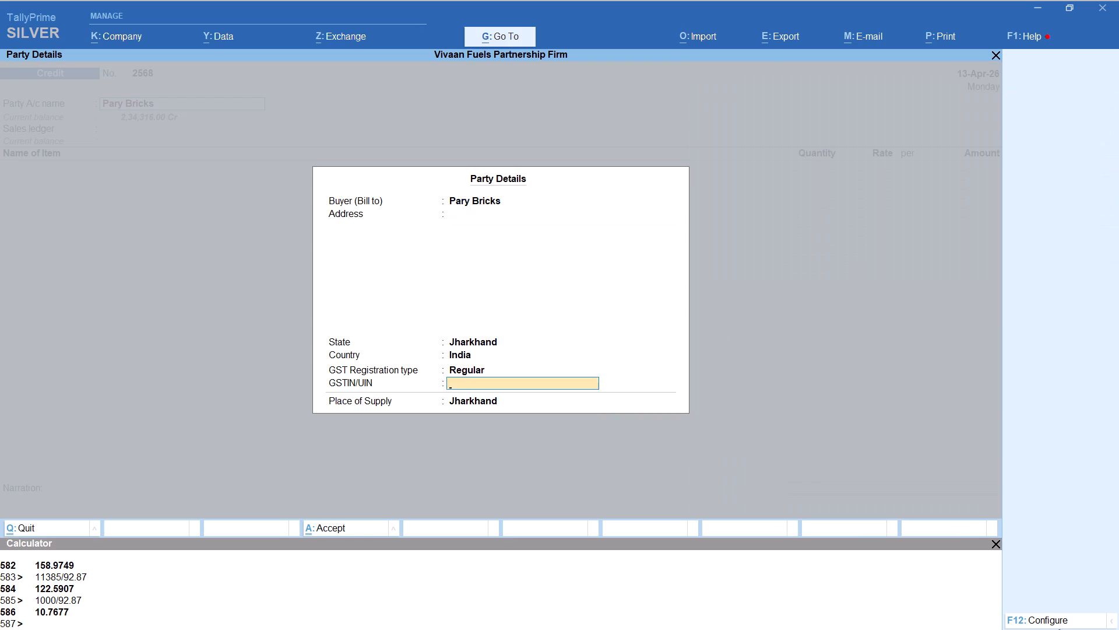
key(Return)
key(Return)
Add item HSD with tracking number Not Applicable and its quantity calculated as 4010/92.87, keeping the 92.87 rate.
text(hs)
key(Return)
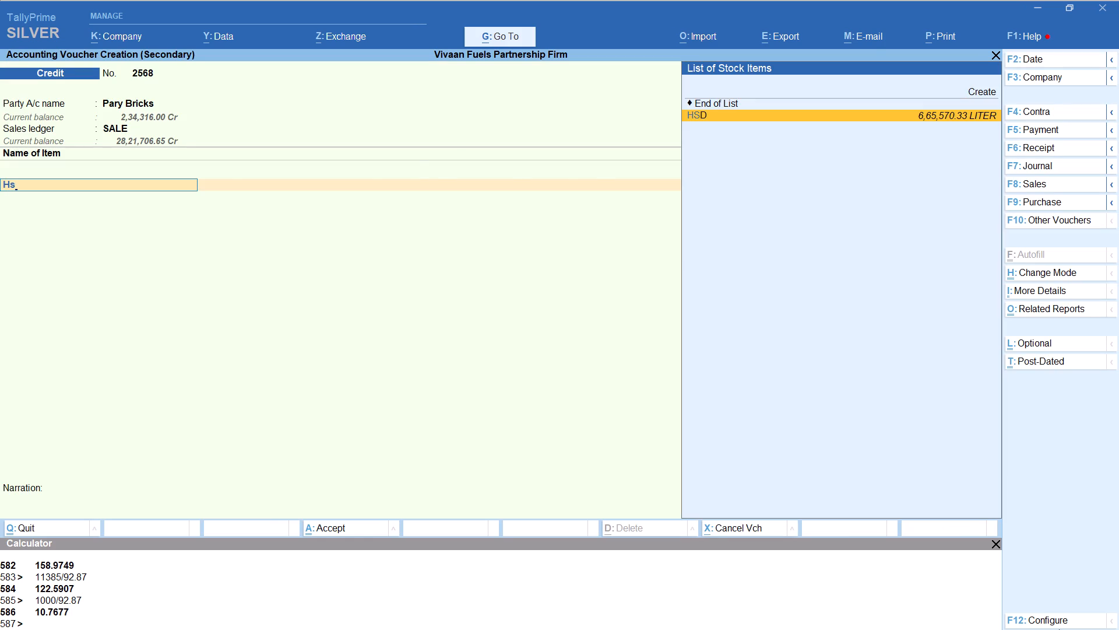
key(Up)
key(Return)
key(alt+c)
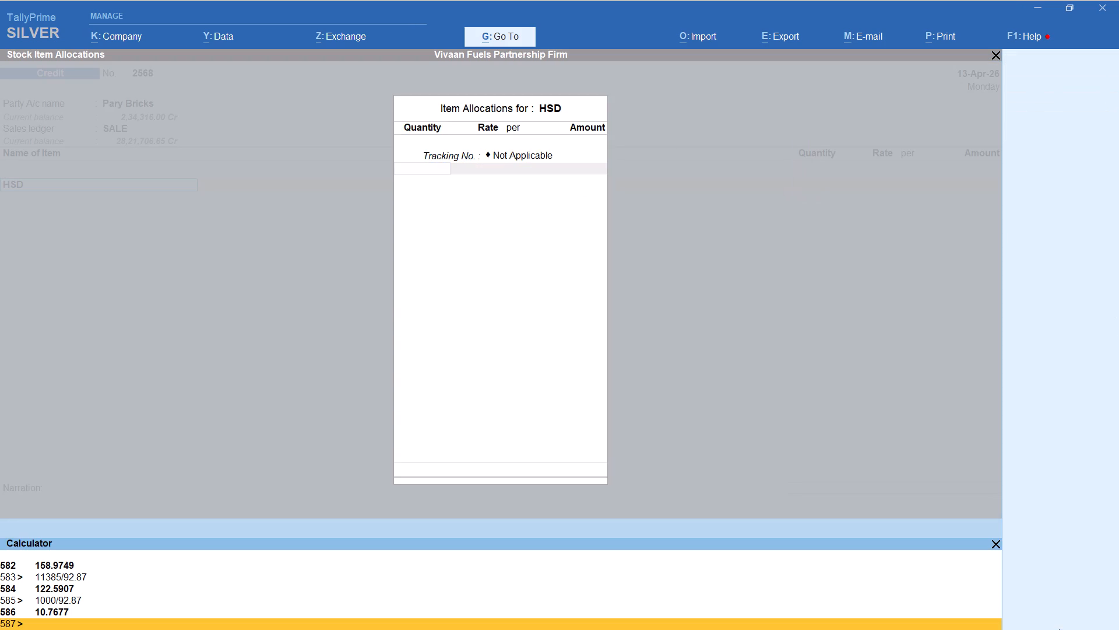
text(4010)
text(/92.87)
key(Return)
key(Return)
key(Return)
key(Return)
key(Return)
key(Return)
key(Return)
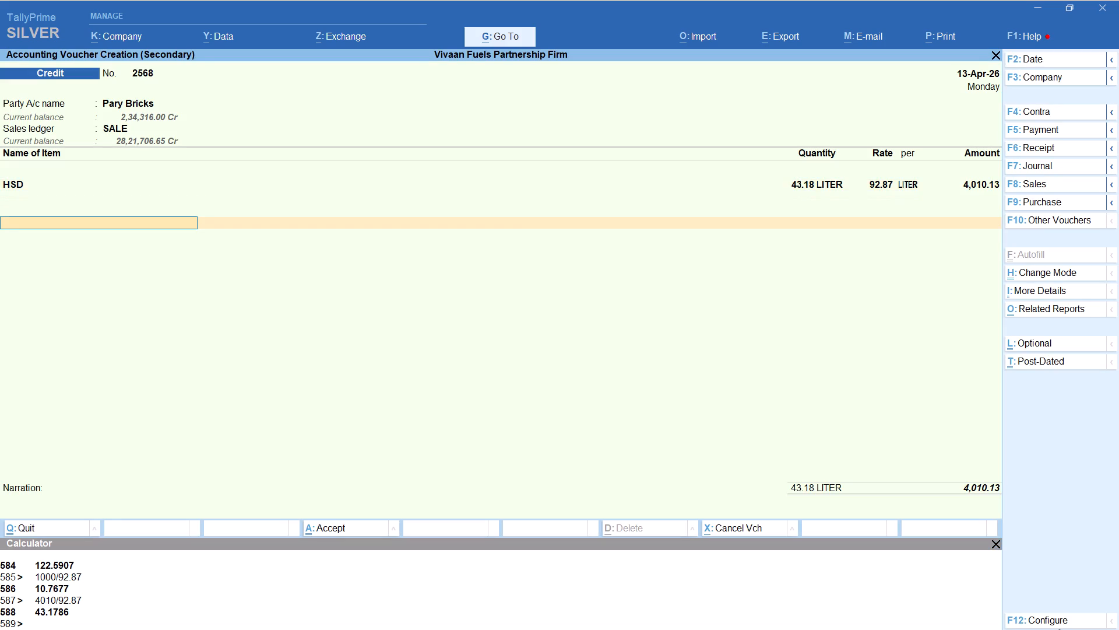
Add the Round Off ledger to Pary Bricks' 4,010-rupee voucher and save it.
text(rou)
key(Return)
key(ctrl+a)
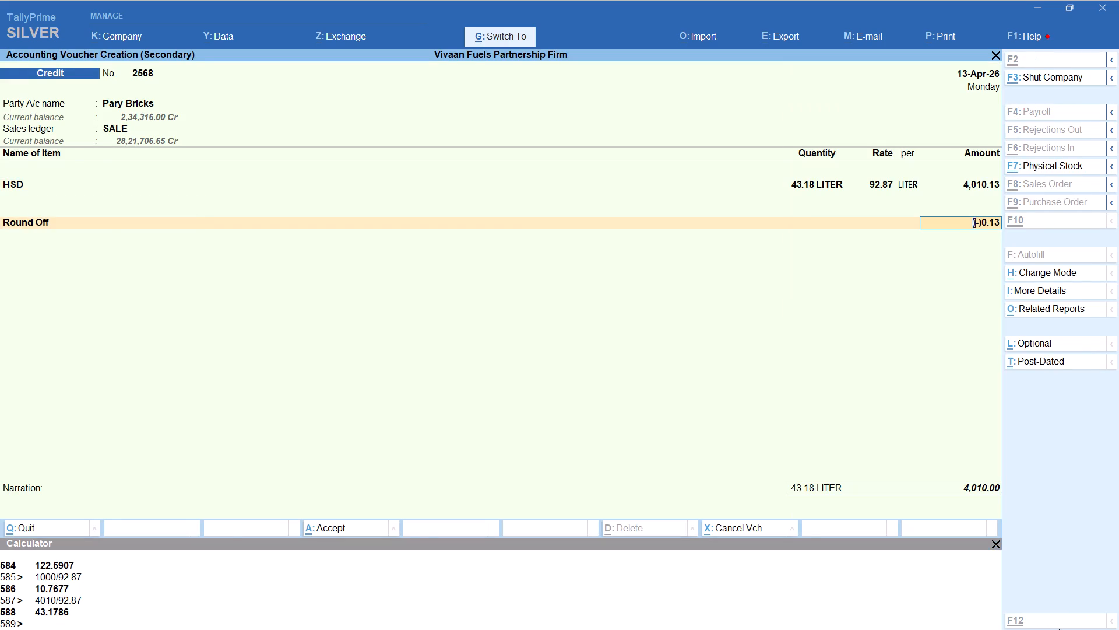
Add a credit sales voucher for Raj Jcb, keeping the default party details and the SALE ledger.
key(alt+a)
text(raj)
key(Down)
key(Down)
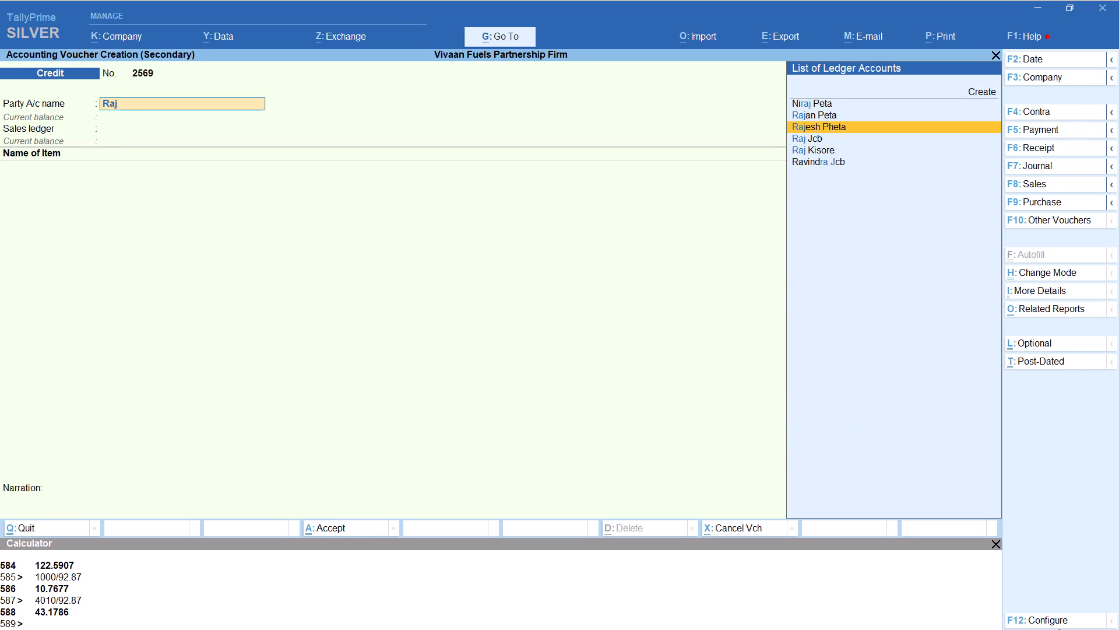
key(Down)
key(Return)
key(Return)
key(Return)
key(Return)
key(Return)
key(Return)
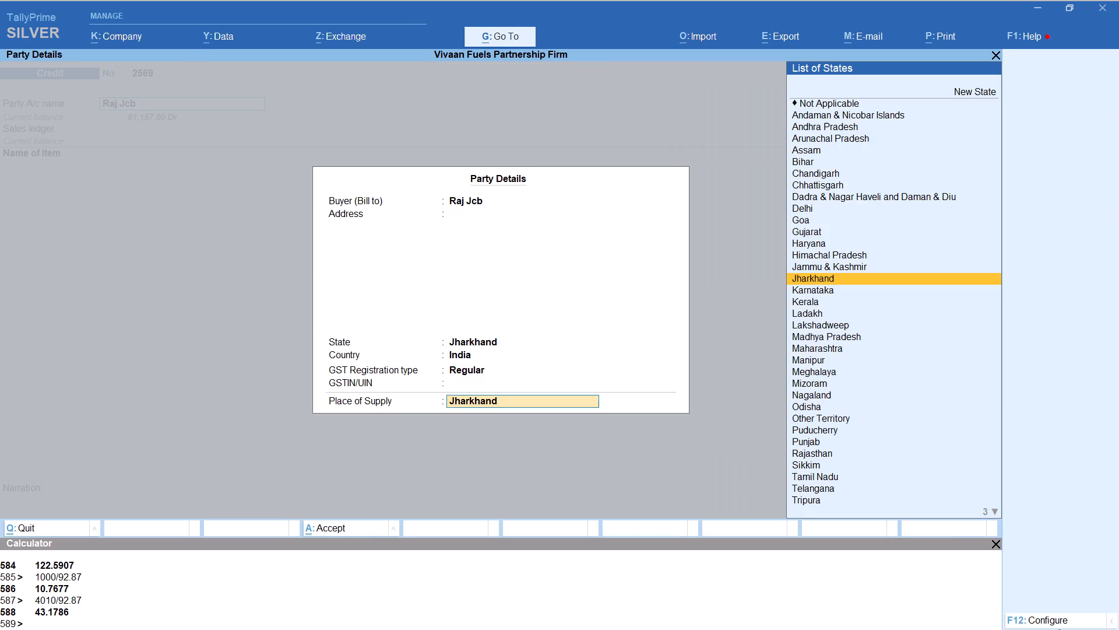
key(Return)
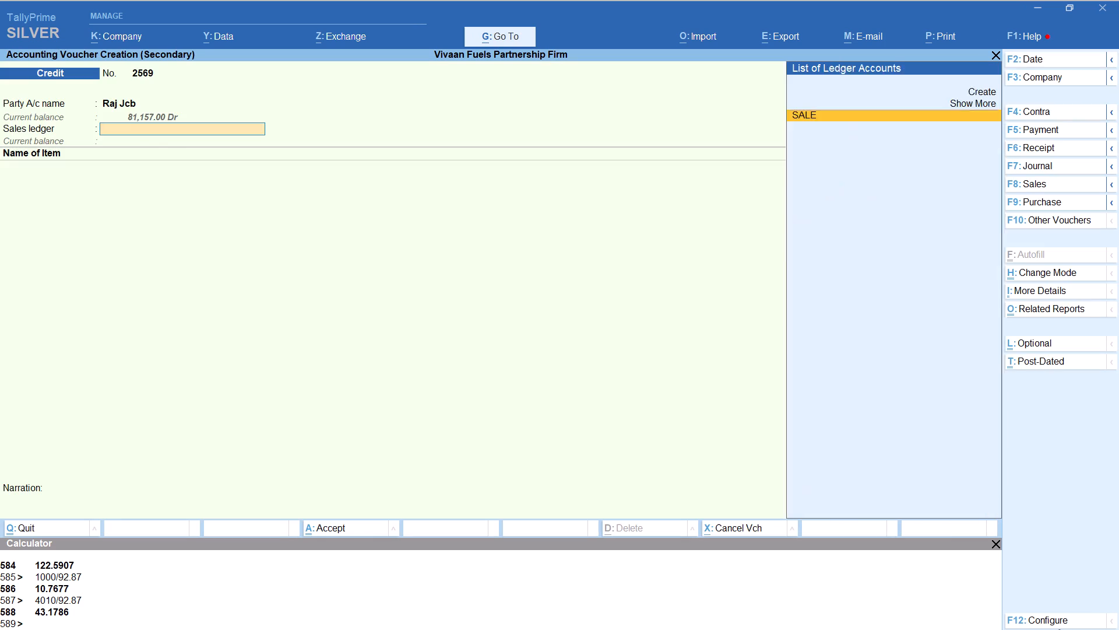
key(Return)
Add item HSD with tracking number Not Applicable and its quantity calculated as 1000/92.87, keeping the 92.87 rate.
text(hs)
key(Return)
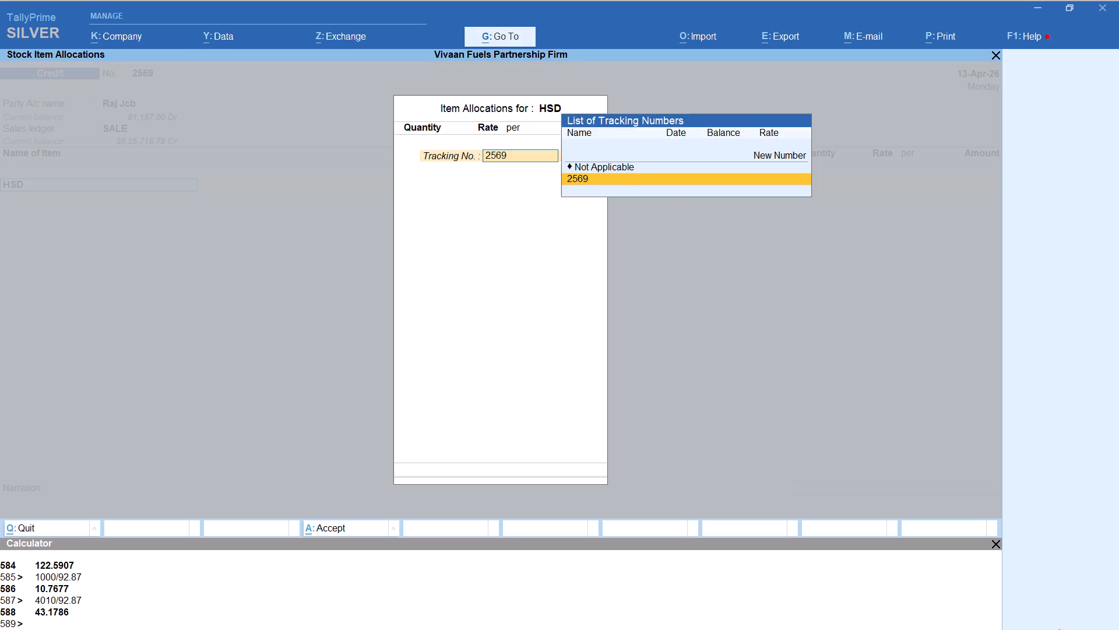
key(Up)
key(Return)
key(alt+c)
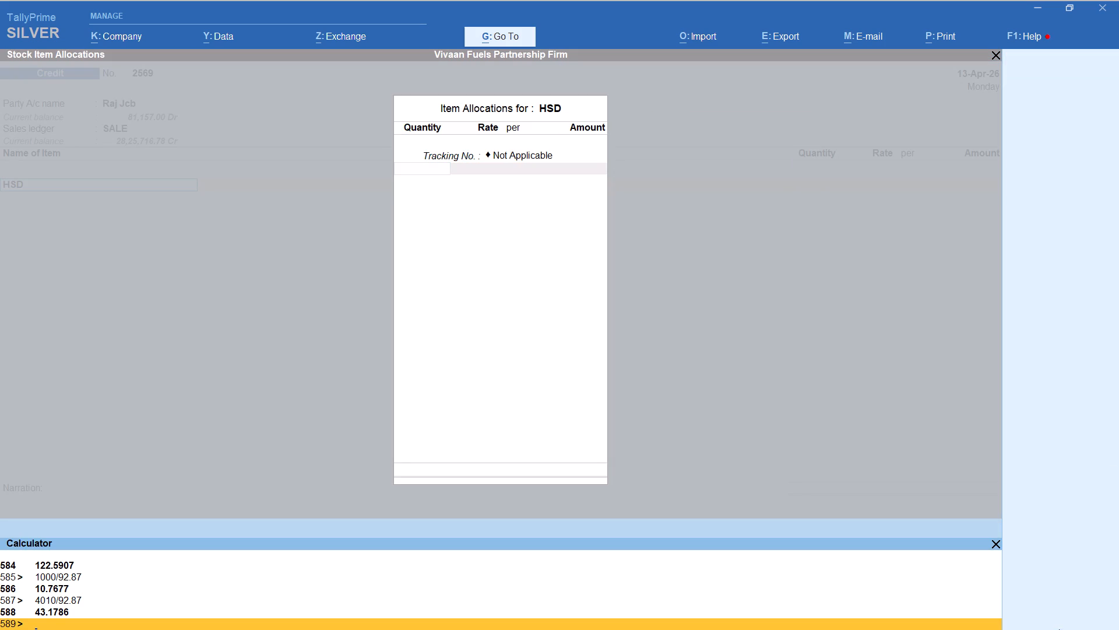
text(1000)
text(/92.87)
key(Return)
key(Return)
key(Return)
key(Return)
key(Return)
key(Return)
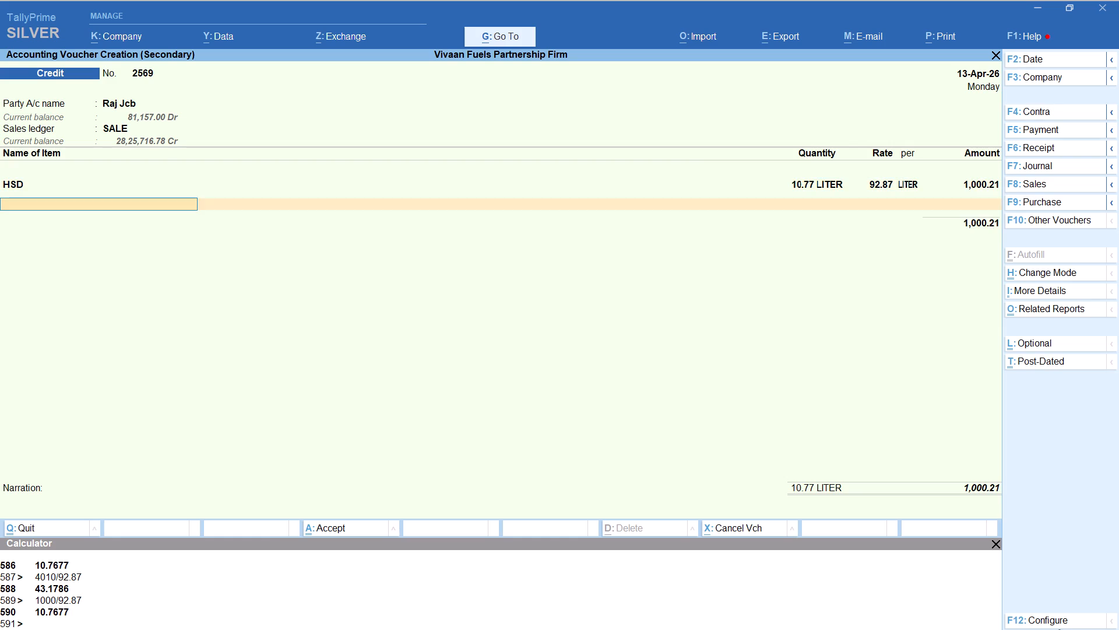
key(Return)
Add the Round Off ledger to Raj Jcb's 1,000-rupee voucher and save it.
text(rou)
key(Return)
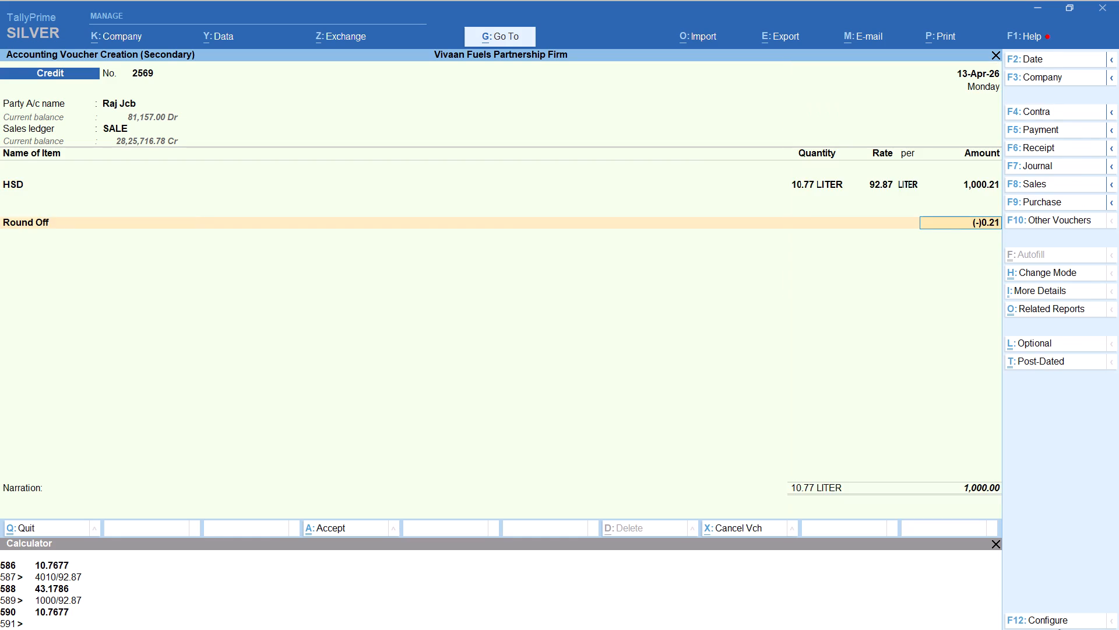
key(ctrl+a)
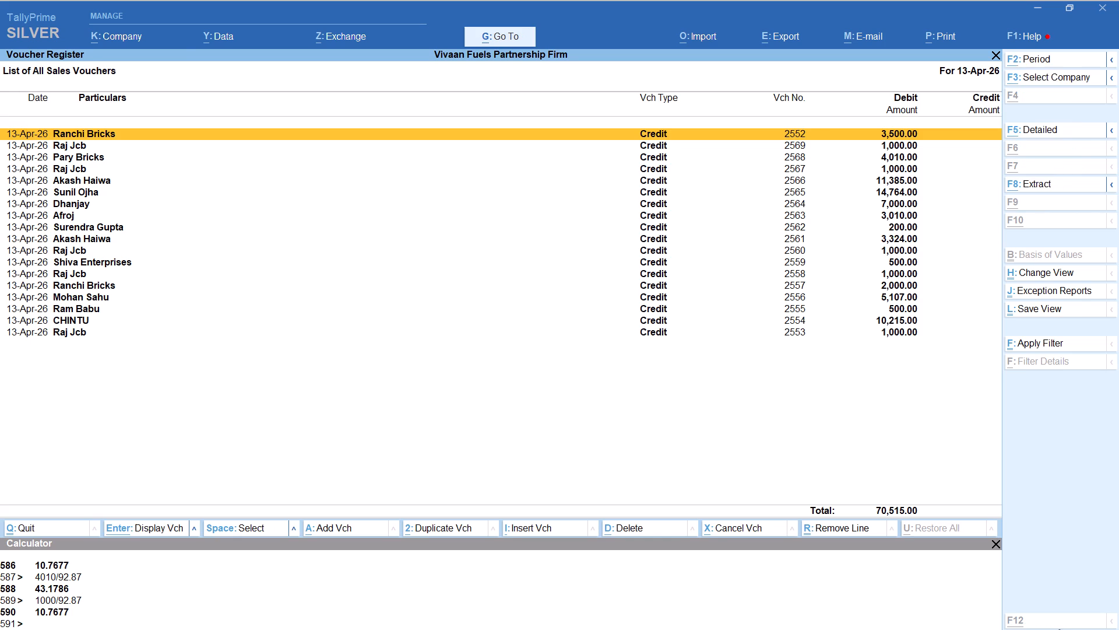
Add a credit sales voucher for Hakim, keeping the default party details and the SALE ledger.
key(alt+a)
text(hakim)
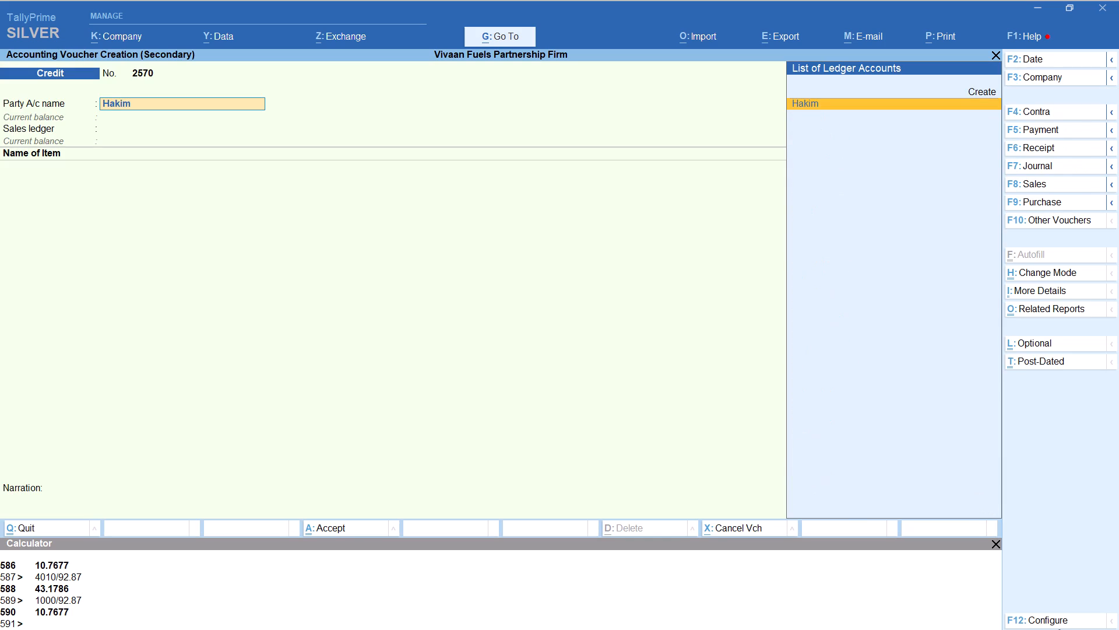
key(Return)
key(Return)
key(Return)
key(Return)
key(Return)
key(Return)
key(Return)
key(Return)
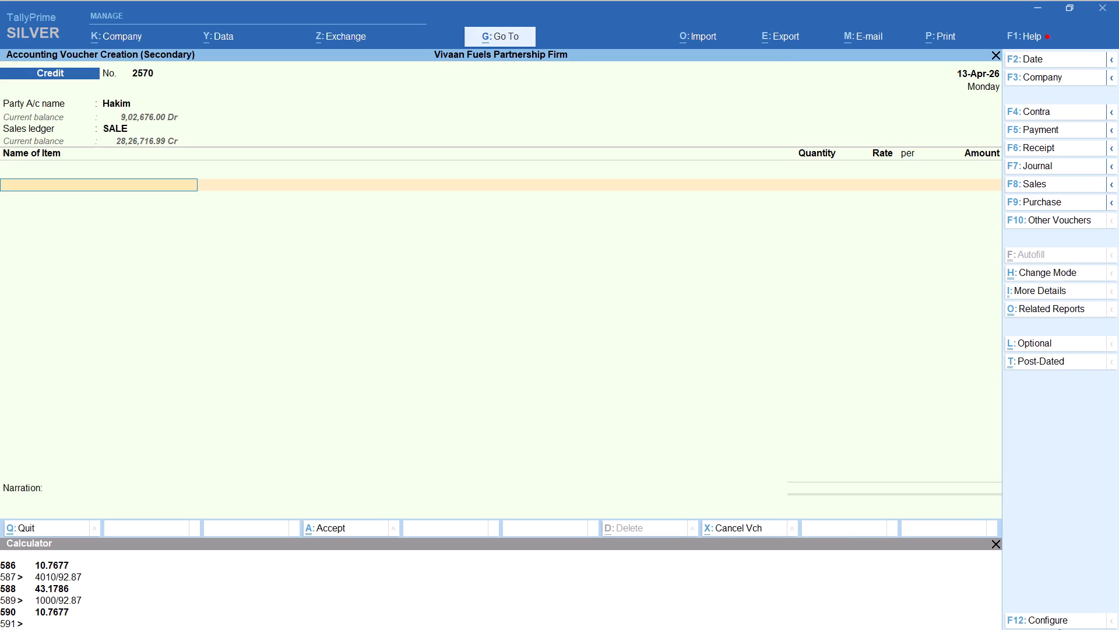
Add item HSD with tracking number Not Applicable and its quantity calculated as 92870/92.87, keeping the 92.87 rate.
text(hs)
key(Return)
key(Up)
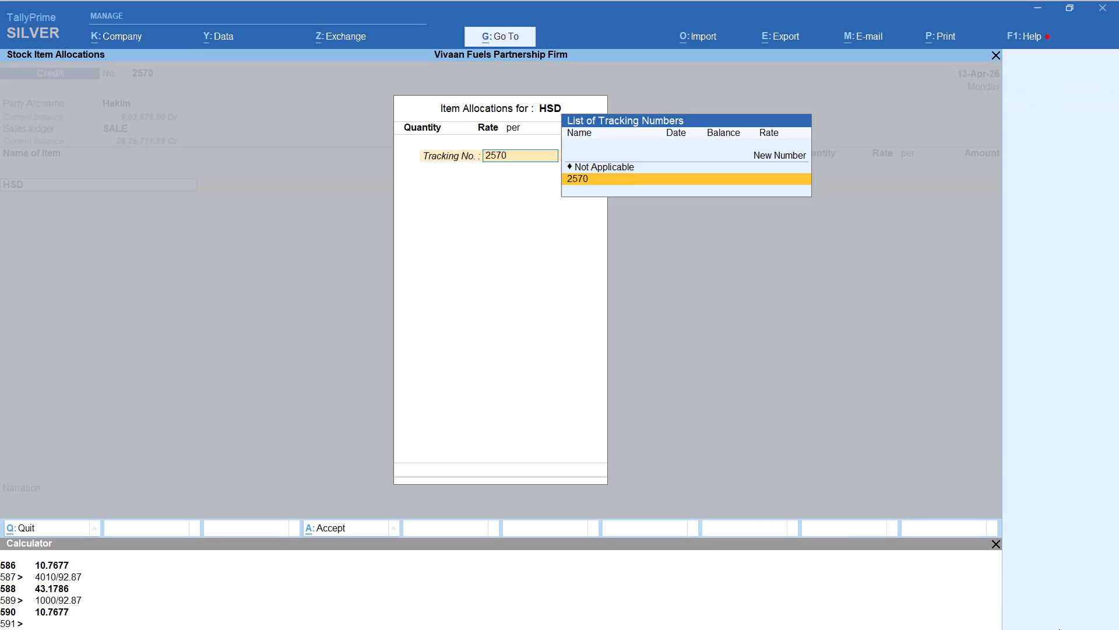
key(Return)
key(alt+c)
text(92870)
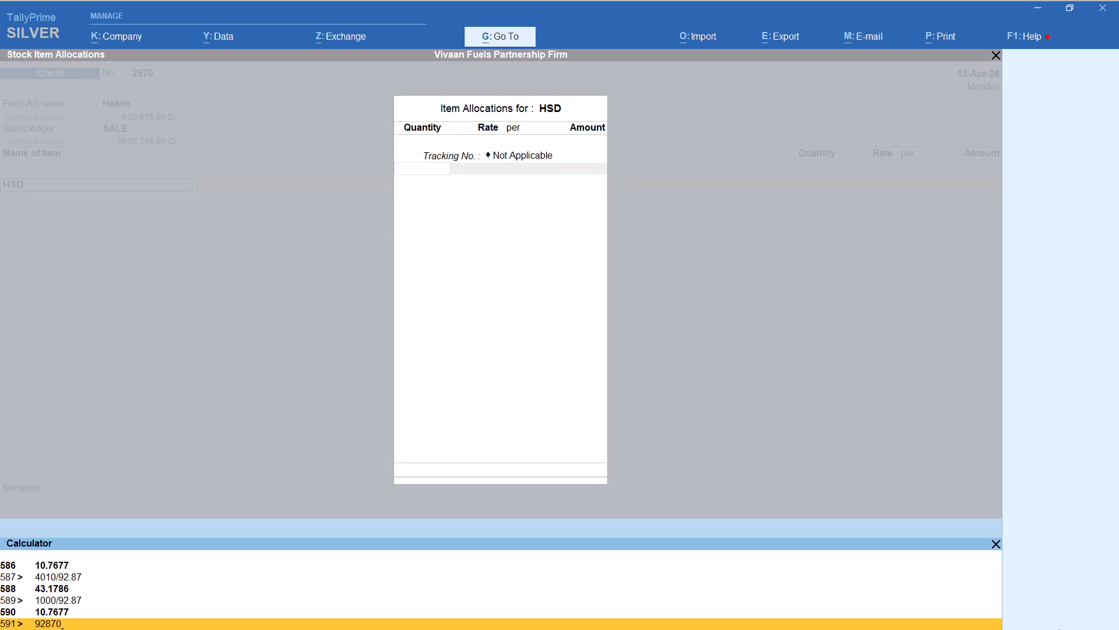
text(/92.87)
key(Return)
key(Return)
key(Return)
key(Return)
key(Return)
key(Return)
key(Return)
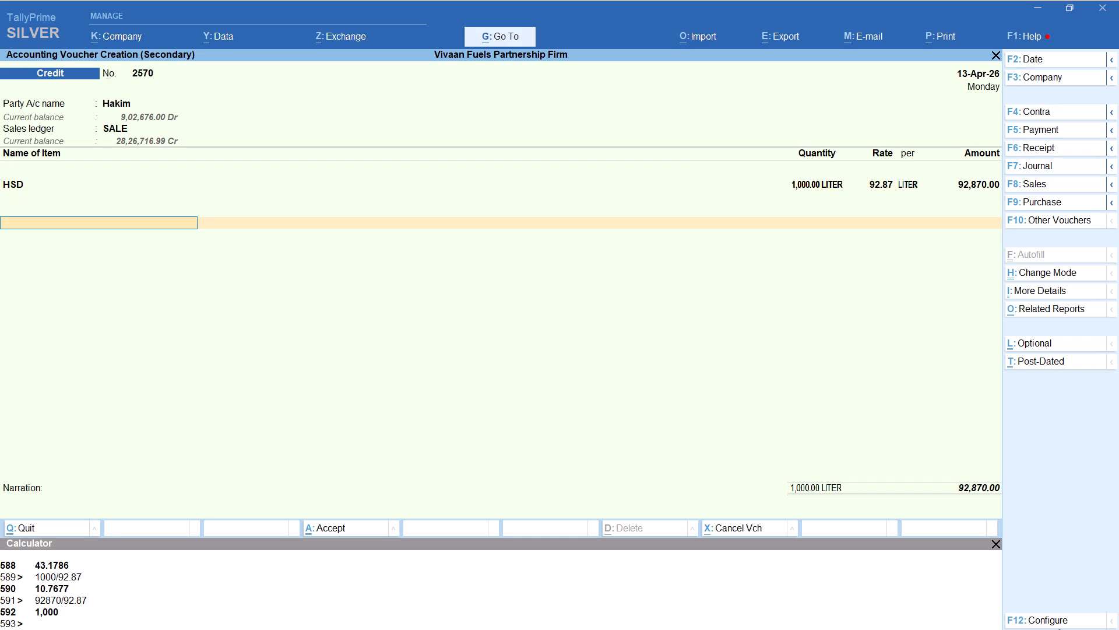
Add the Round Off ledger to Hakim's 92,870-rupee voucher and save it.
text(rou)
key(Return)
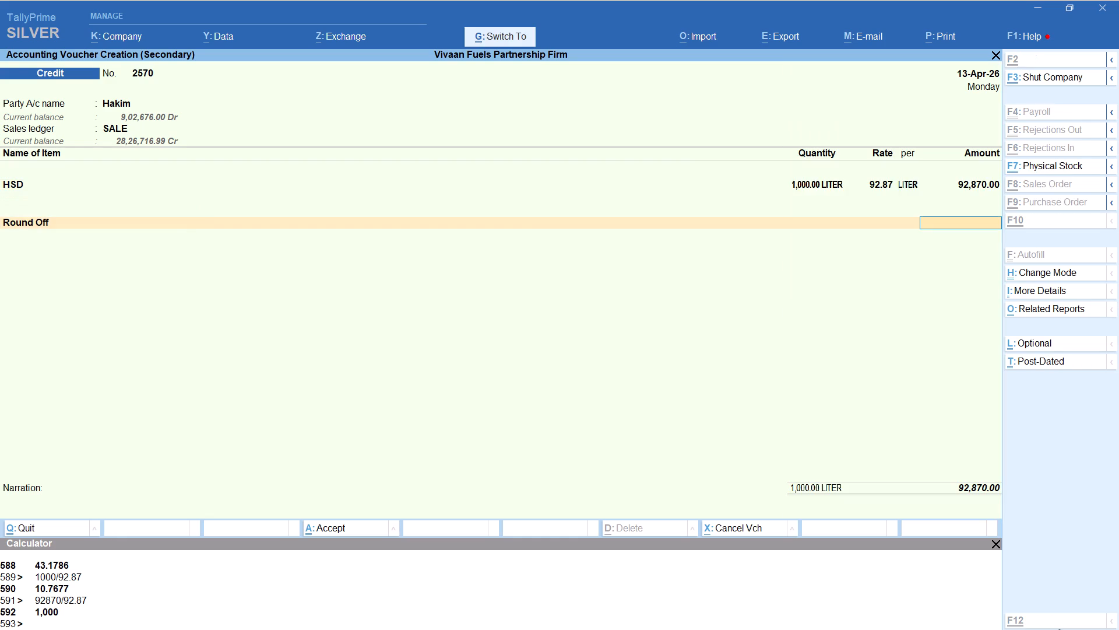
key(ctrl+a)
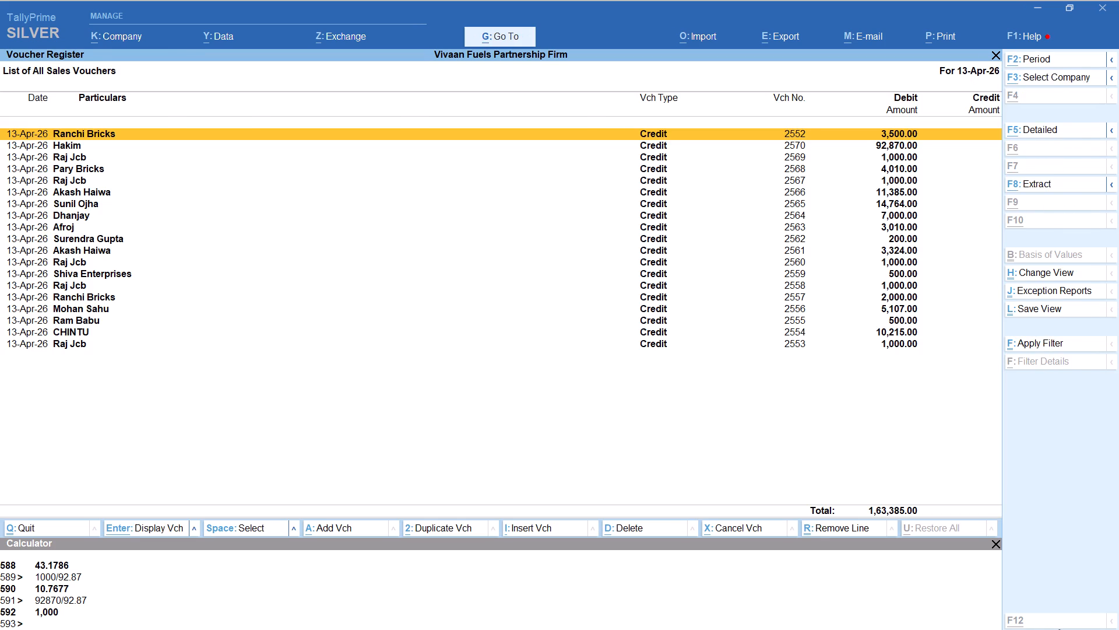
Add a credit sales voucher for Raj Jcb, keeping the default party details and the SALE ledger.
key(alt+a)
text(raj jcb)
key(Return)
key(Return)
key(Return)
key(Return)
key(Return)
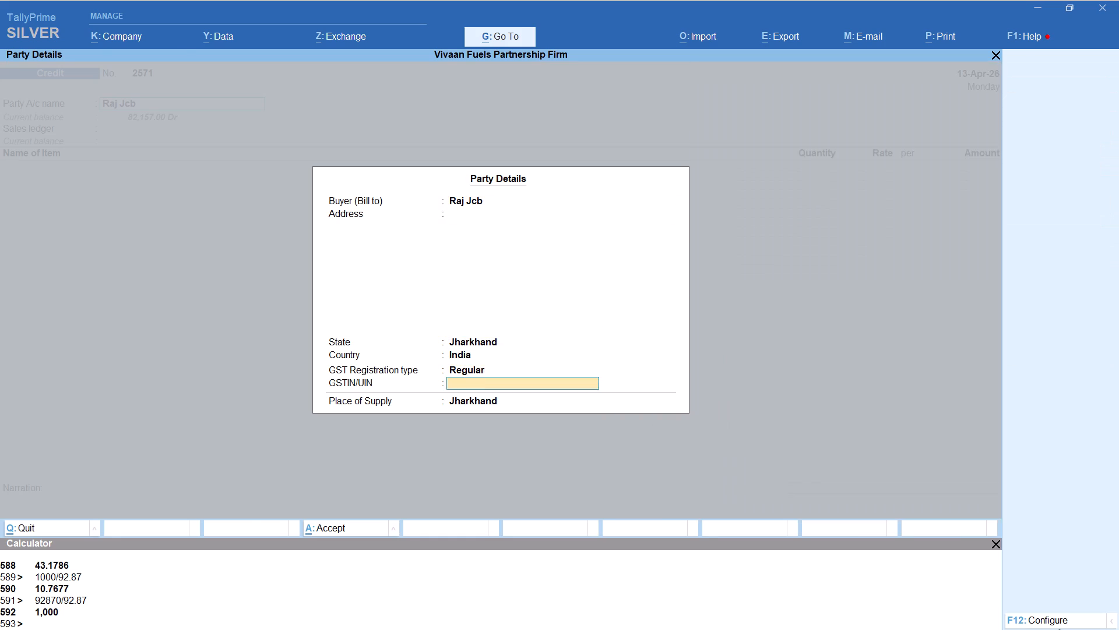
key(Return)
key(Return)
key(Return)
Add item HSD with tracking number Not Applicable and its quantity calculated as 3500/92.87, keeping the 92.87 rate.
text(hs)
key(Return)
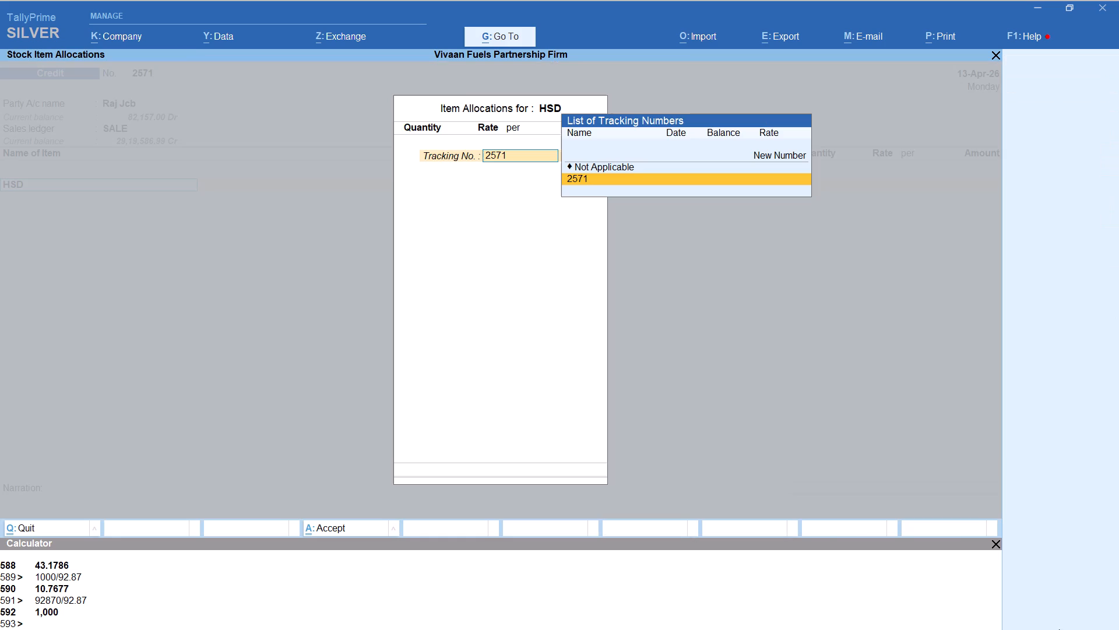
key(Up)
key(Return)
key(alt+c)
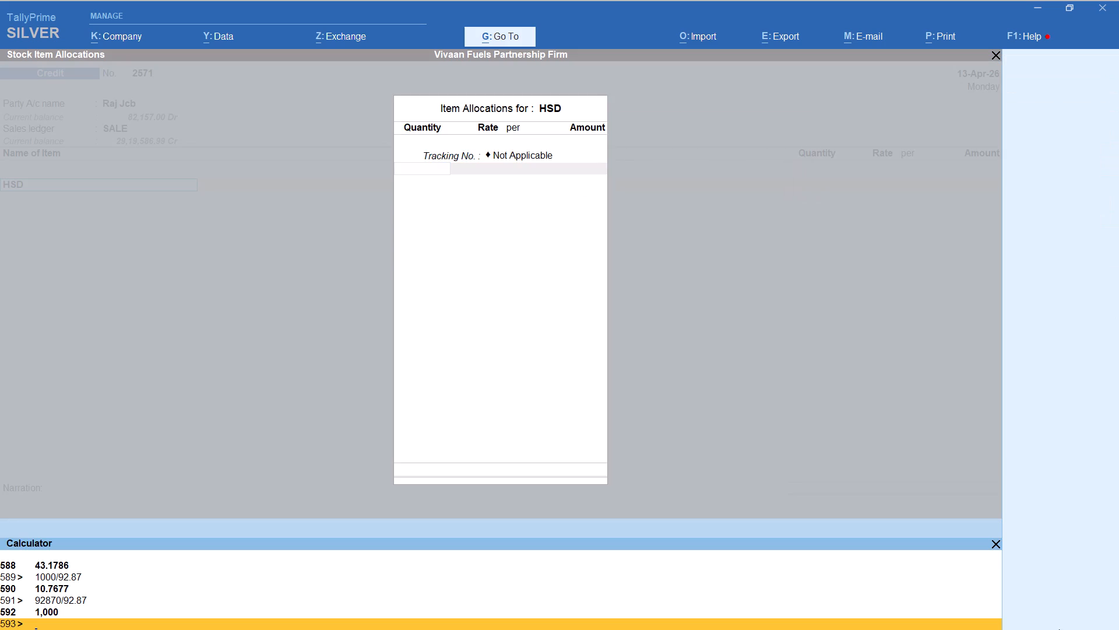
text(3500/92.87)
key(Return)
key(Return)
key(Return)
key(Return)
key(Return)
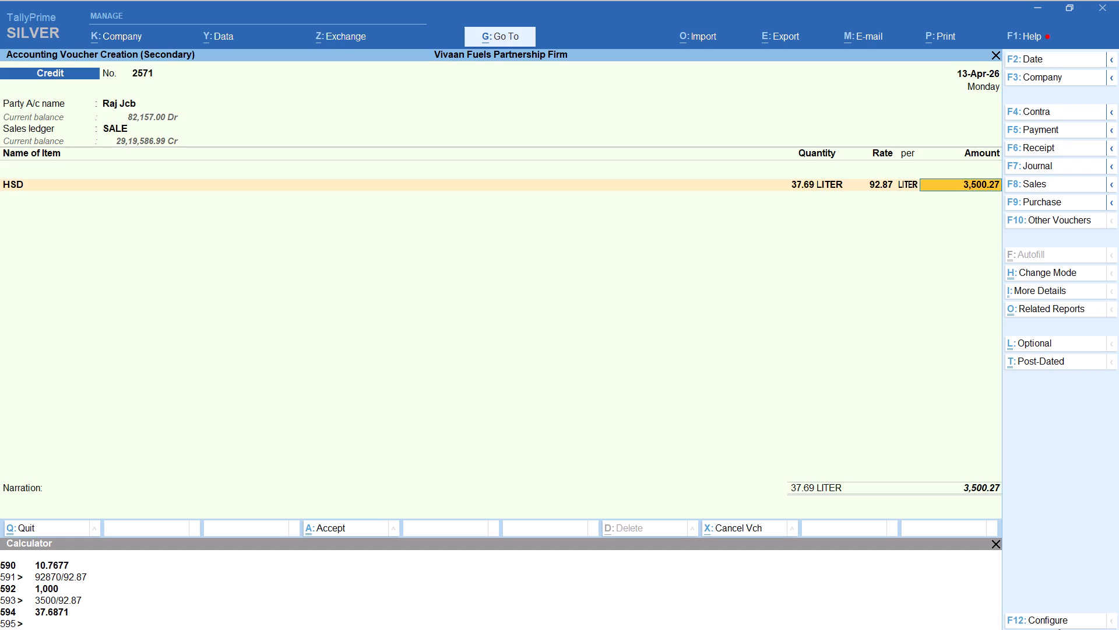
key(Return)
key(Return)
Add the Round Off ledger to Raj Jcb's 3,500-rupee voucher and save it.
text(rou)
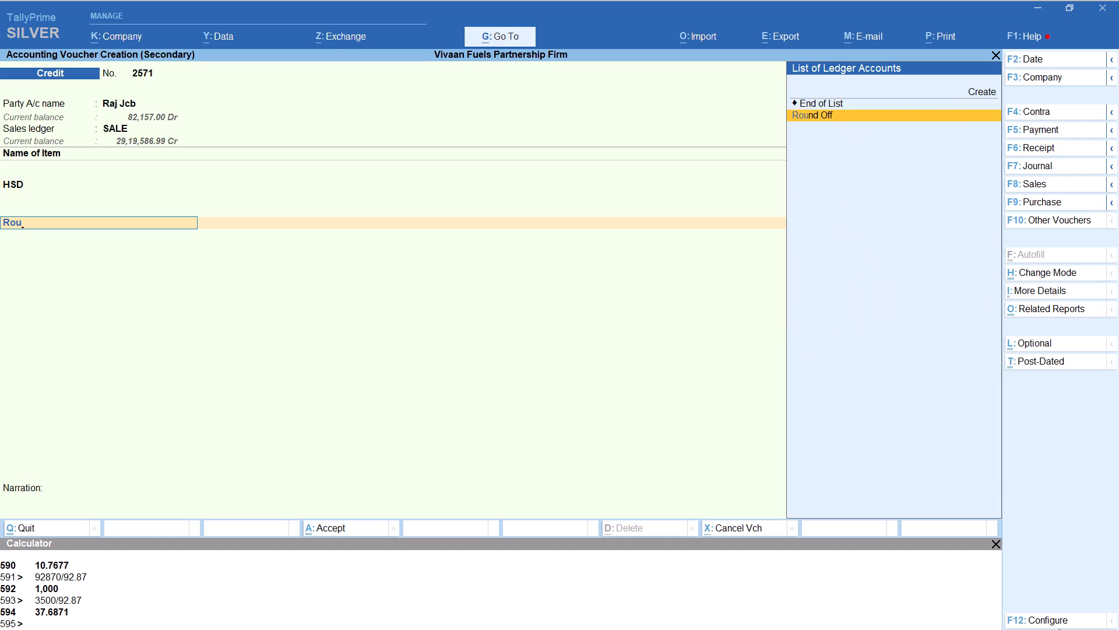
key(Return)
key(ctrl+a)
Add a credit sales voucher for the Ravindra party other than Ravindra Jcb, keeping the default party details and the SALE ledger.
key(alt+a)
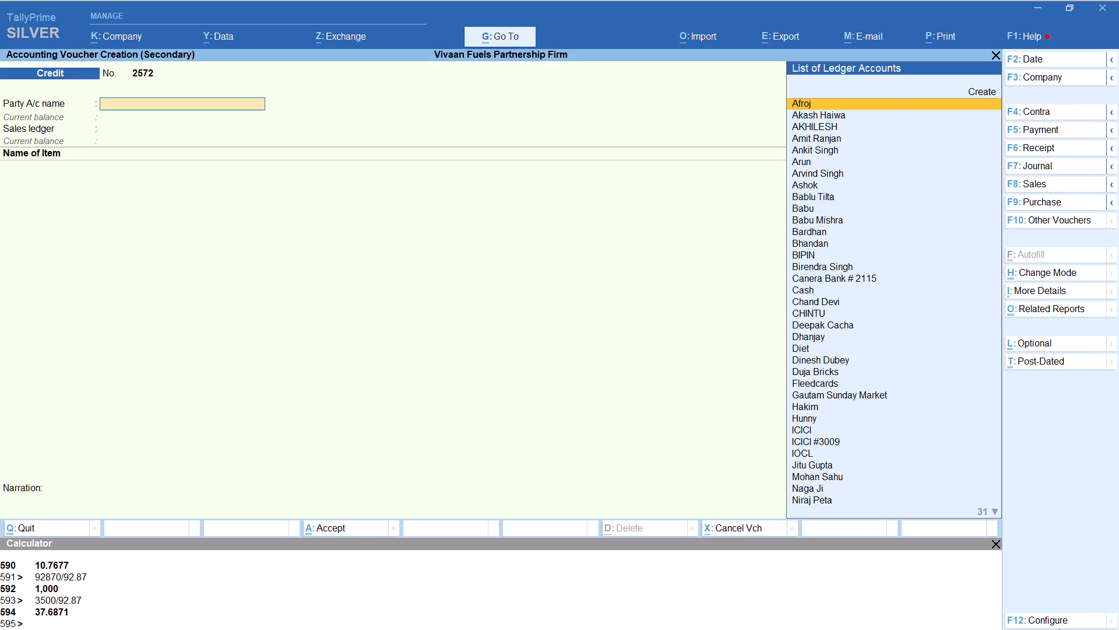
text(ravindr)
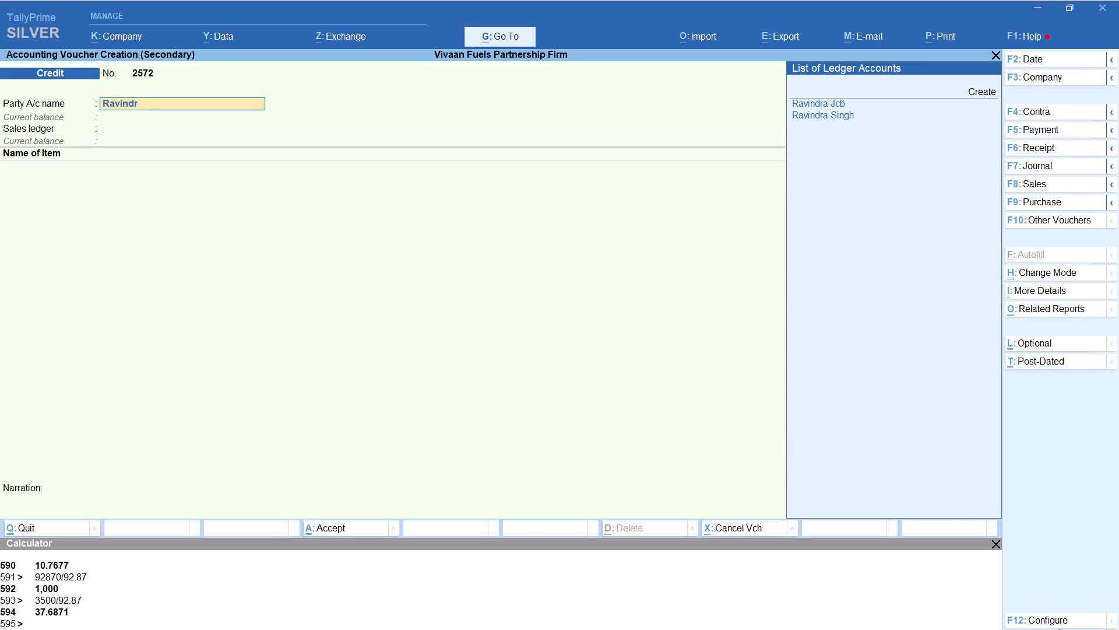
key(Down)
key(Down)
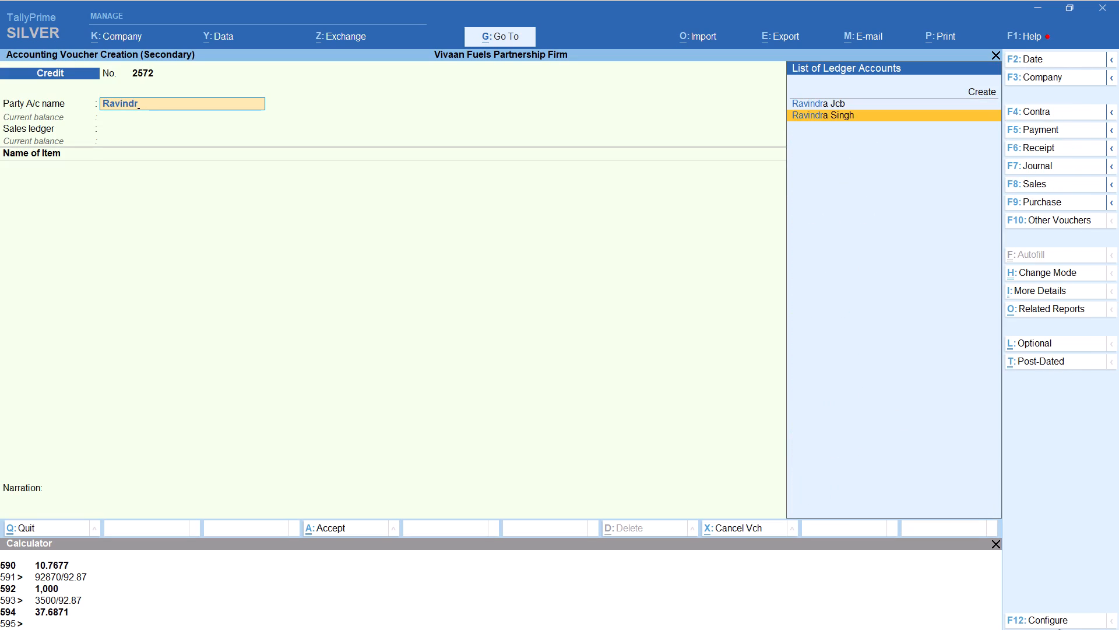
key(Return)
key(Return)
key(Return)
key(Return)
key(Return)
key(Return)
key(Return)
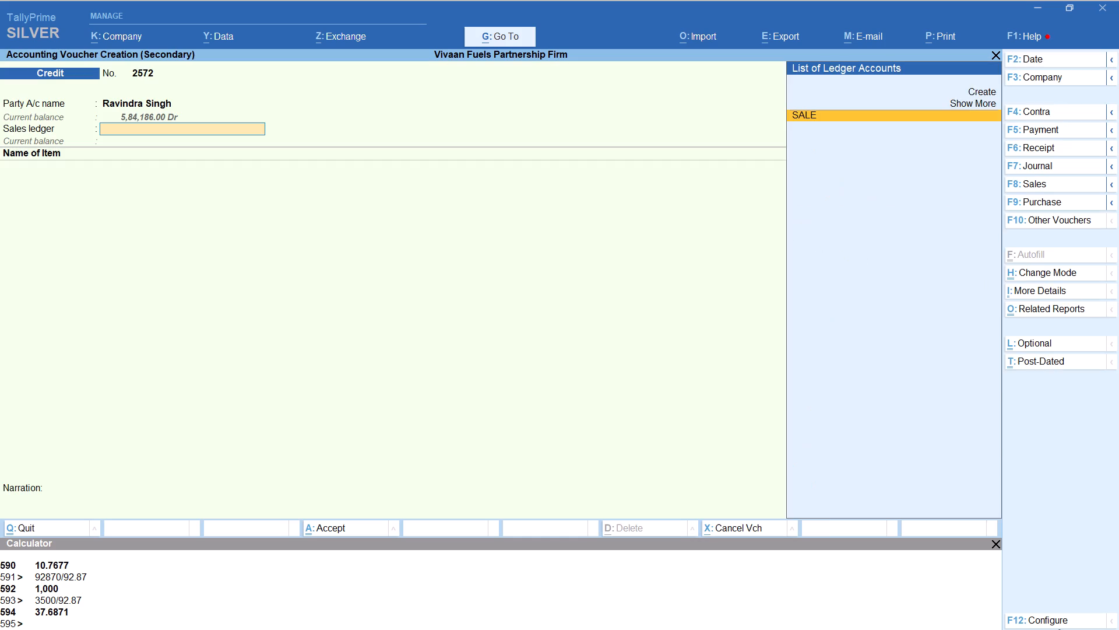
key(Return)
Add item HSD with tracking number Not Applicable and its quantity calculated as 2680/92.87, keeping the 92.87 rate.
text(hs)
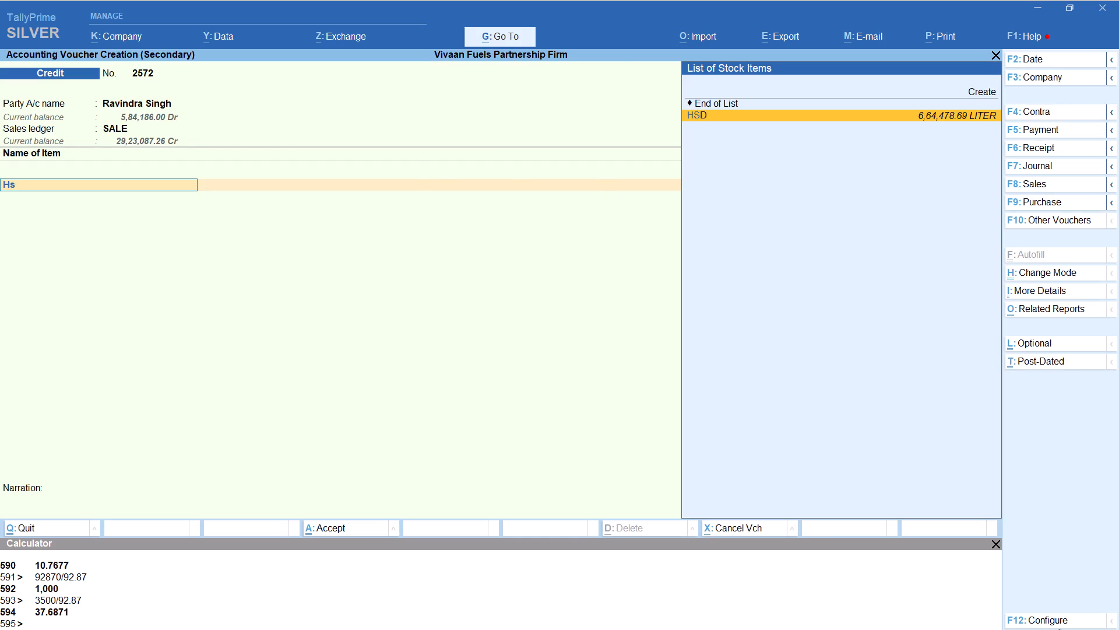
key(Return)
key(Up)
key(Return)
key(alt+c)
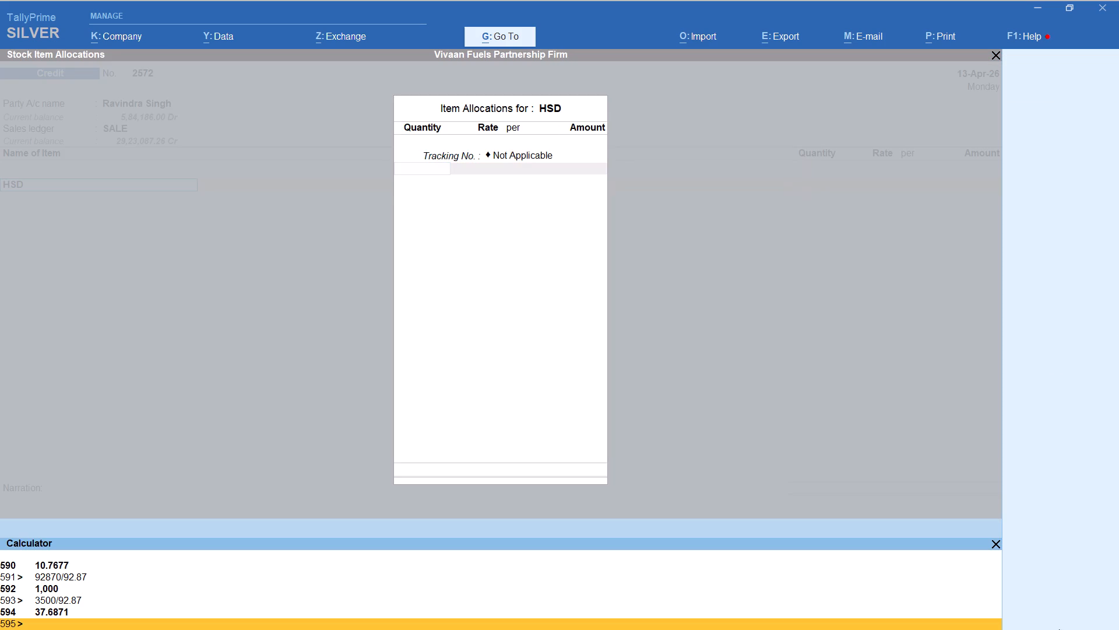
text(2680)
text(/92.87)
key(Return)
key(Return)
key(Return)
key(Return)
key(Return)
key(Return)
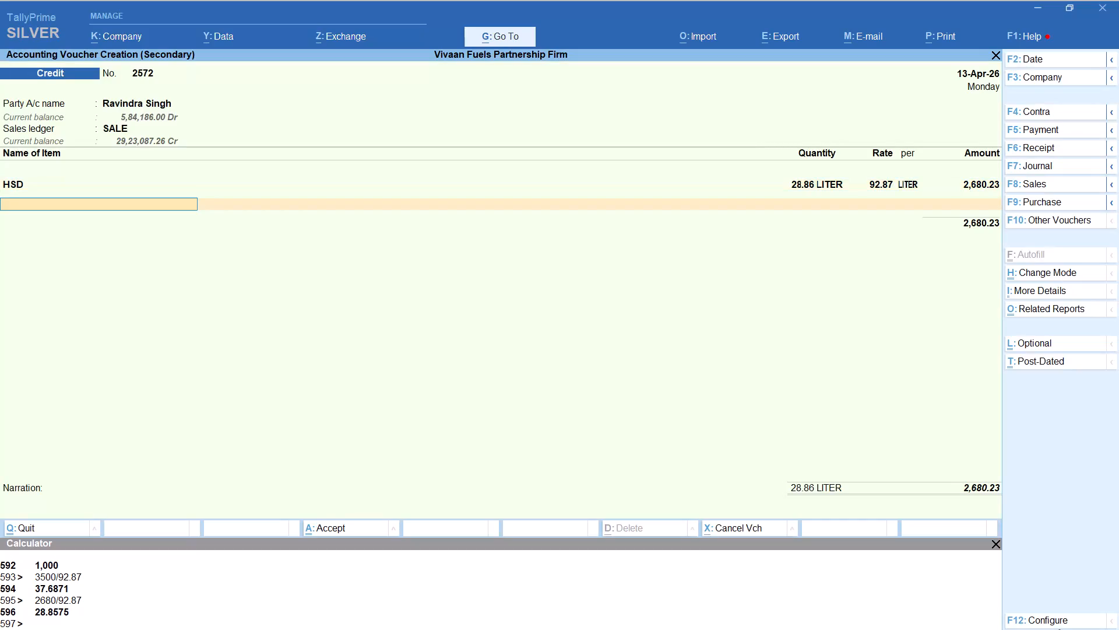
Add the Round Off ledger to the Ravindra party's 2,680-rupee voucher and save it.
key(Return)
text(rou)
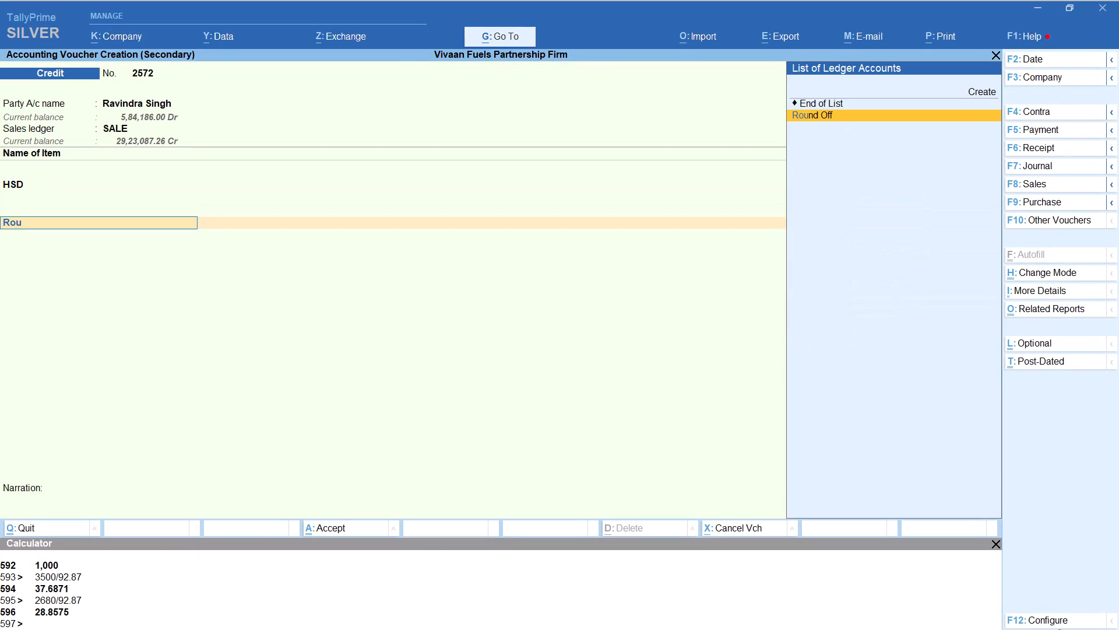
key(Return)
key(ctrl+a)
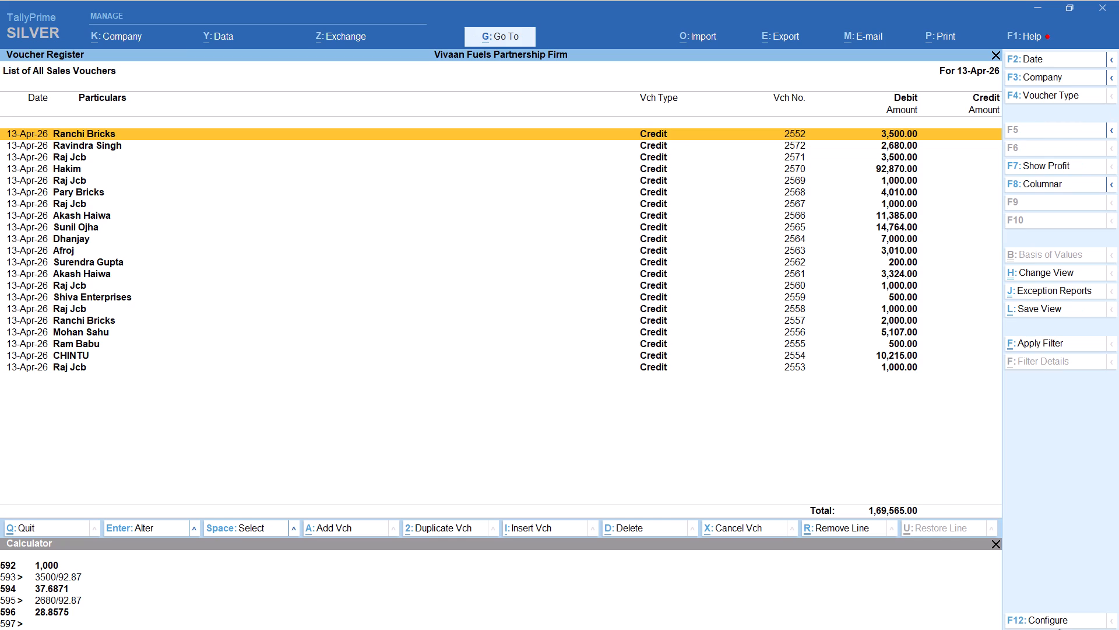
Add a credit sales voucher for the Surendra party, keeping the default party details and the SALE ledger.
key(alt+a)
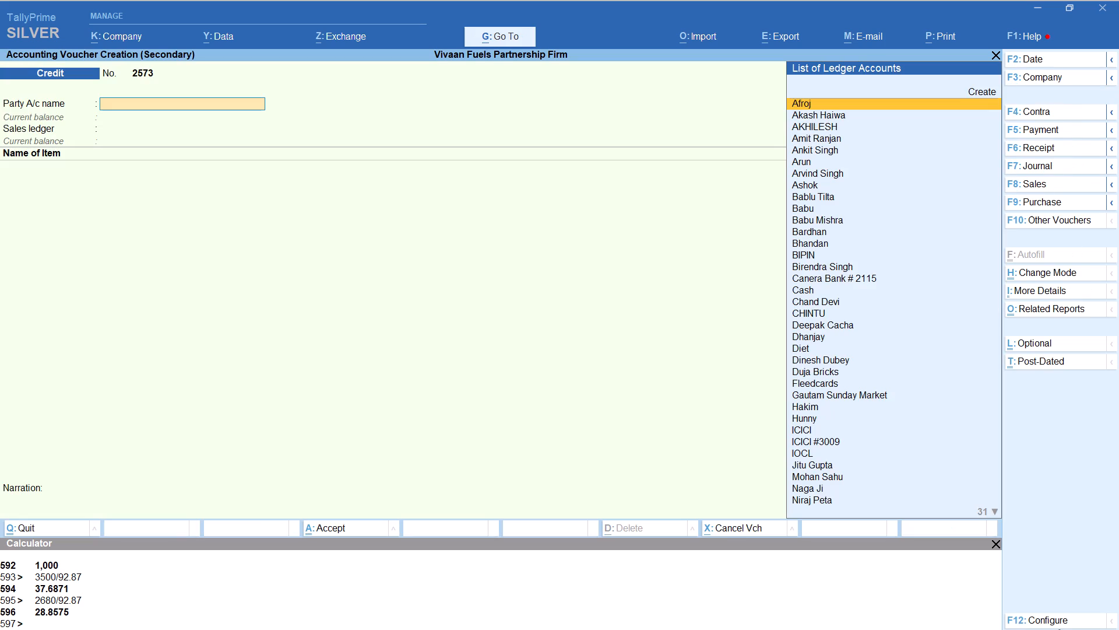
text(sur)
key(Return)
key(Return)
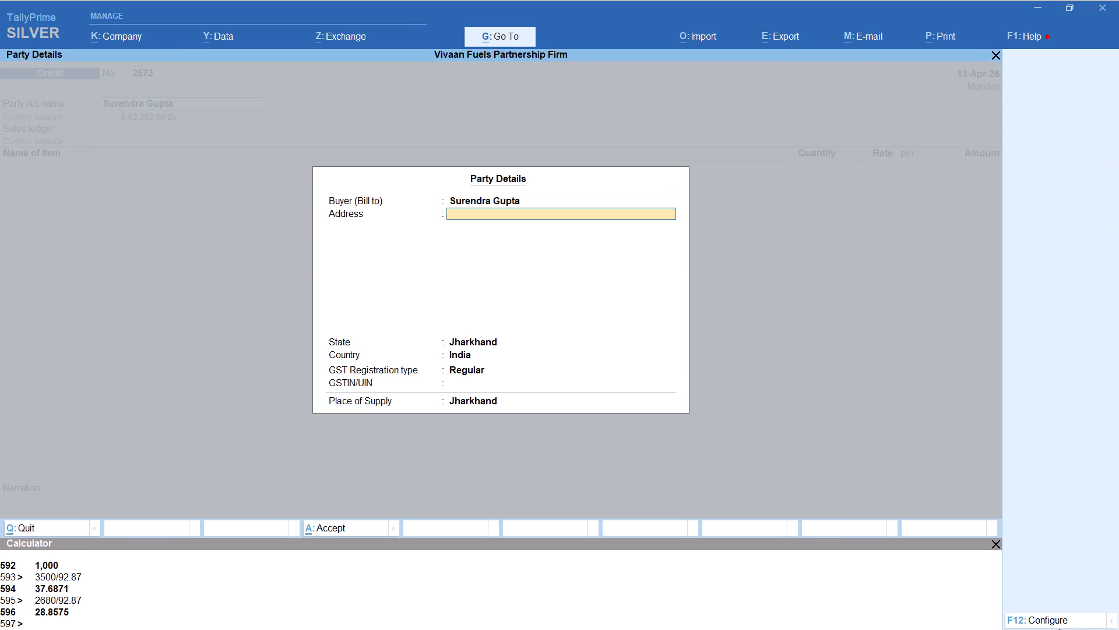
key(Return)
key(Return)
key(Return)
key(Return)
key(Return)
key(Return)
key(Return)
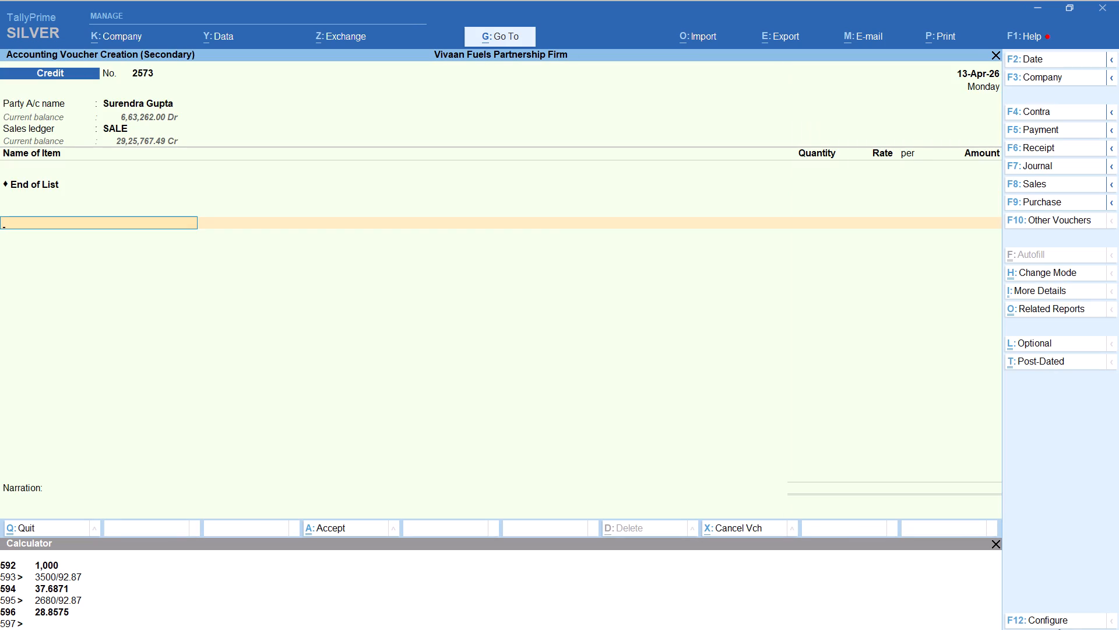
key(BackSpace)
Add item HSD with tracking number Not Applicable and its quantity calculated as 46000/92.87, keeping the 92.87 rate.
text(hs)
key(Return)
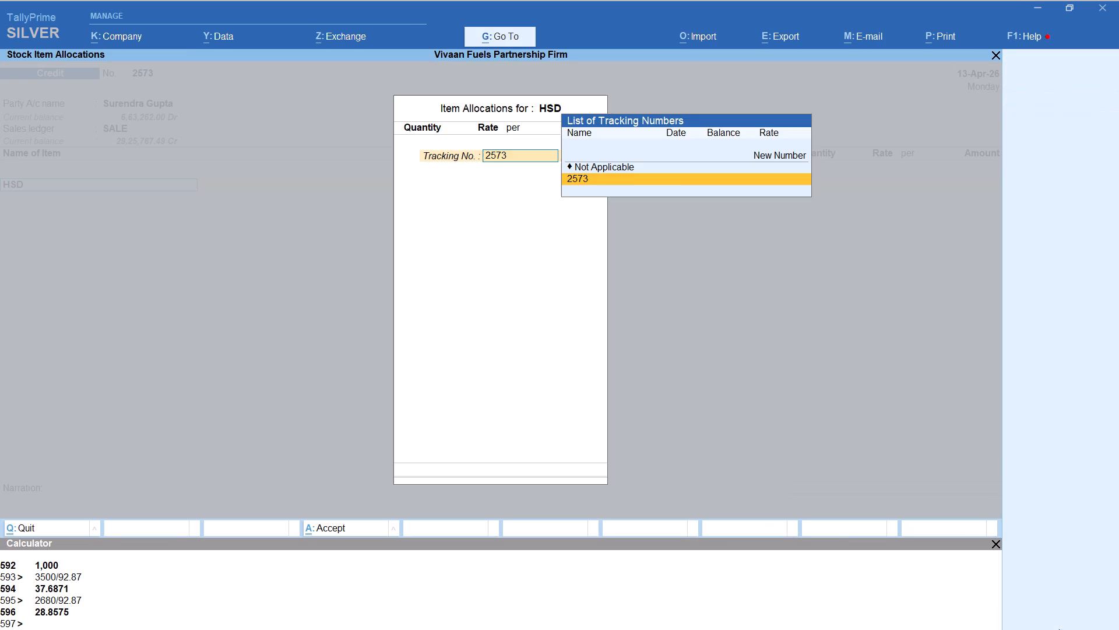
key(Up)
key(Return)
key(alt+c)
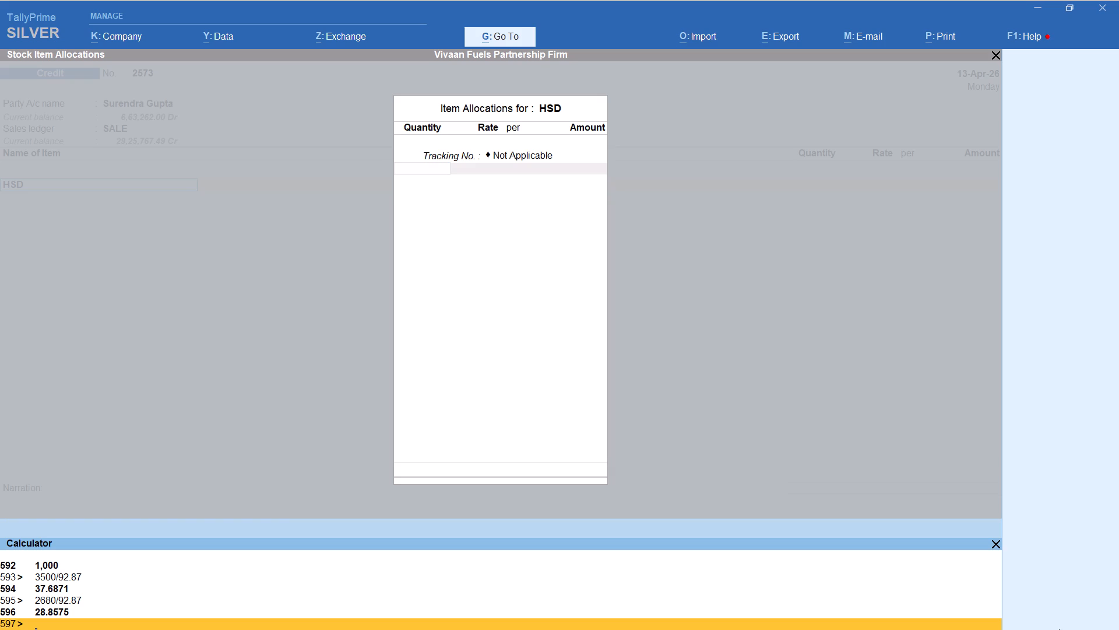
text(46000)
text(/92.87)
key(Return)
key(Return)
key(Return)
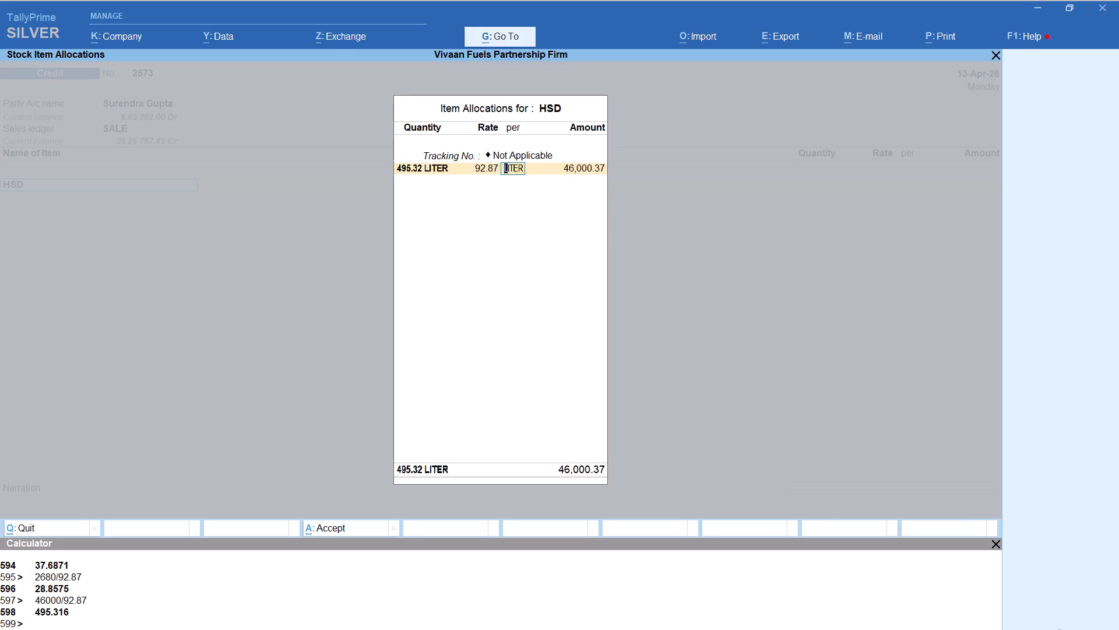
key(Return)
key(Return)
key(Return)
Add the Round Off ledger to the Surendra party's 46,000-rupee voucher and save it.
key(Return)
text(rou)
key(Return)
key(ctrl+a)
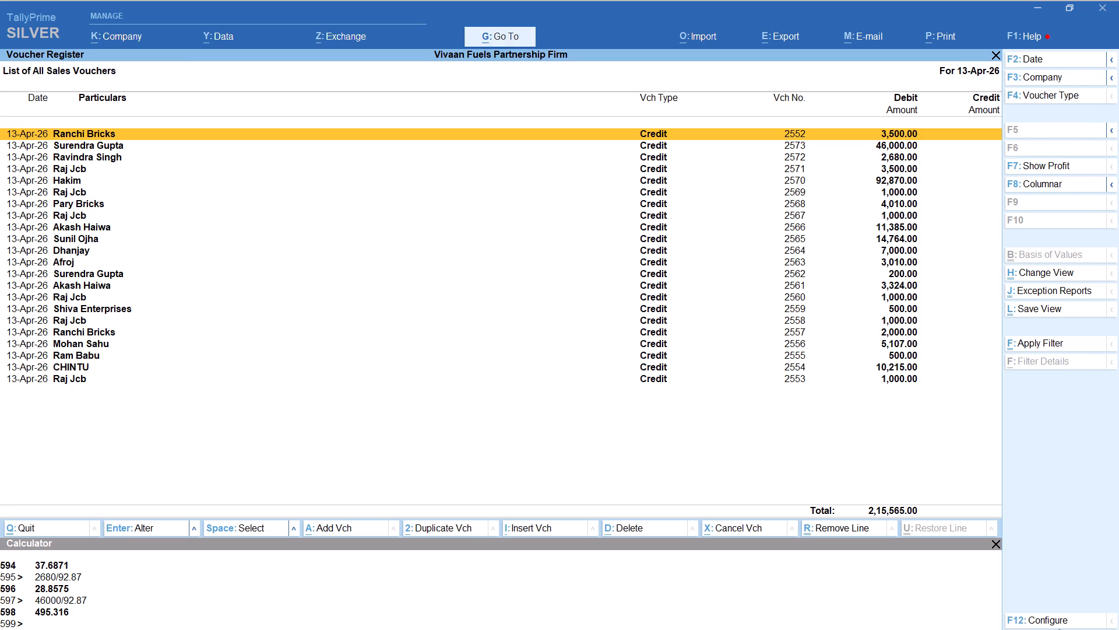
Add a credit sales voucher for the Mohan party, keeping the default party details and the SALE ledger.
key(alt+a)
text(mohan)
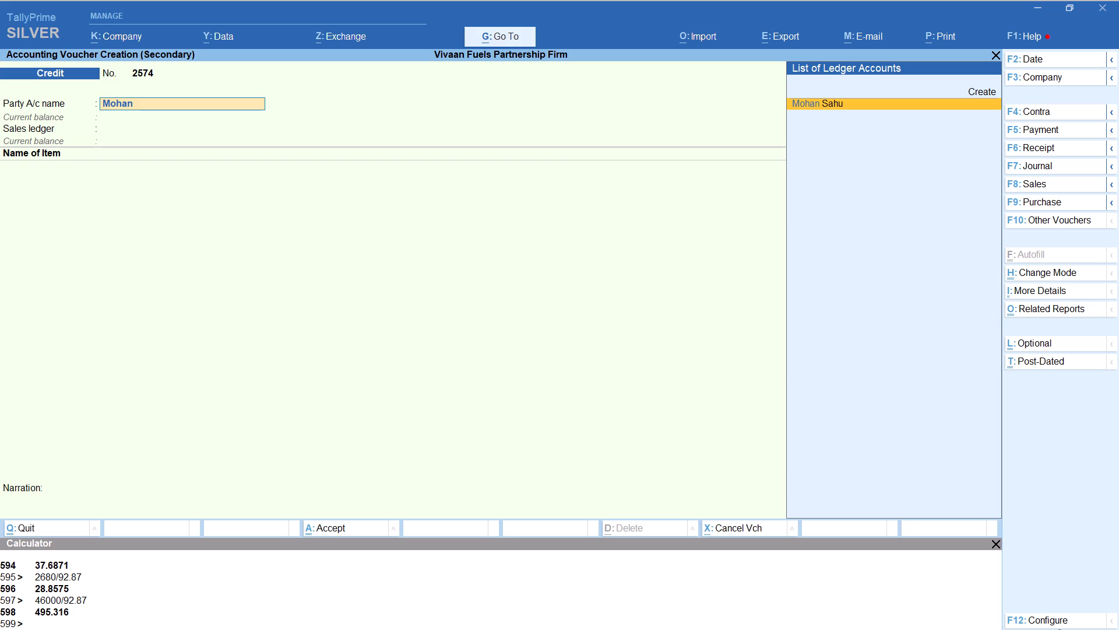
key(Return)
key(Return)
key(Return)
key(Return)
key(Return)
key(Return)
key(Return)
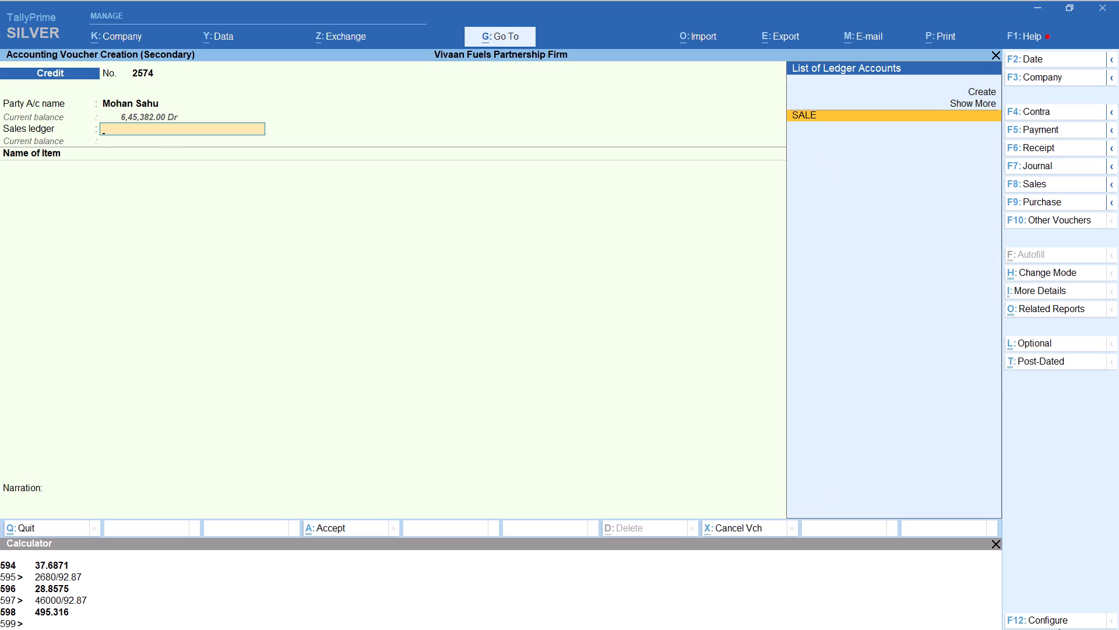
key(Return)
Add item HSD with tracking number Not Applicable and its quantity calculated as 2500/92.87, keeping the 92.87 rate.
text(hs)
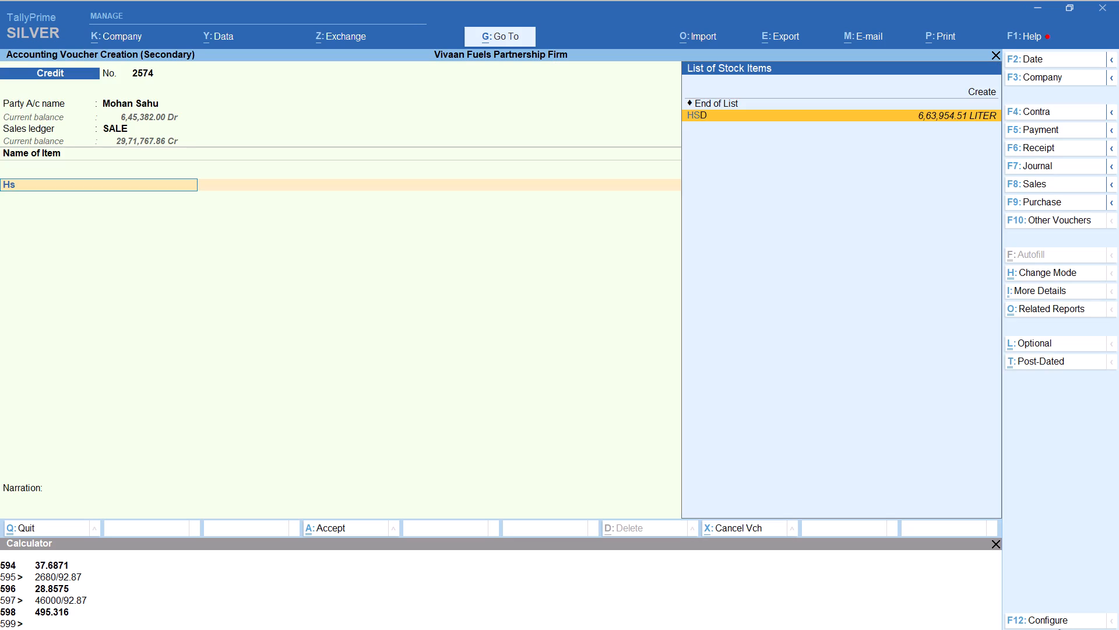
key(Return)
key(Up)
key(Return)
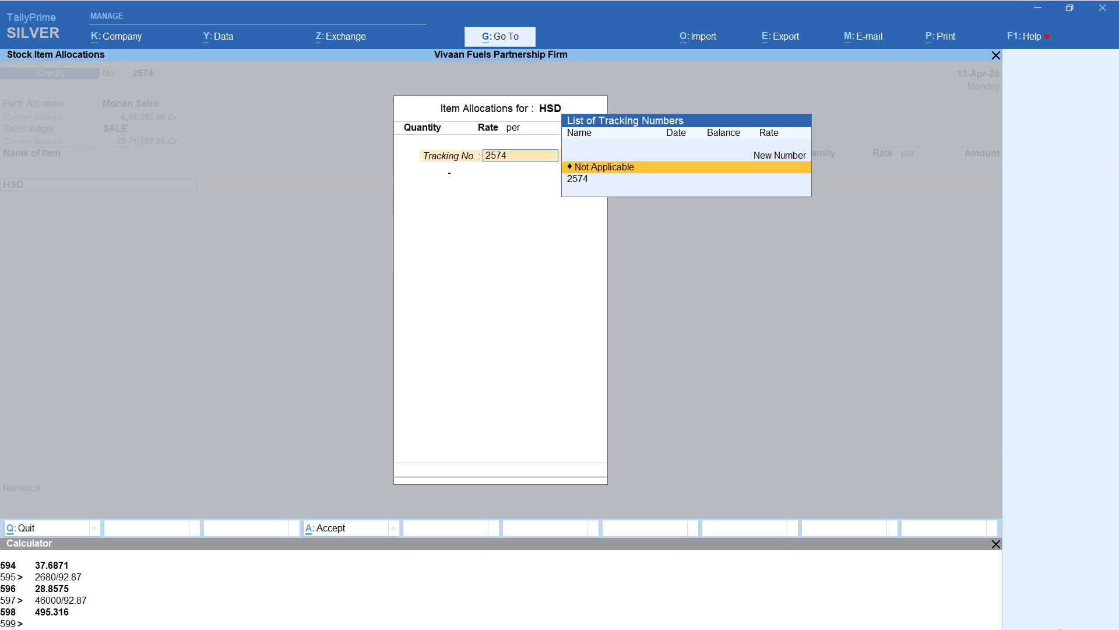
key(alt+c)
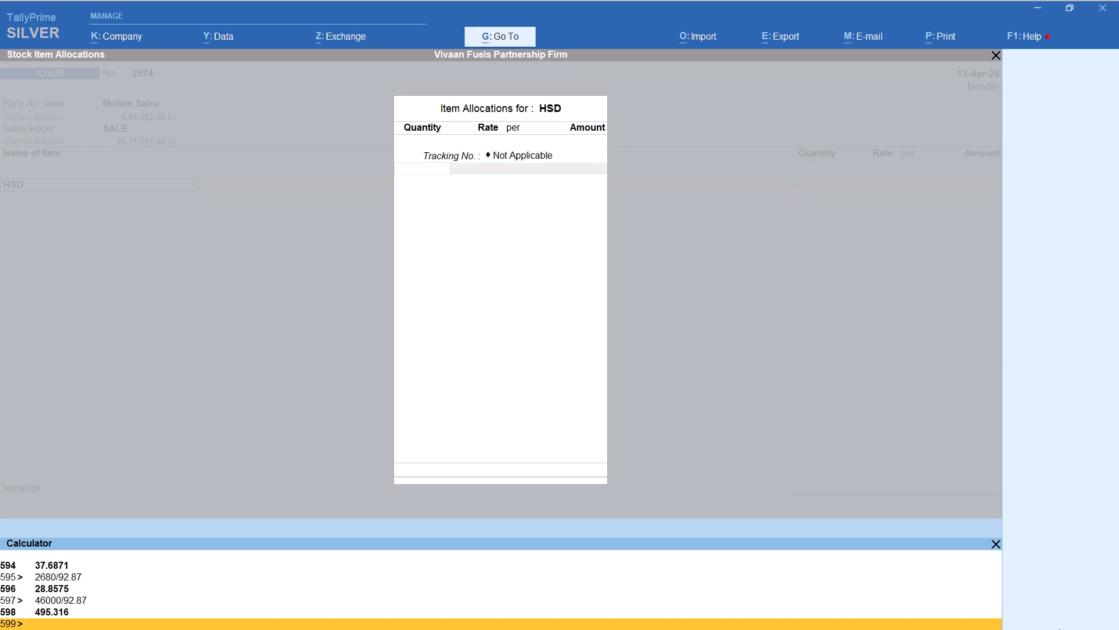
text(2500/92.87)
key(Return)
key(Return)
key(Return)
key(Return)
key(Return)
key(Return)
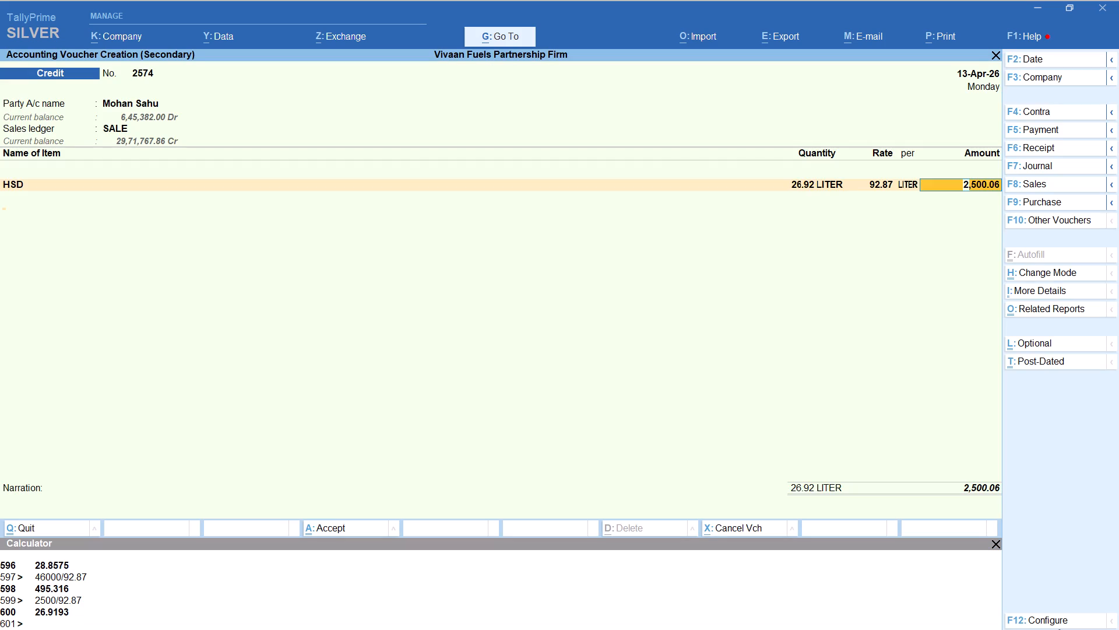
Add the Round Off ledger to the Mohan party's 2,500-rupee voucher and save it.
key(Return)
text(rou)
key(Return)
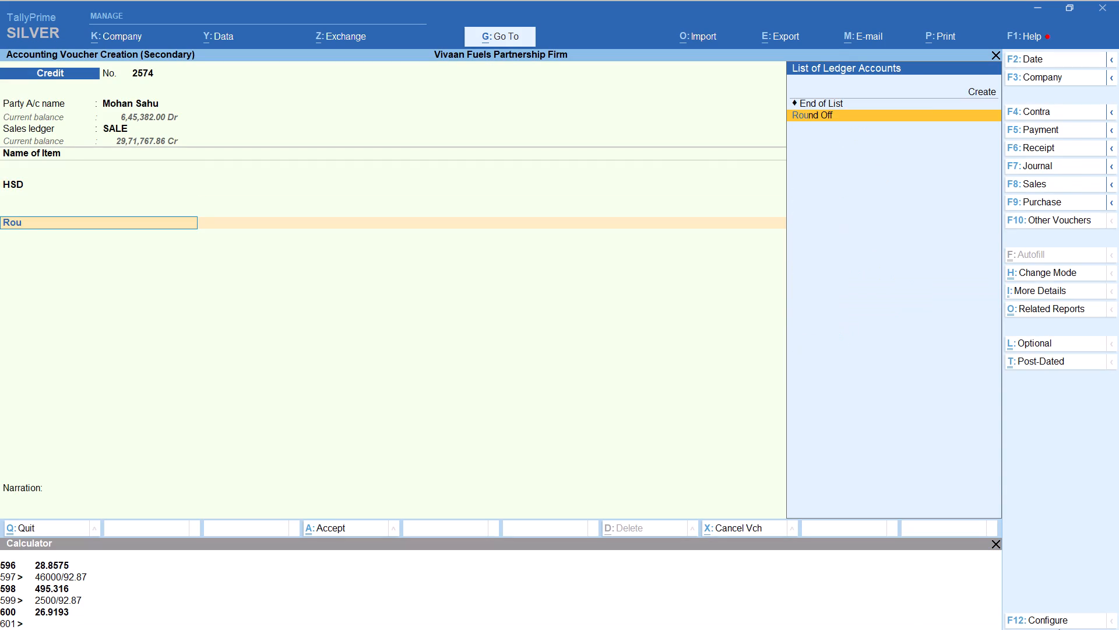
key(ctrl+a)
Add a credit sales voucher for Afroj, keeping the default party details and the SALE ledger.
key(alt+a)
text(afroj)
key(Return)
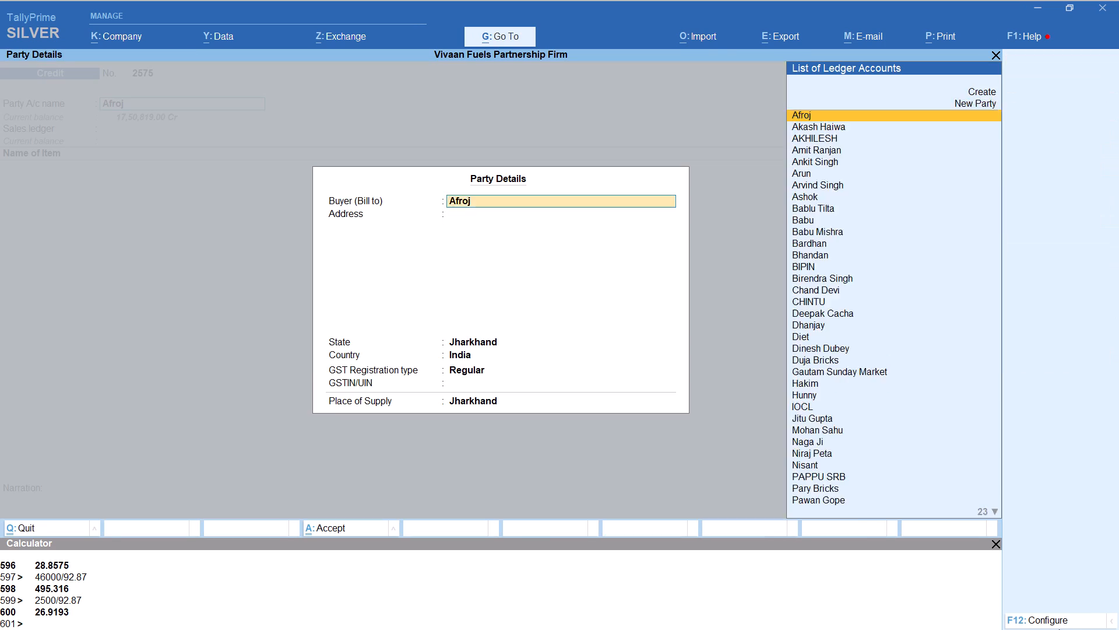
key(Return)
key(Return)
key(Return)
key(Return)
key(Return)
key(Return)
key(Return)
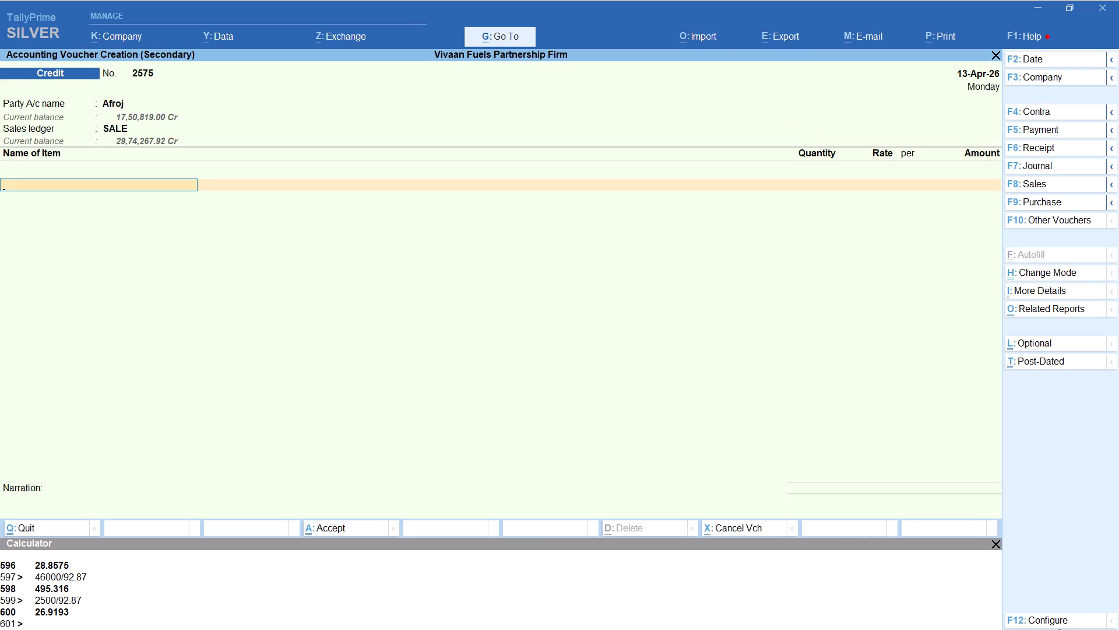
Add item HSD with tracking number Not Applicable and its quantity calculated as 1010/92.87, keeping the 92.87 rate.
text(hs)
key(Return)
key(Up)
key(Return)
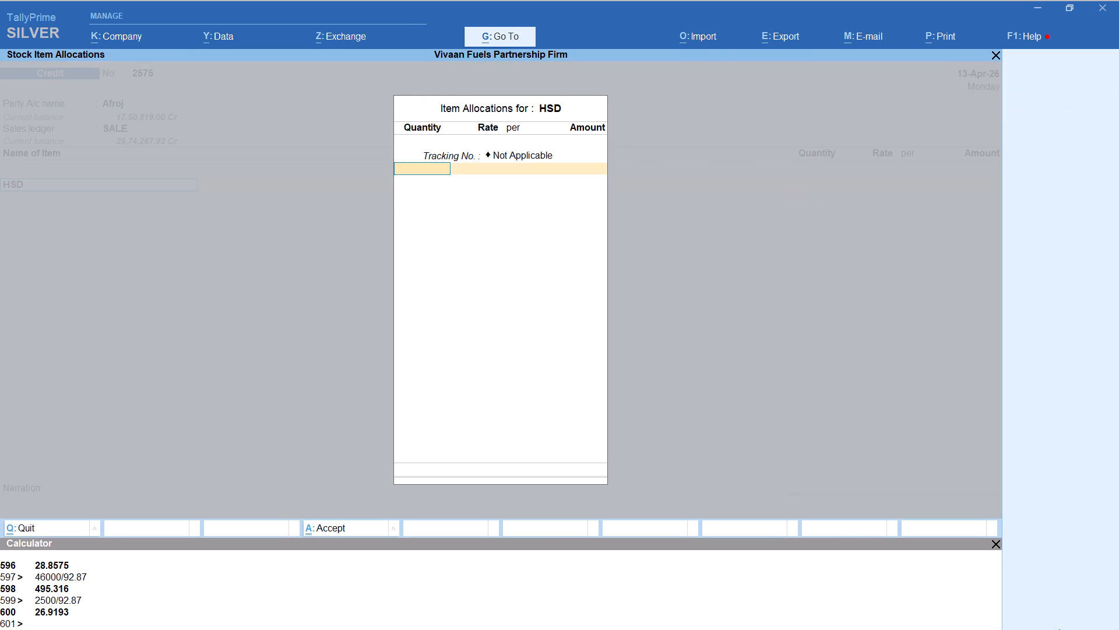
key(alt+c)
text(1010)
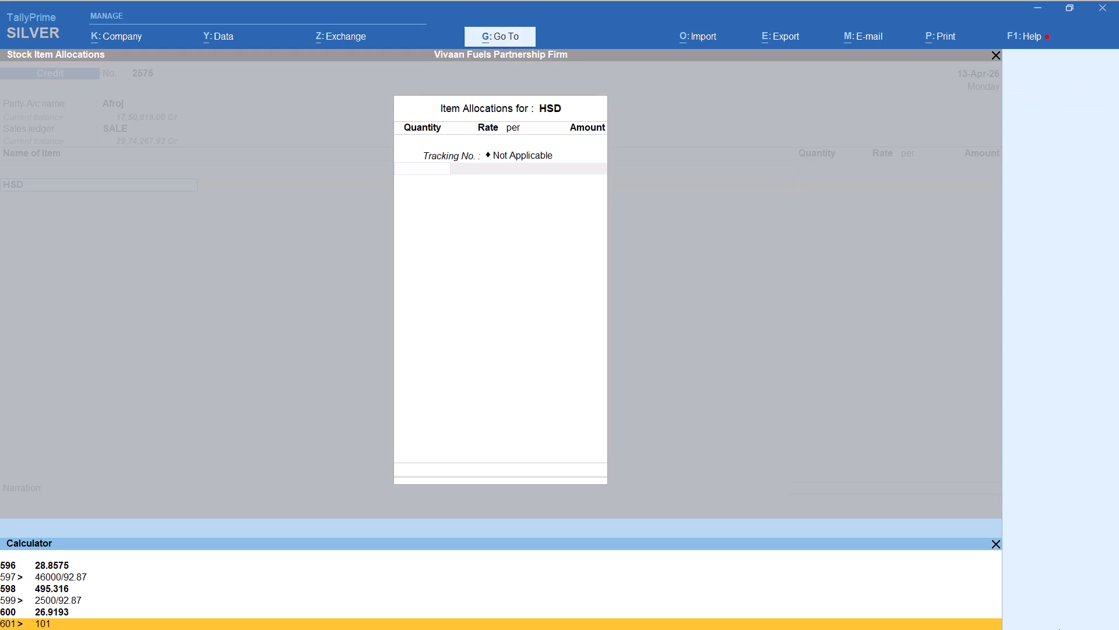
text(/92.87)
key(Return)
key(Return)
key(Return)
key(Return)
key(Return)
key(Return)
Add the Round Off ledger to Afroj's 1,010-rupee voucher and save it.
key(Return)
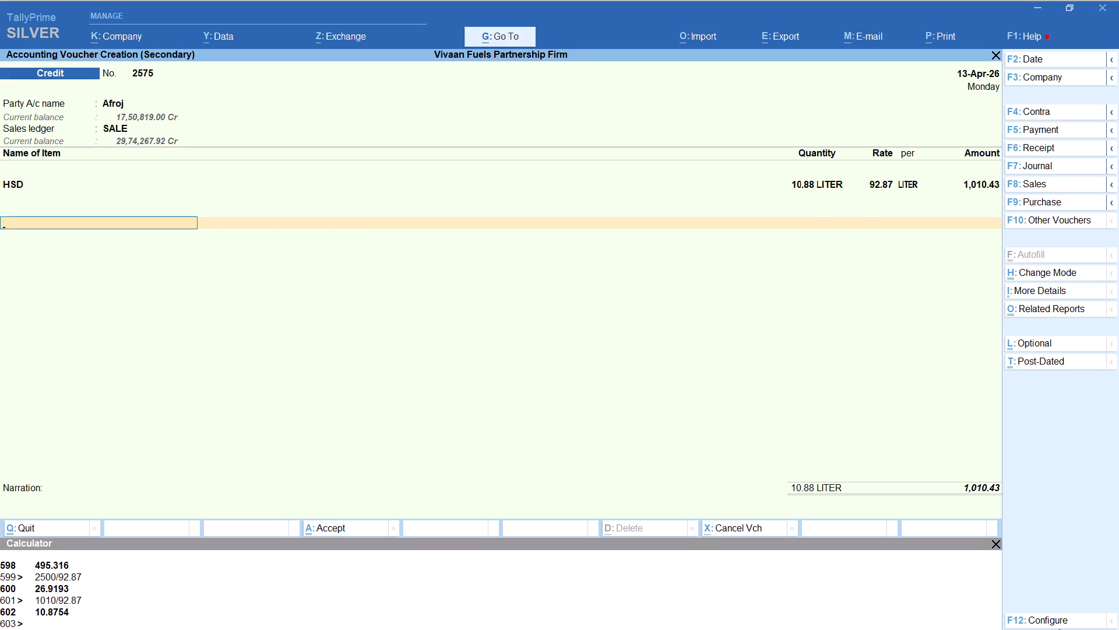
text(rou)
key(Return)
key(ctrl+a)
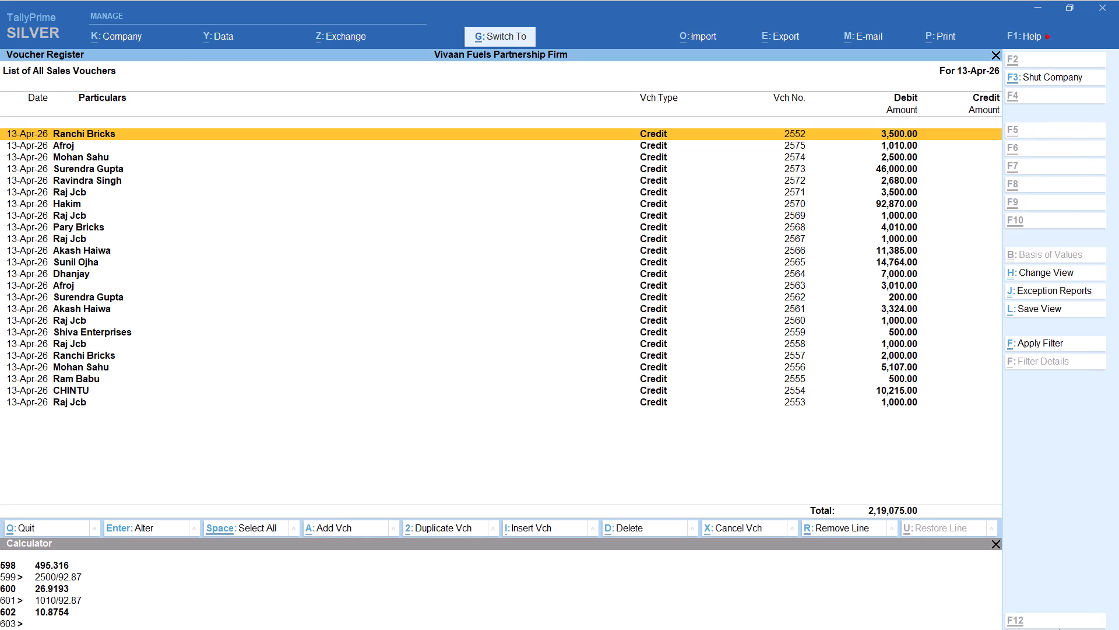
Add a credit sales voucher for CHINTU, keeping the default party details and the SALE ledger.
key(alt+a)
text(chintu)
key(Return)
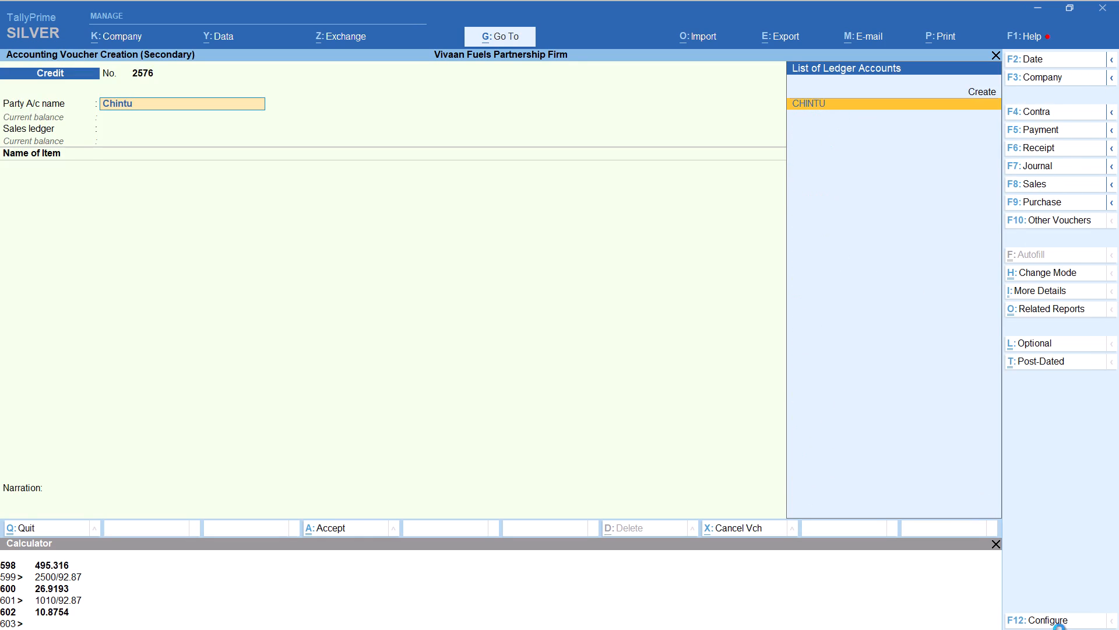
key(Return)
key(Return)
key(Return)
key(Return)
key(Return)
key(Return)
key(Return)
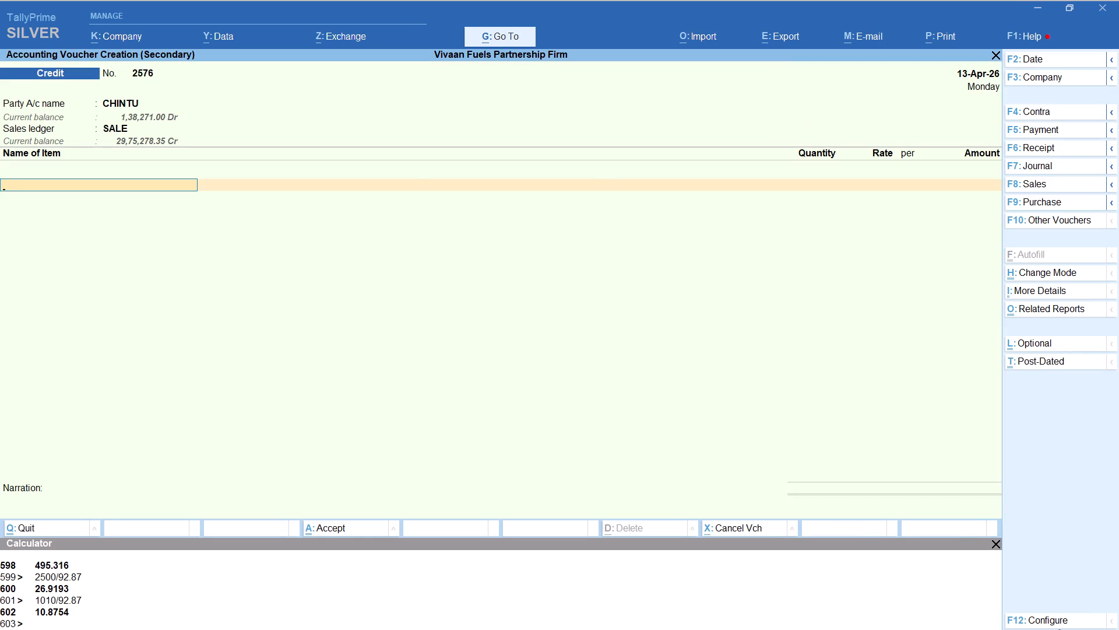
Add item HSD with tracking number Not Applicable and its quantity calculated as 5000/92.87, keeping the 92.87 rate.
text(hs)
key(Return)
key(Up)
key(Return)
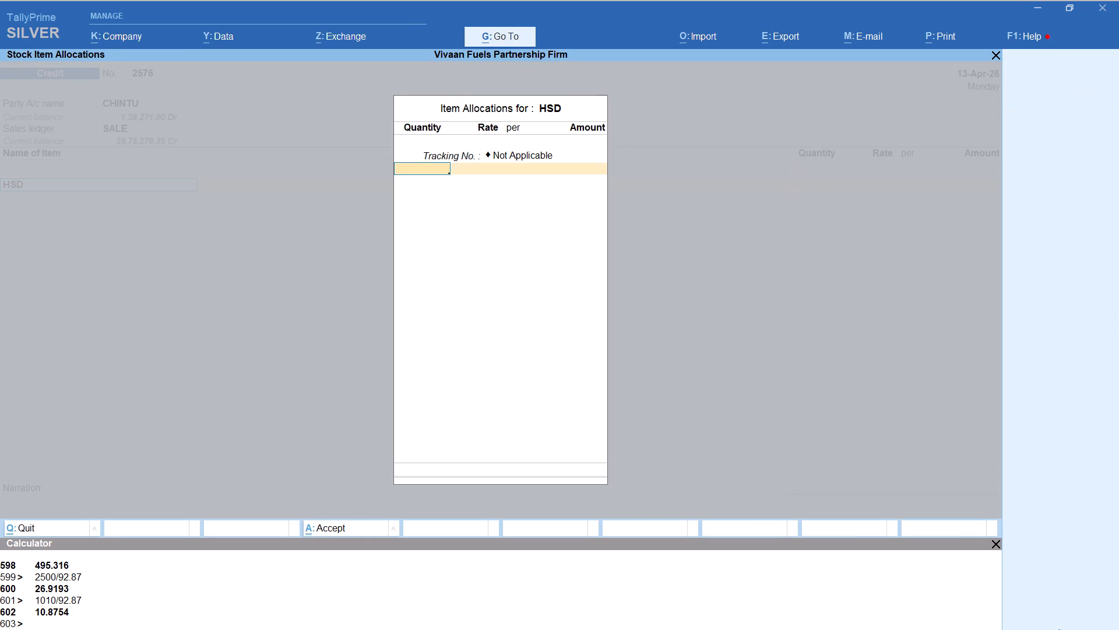
key(alt+c)
text(5000)
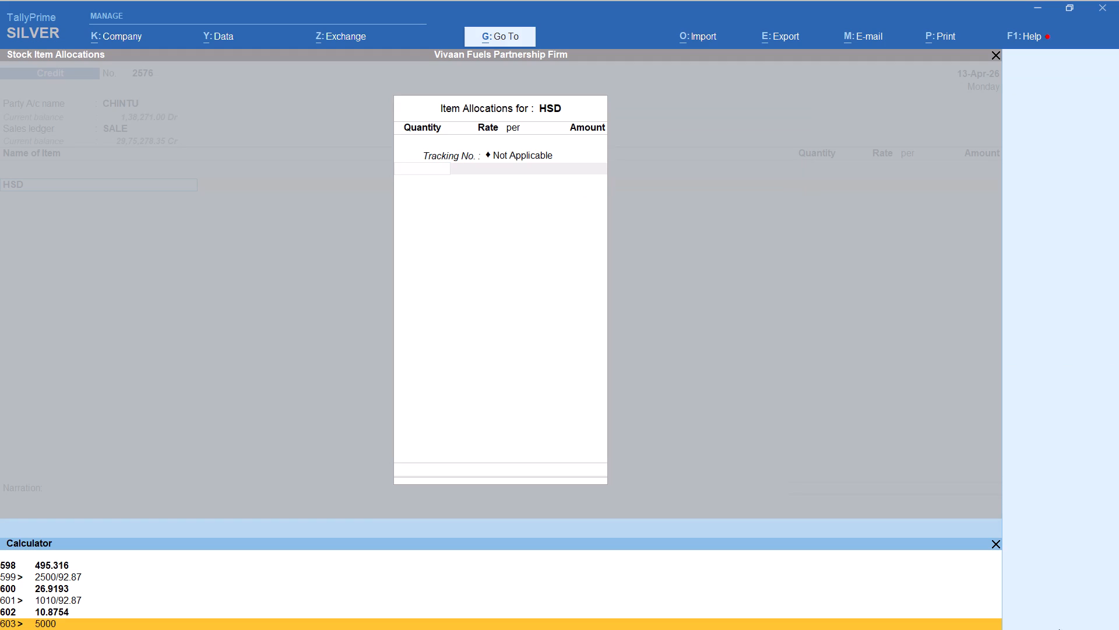
text(/92.87)
key(Return)
key(Return)
key(Return)
key(Return)
key(Return)
key(Return)
Add the Round Off ledger to CHINTU's 5,000-rupee voucher and save it.
key(Return)
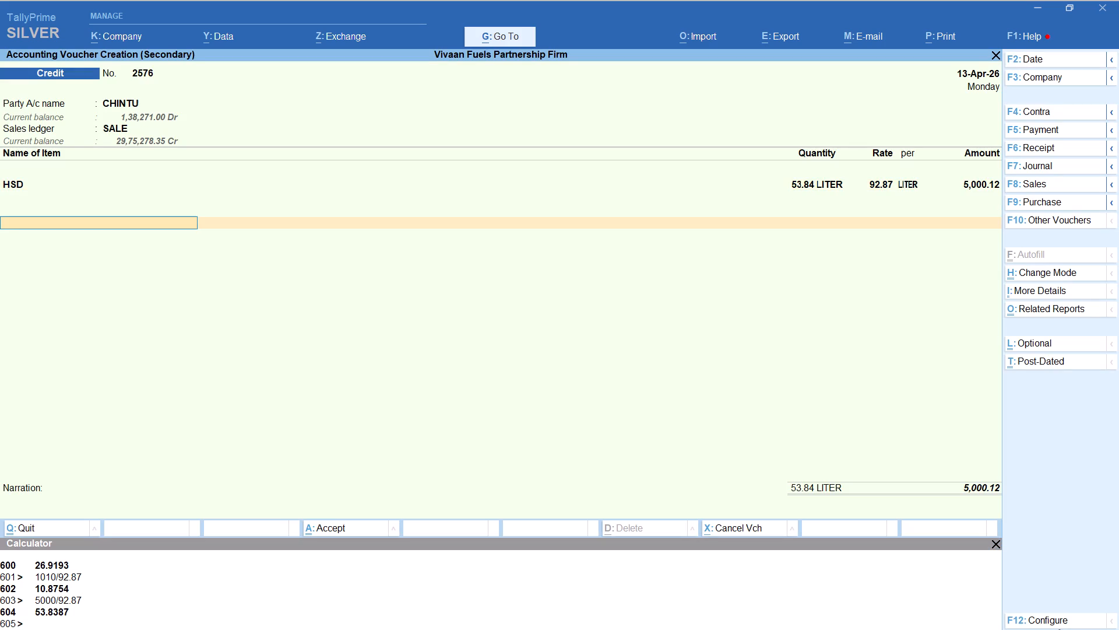
text(rou)
key(Return)
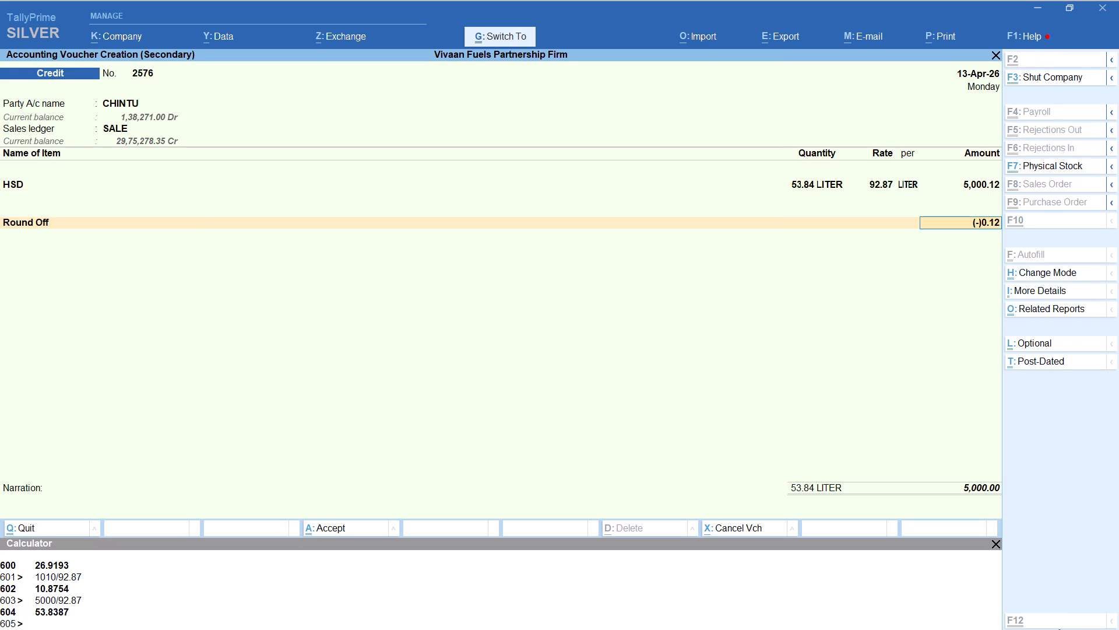
key(ctrl+a)
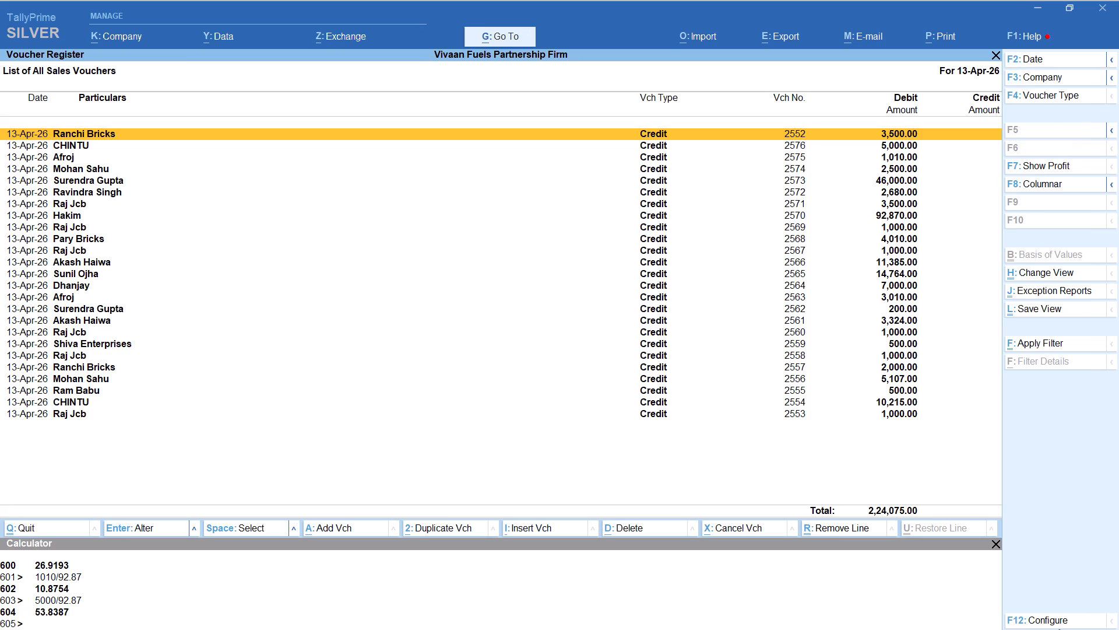
Add a credit sales voucher for the Ravindra account other than Ravindra Jcb, keeping the default party details and the SALE ledger.
key(alt+a)
text(ravin)
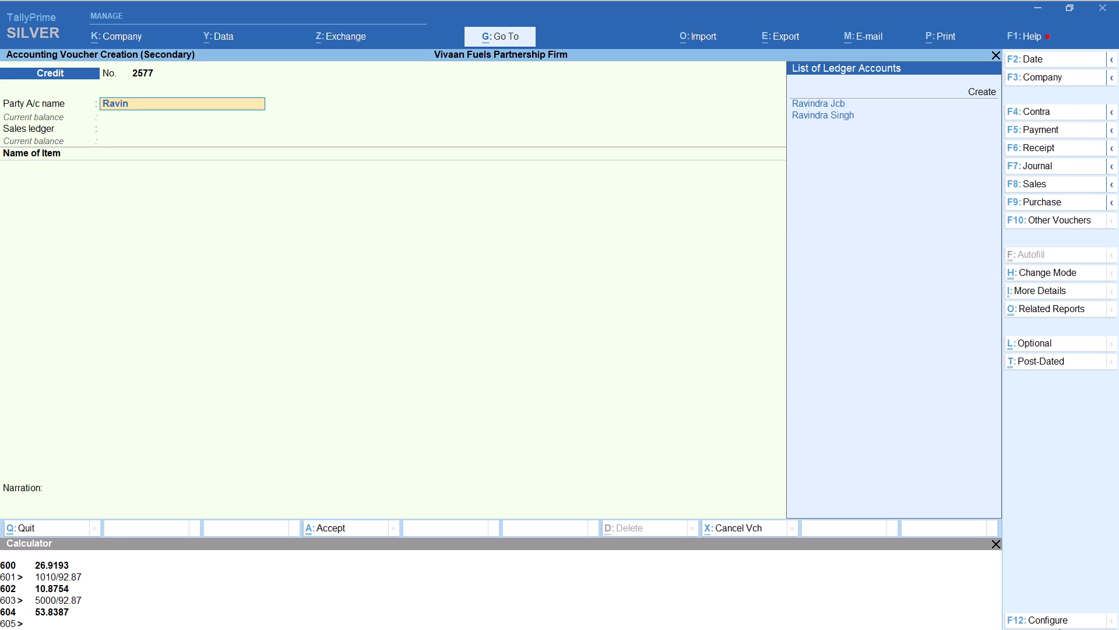
key(Down)
key(Down)
key(Return)
key(Return)
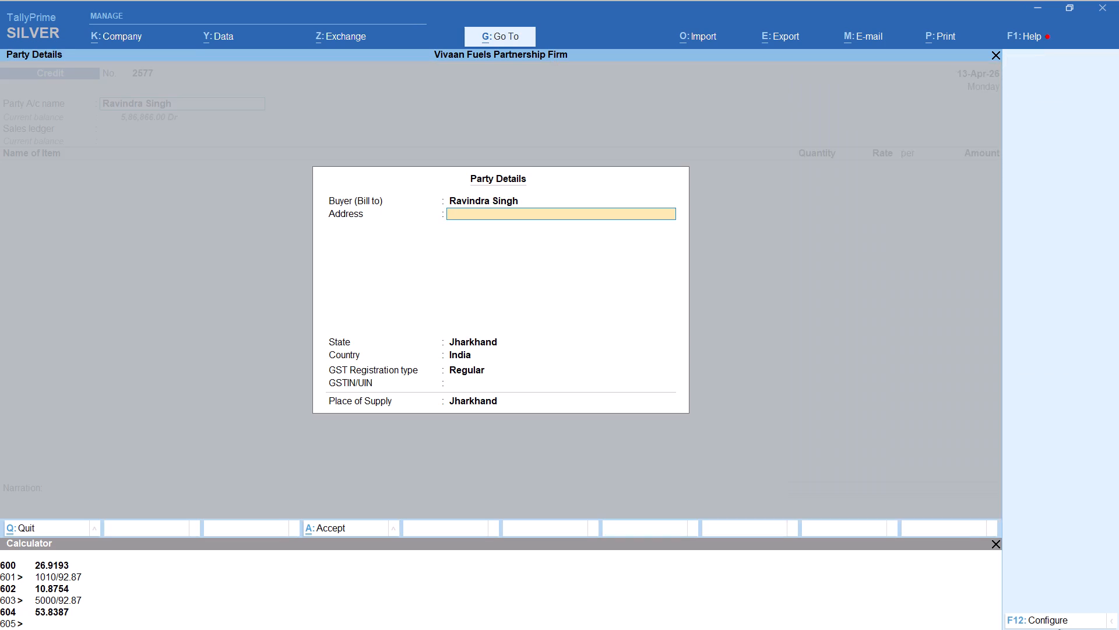
key(Return)
key(Return)
key(Return)
key(Return)
key(Return)
key(Return)
Add item HSD with tracking number Not Applicable and its quantity calculated as 3566/92.87, keeping the 92.87 rate.
text(hs)
key(Return)
key(Up)
key(Return)
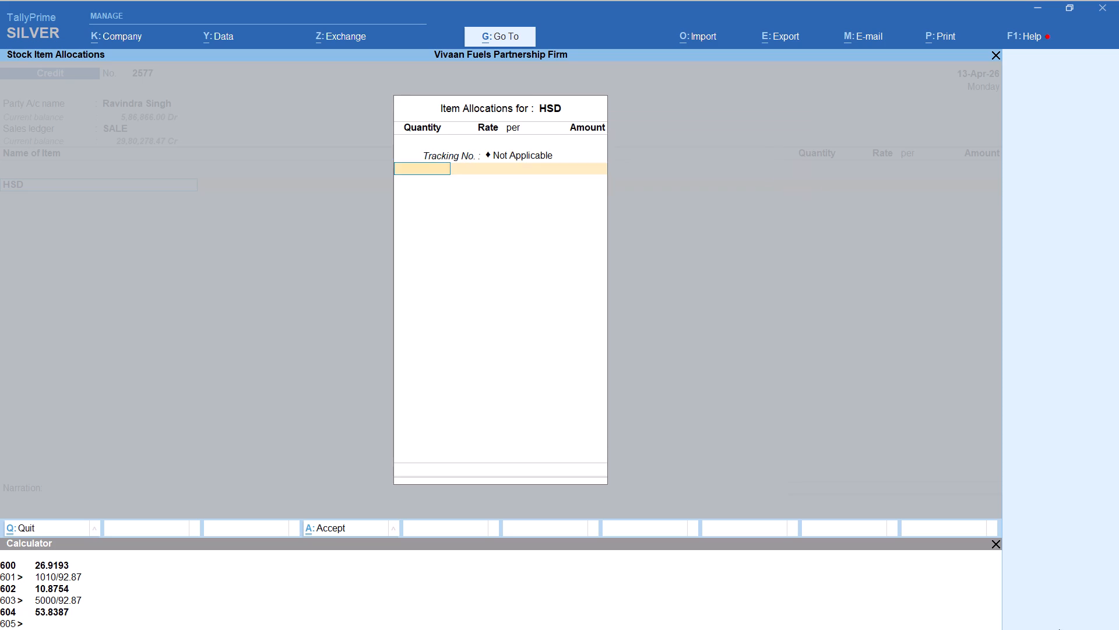
key(alt+c)
text(3566)
text(/92.87)
key(Return)
key(Return)
key(Return)
key(Return)
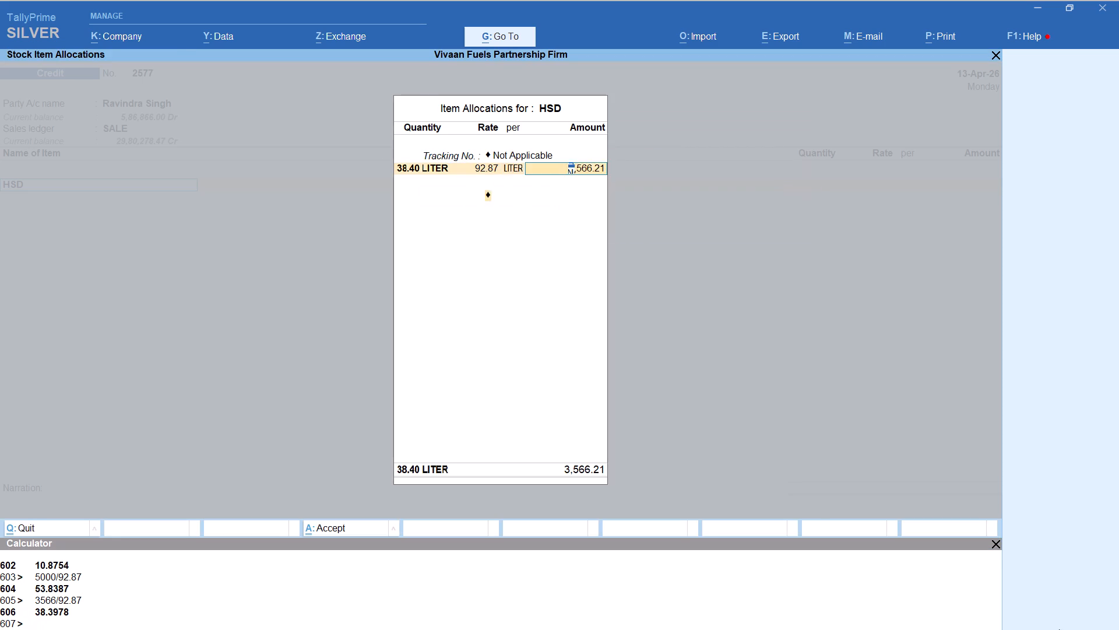
key(Return)
key(Return)
key(Return)
Add the Round Off ledger to Ravindra's 3,566-rupee voucher and save it.
text(rou)
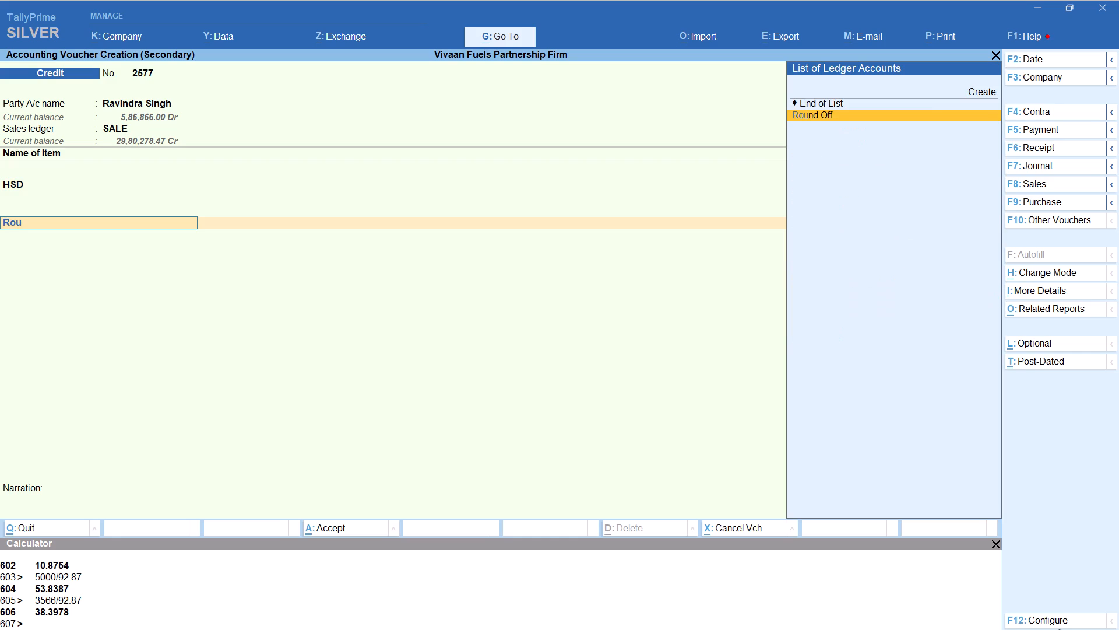
key(Return)
key(ctrl+a)
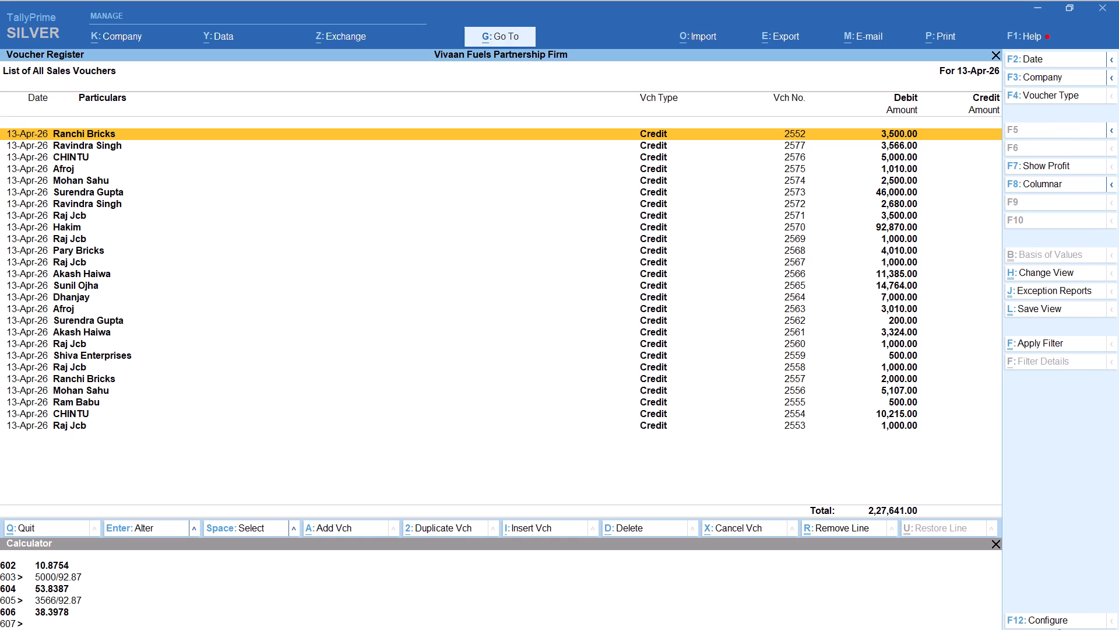
Add a credit sales voucher for Gautam Sunday Market, keeping the default party details and the SALE ledger.
key(alt+a)
text(gaut)
key(Return)
key(Return)
key(Return)
key(Return)
key(Return)
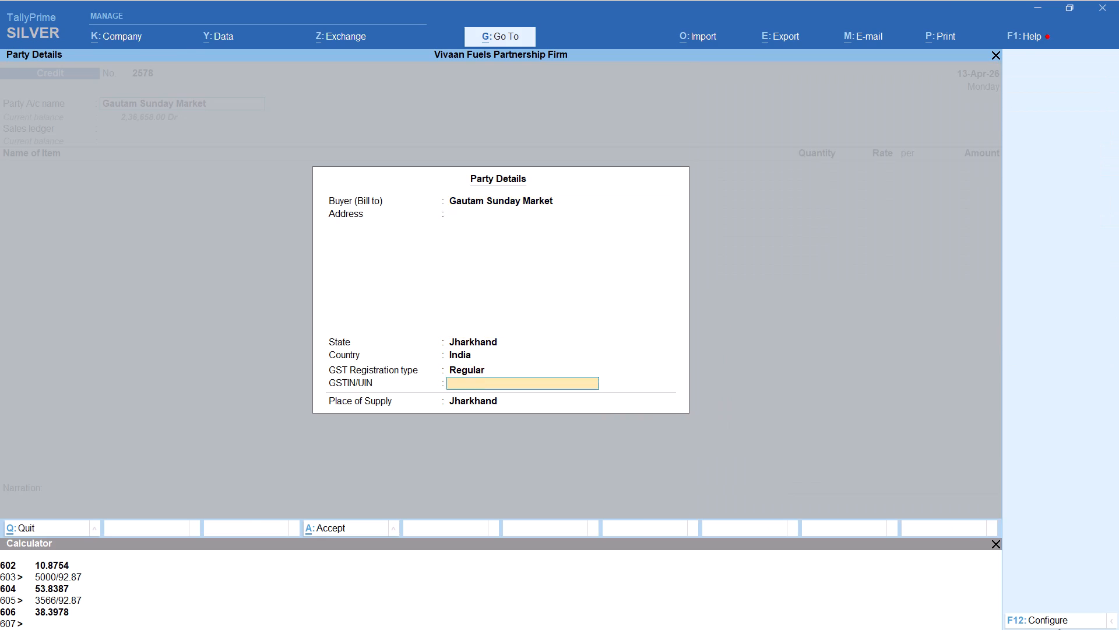
key(Return)
key(Return)
key(Return)
Add item HSD with tracking number Not Applicable and its quantity calculated as 3875/92.87, keeping the 92.87 rate.
text(hs)
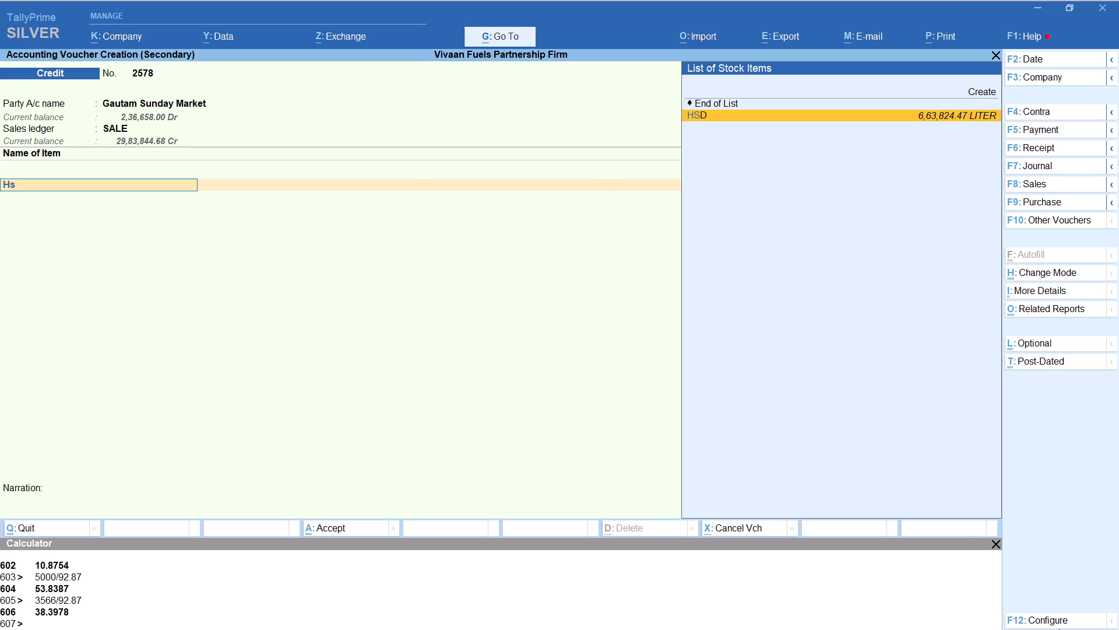
key(Return)
key(Up)
key(Return)
key(alt+c)
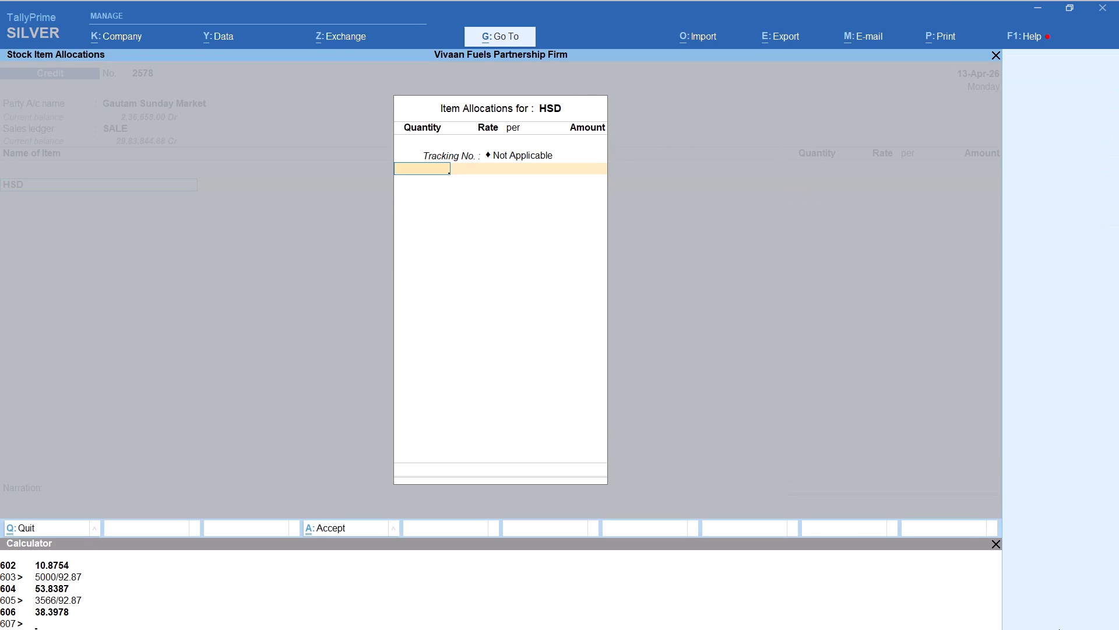
text(3875/92.87)
key(Return)
key(Return)
key(Return)
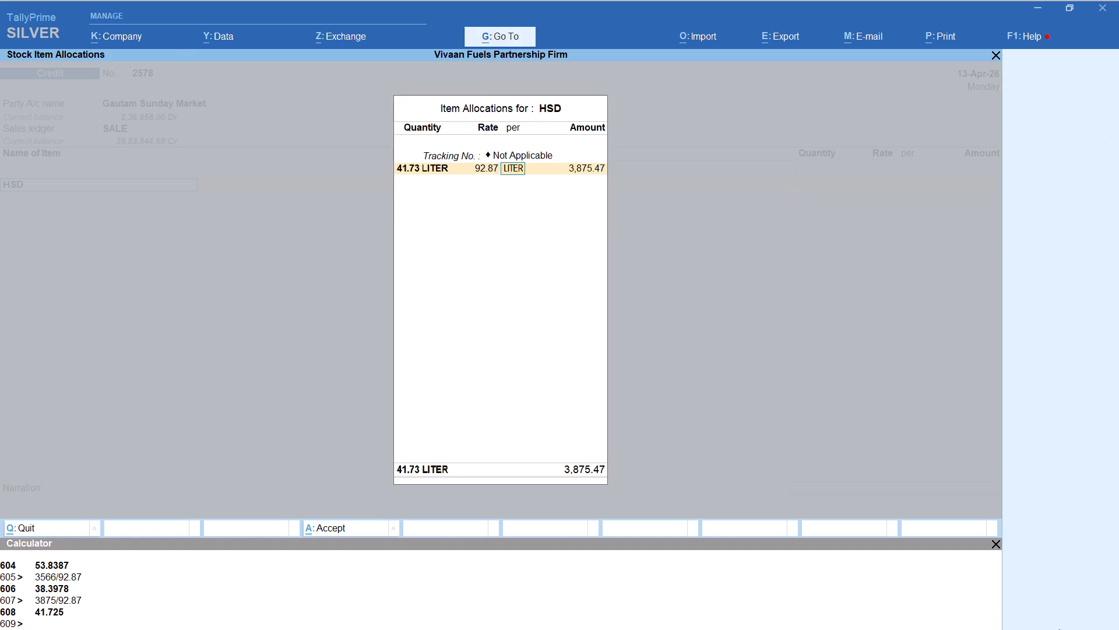
key(Return)
key(Return)
key(Return)
key(Return)
Add the Round Off ledger to Gautam Sunday Market's 3,875-rupee voucher and save it.
text(rou)
key(Return)
key(ctrl+a)
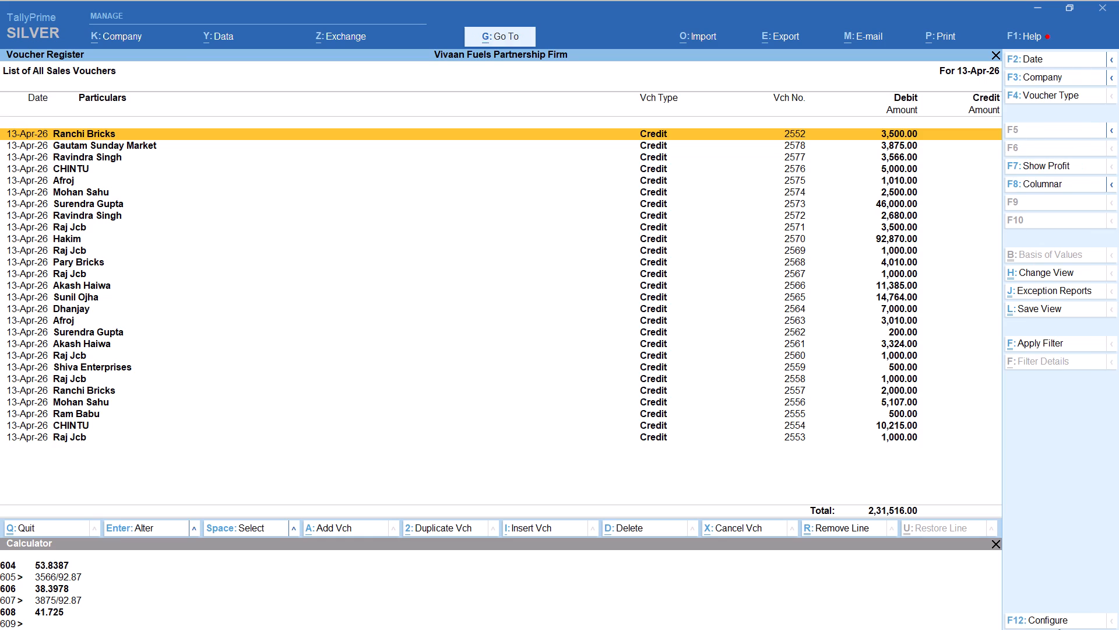
Add another credit sales voucher for the Ravindra account other than Ravindra Jcb, keeping the default party details and the SALE ledger.
key(alt+a)
text(ravindra)
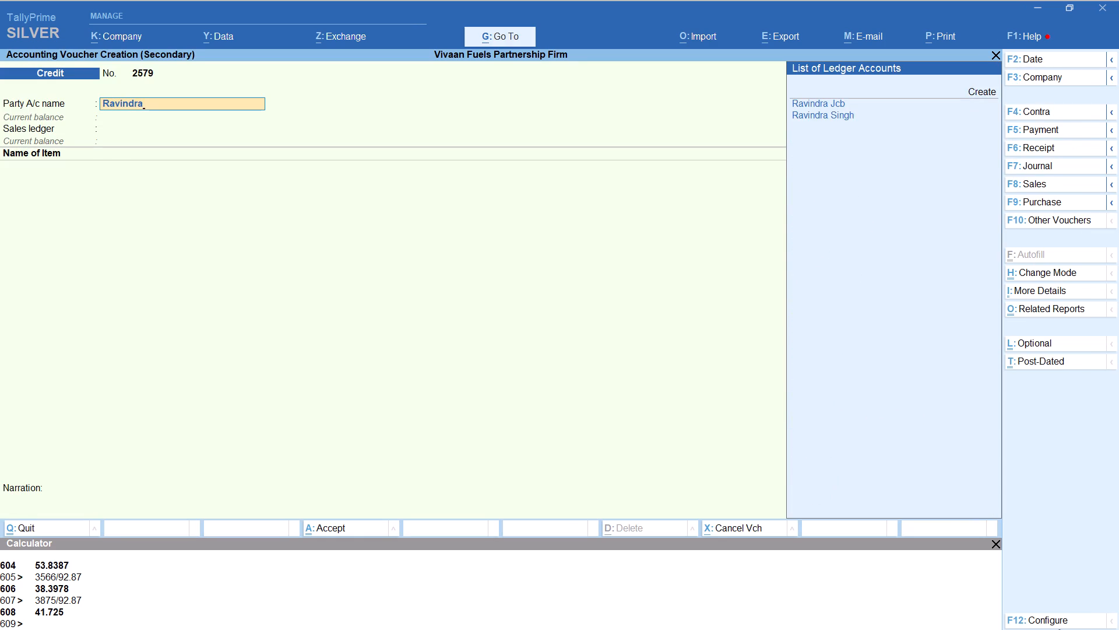
key(Down)
key(Down)
key(Return)
key(Return)
key(Return)
key(Return)
key(Return)
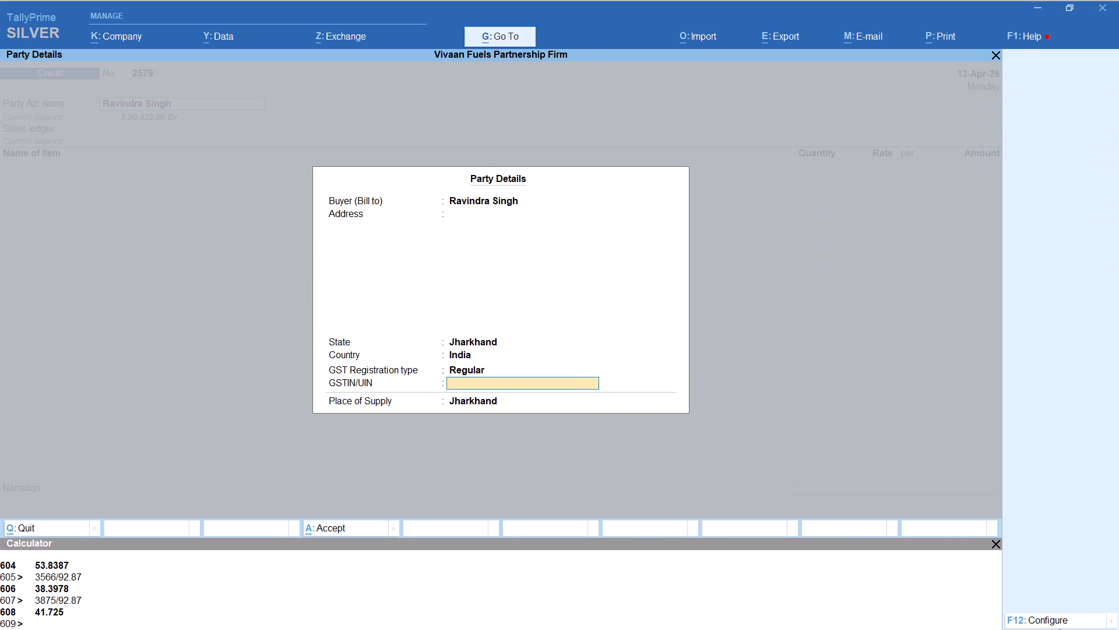
key(Return)
key(Return)
key(Return)
Add item HSD with tracking number Not Applicable and its quantity calculated as 10797/92.87, keeping the 92.87 rate.
text(hs)
key(Return)
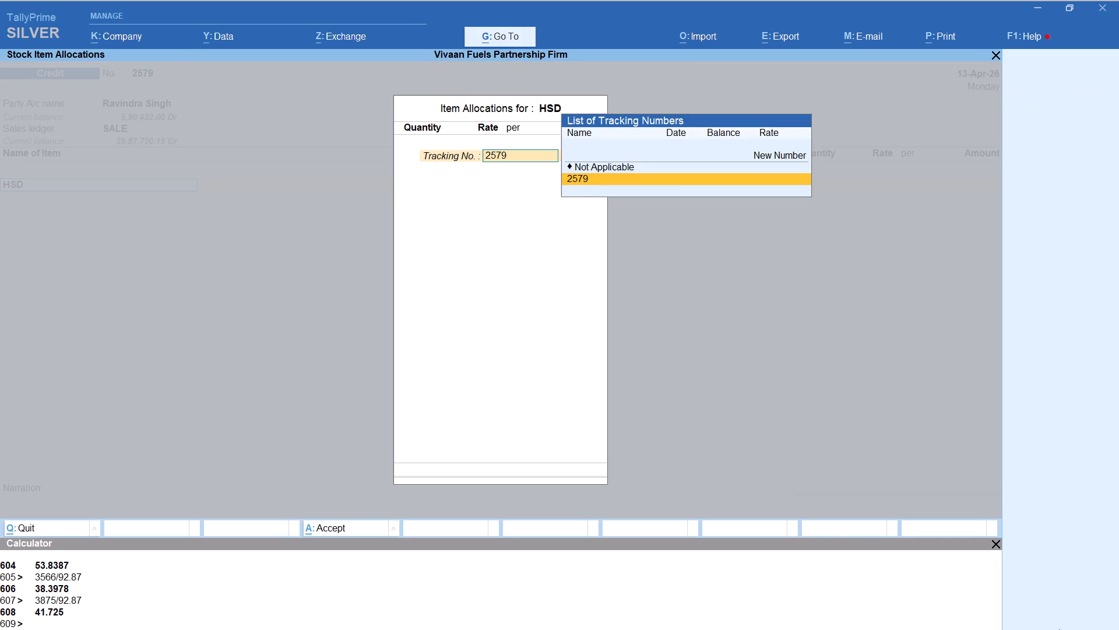
key(Up)
key(Return)
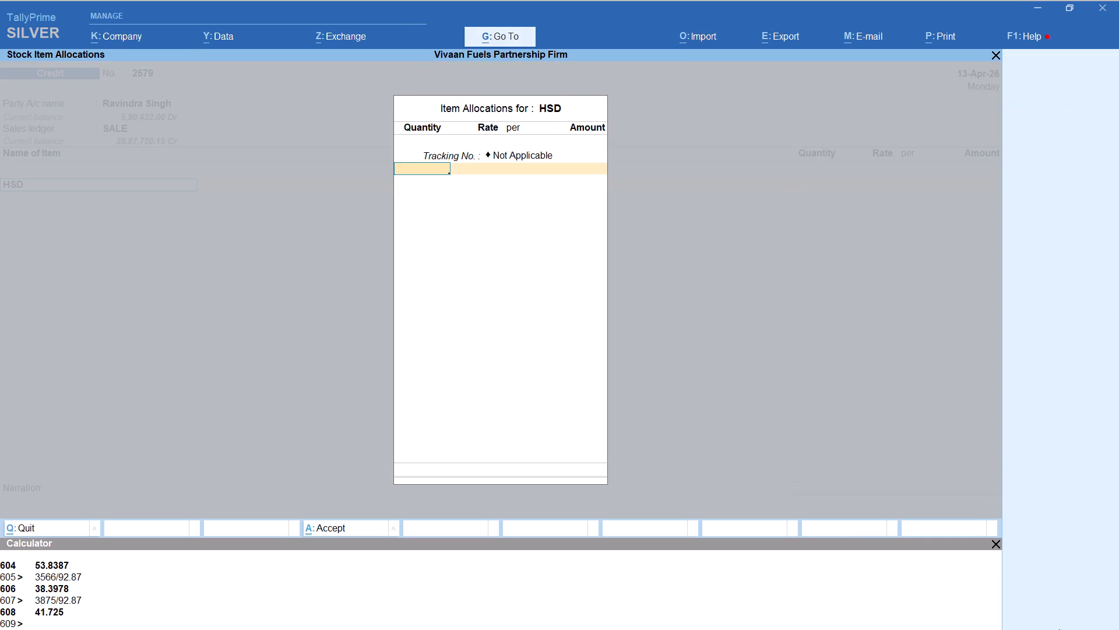
key(alt+c)
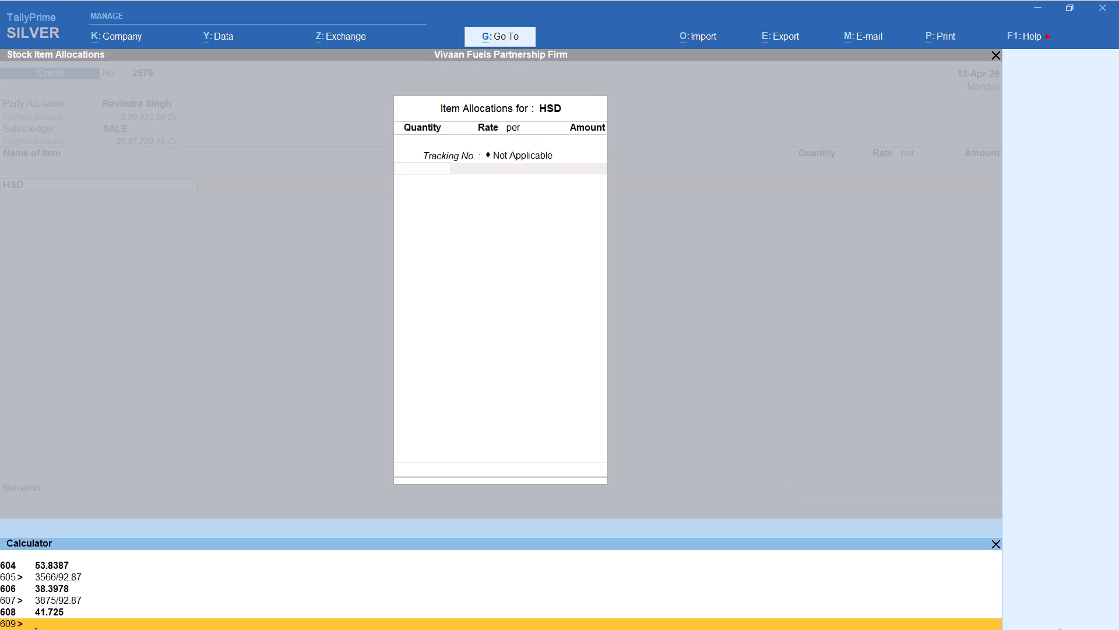
text(10797)
text(/92.87)
key(Return)
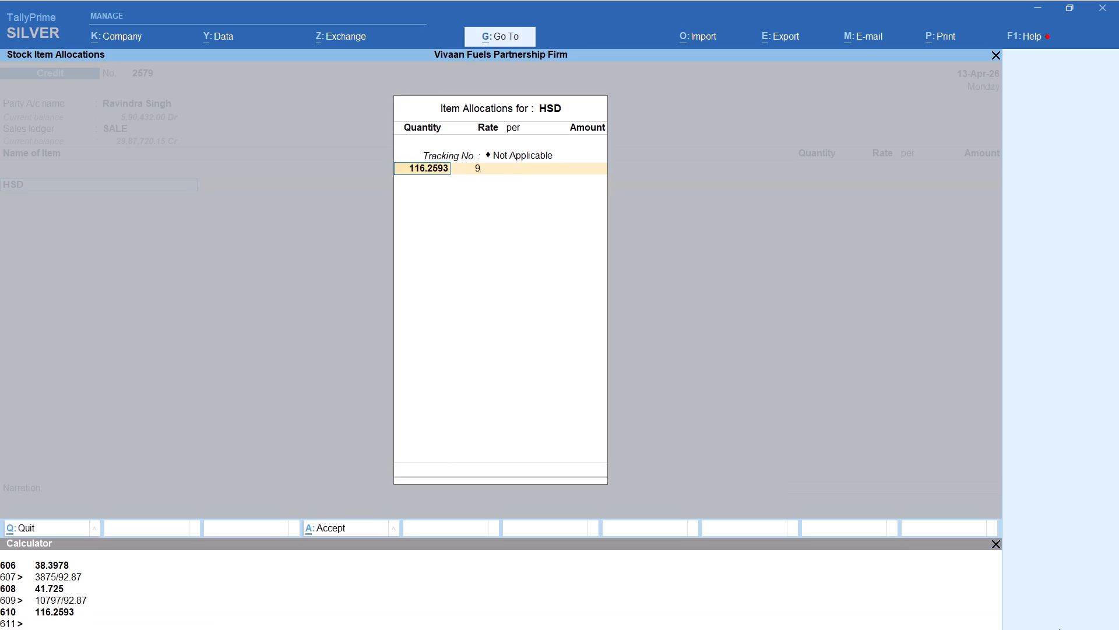
key(Return)
key(Return)
key(Return)
key(Return)
key(Return)
key(Return)
Add the Round Off ledger to Ravindra's 10,797-rupee voucher and save it.
text(rou)
key(Return)
key(ctrl+a)
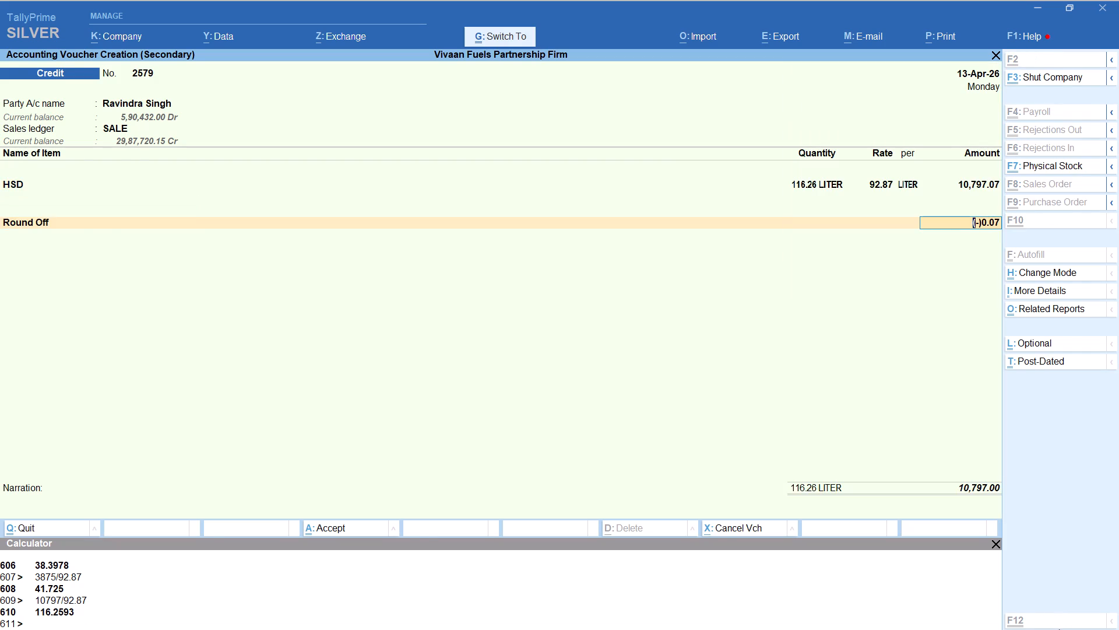
Add a credit sales voucher for Mohan, keeping the default party details and the SALE ledger.
key(alt+a)
text(mohan)
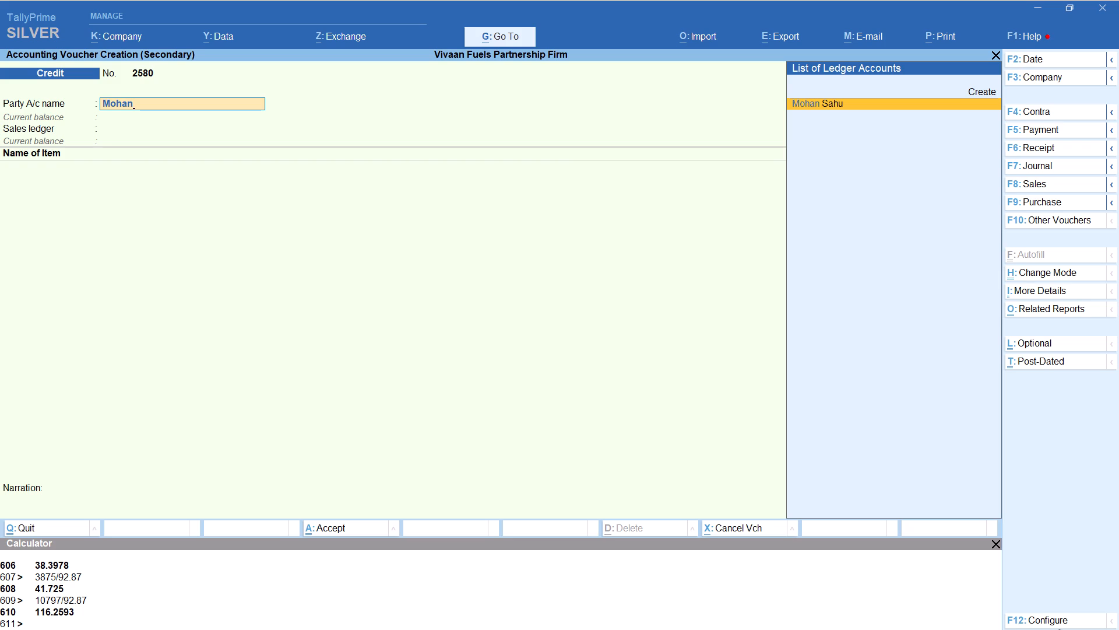
key(Return)
key(Return)
key(Return)
key(Return)
key(Return)
key(Return)
key(Return)
key(Return)
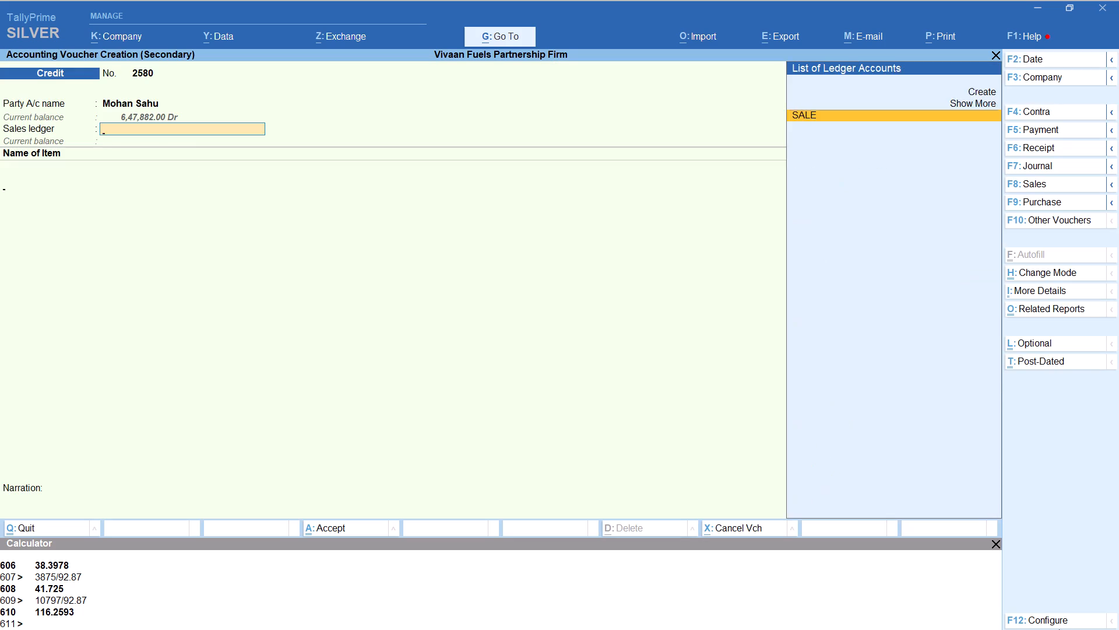
Add item HSD with tracking number Not Applicable and its quantity calculated as 5000/92.87, keeping the 92.87 rate.
text(hs)
key(Return)
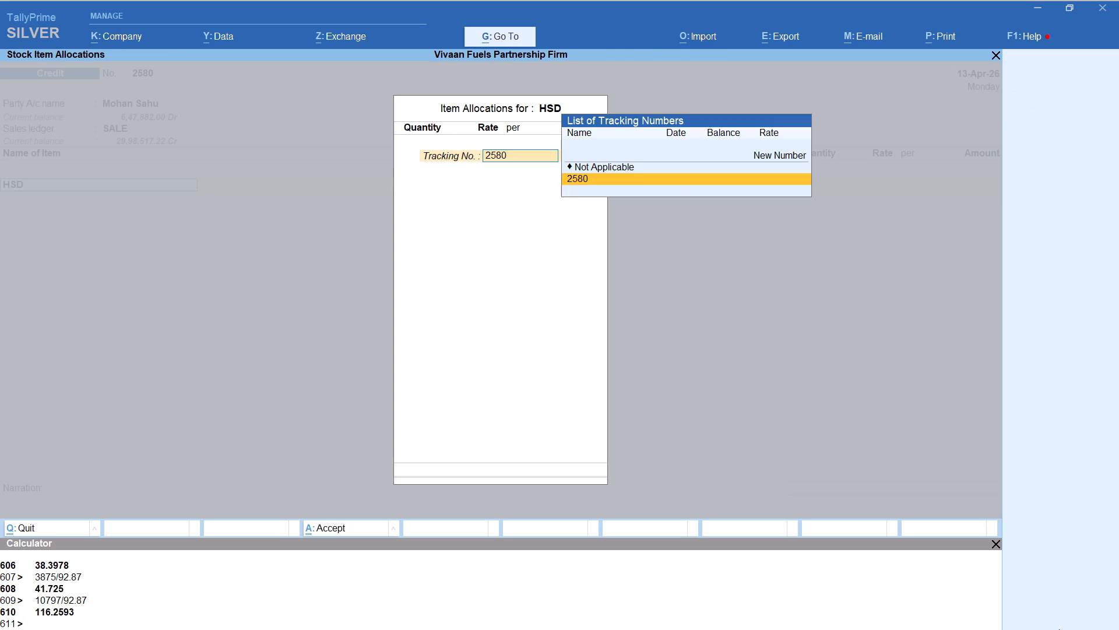
key(Up)
key(Return)
key(alt+c)
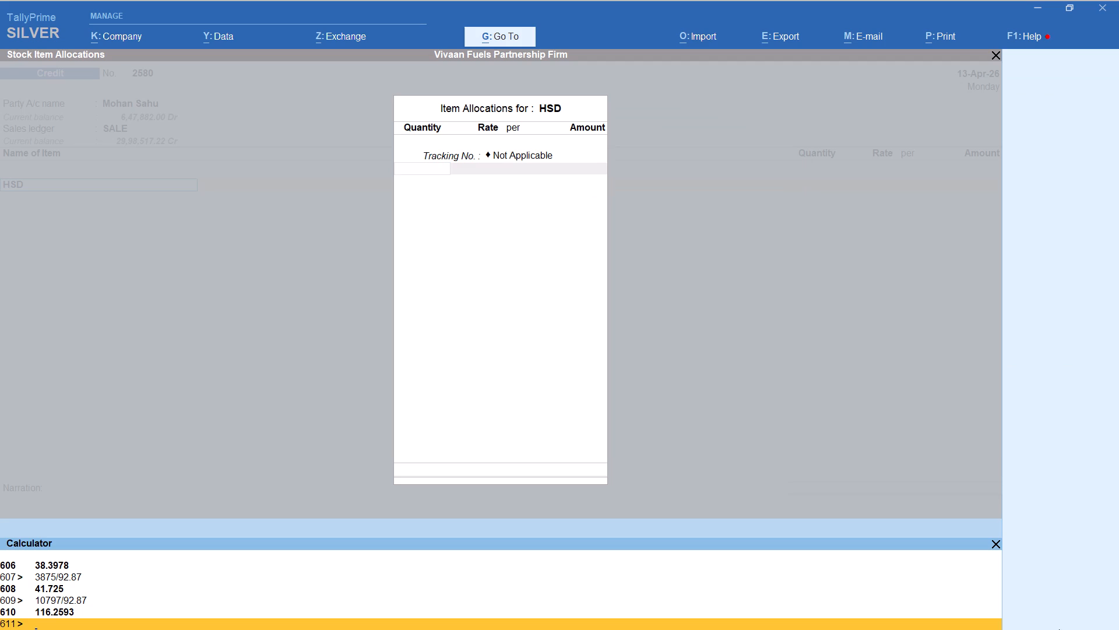
text(5000)
text(/92.87)
key(Return)
key(Return)
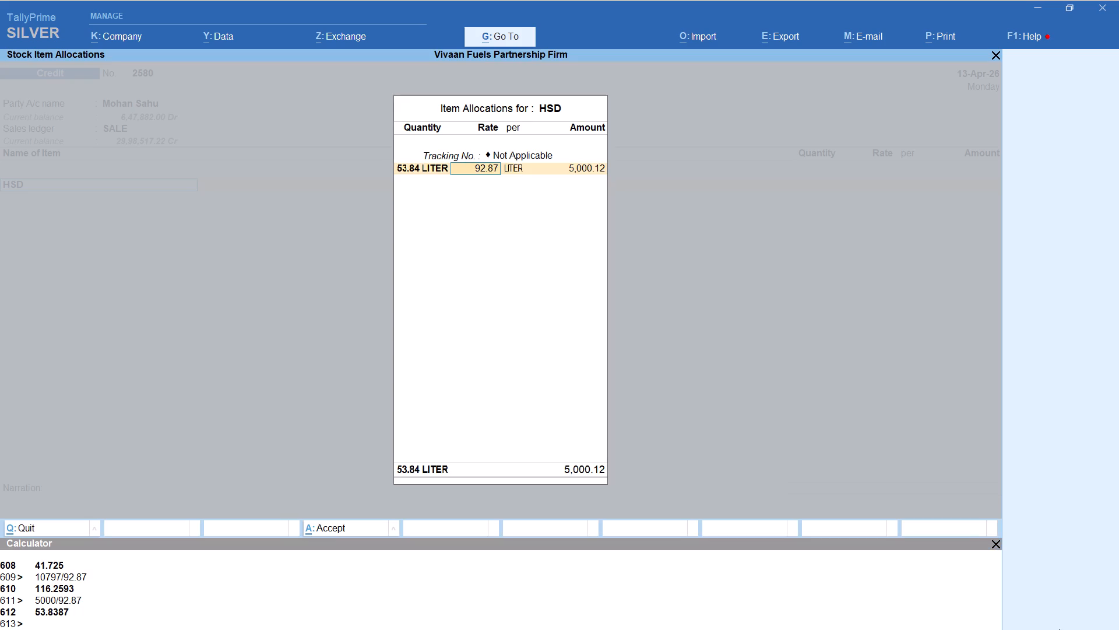
key(Return)
key(Return)
key(Return)
key(Return)
key(Return)
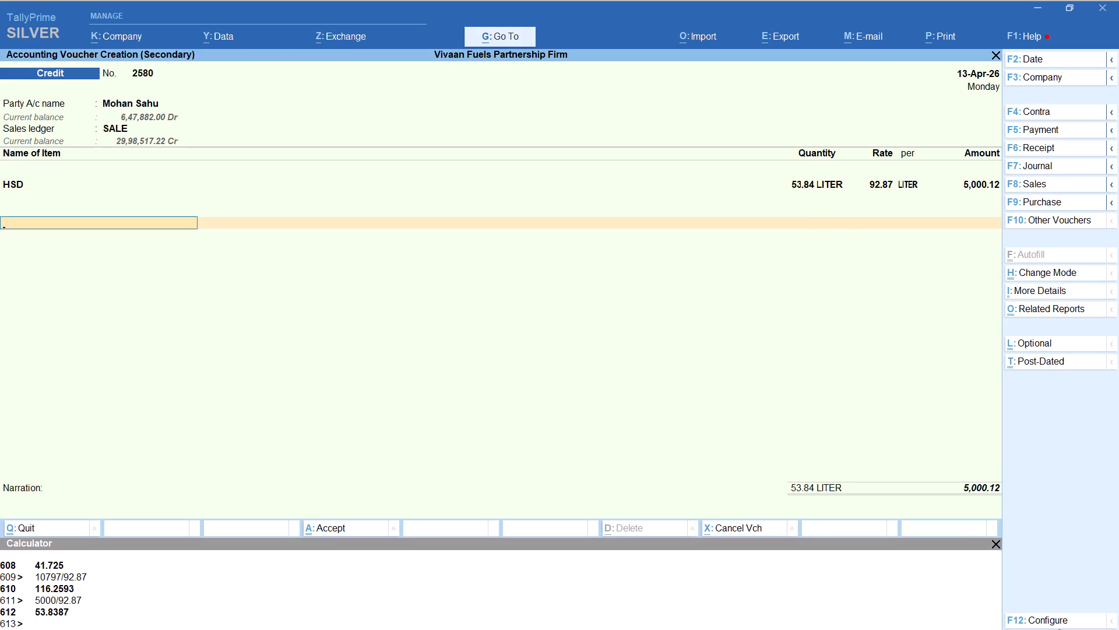
Add the Round Off ledger to Mohan's 5,000-rupee voucher and save it.
text(rou)
key(Return)
key(ctrl+a)
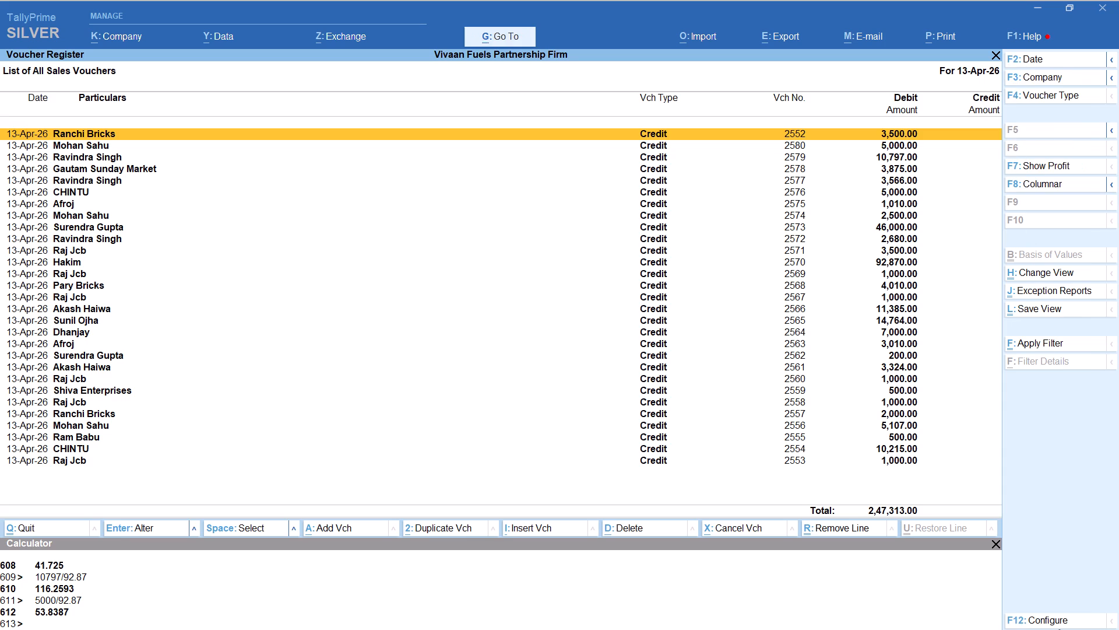
Add a credit sales voucher for Afroj, keeping the default party details and the SALE ledger.
key(alt+a)
text(afroj)
key(Return)
key(Return)
key(Return)
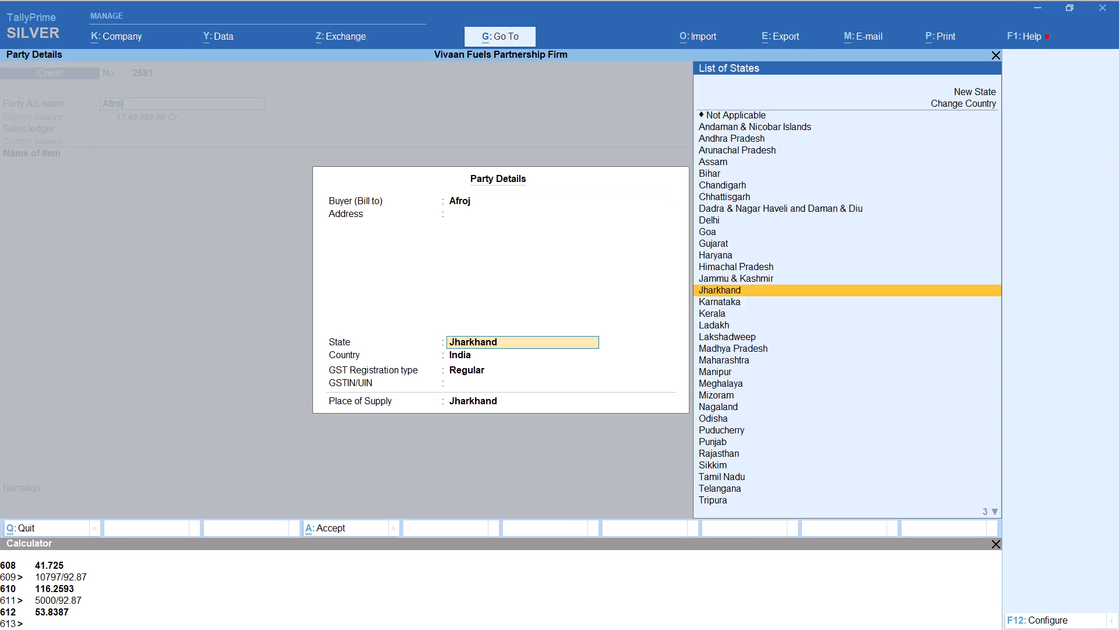
key(Return)
key(Return)
key(Return)
key(Return)
key(Return)
Add item HSD with tracking number Not Applicable and its quantity calculated as 3010/92.87, keeping the 92.87 rate.
text(hs)
key(Return)
key(Up)
key(Return)
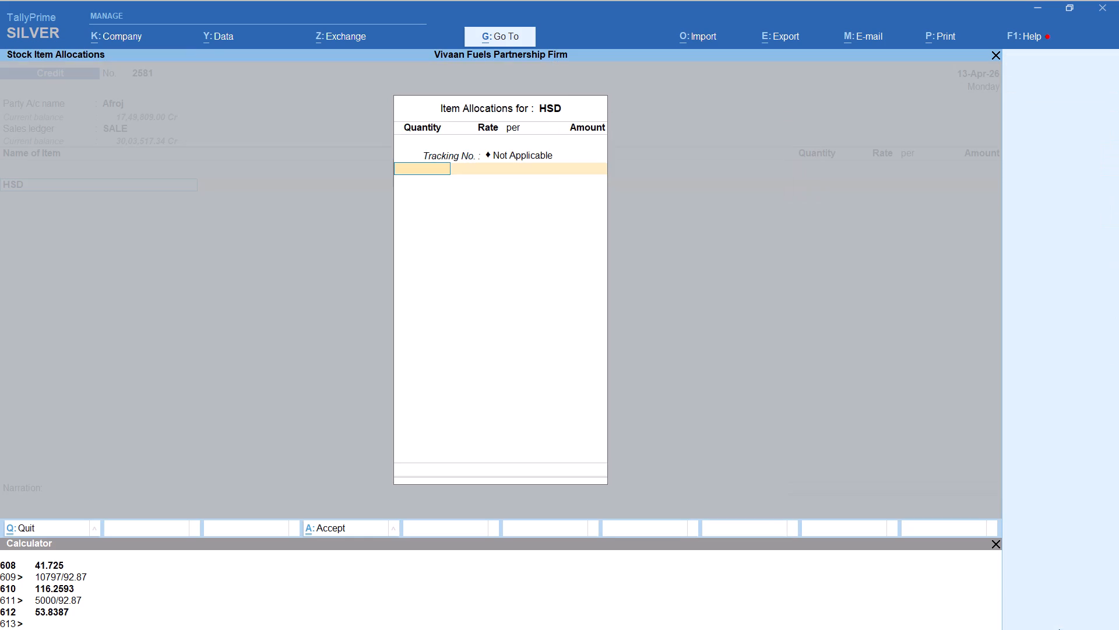
key(alt+c)
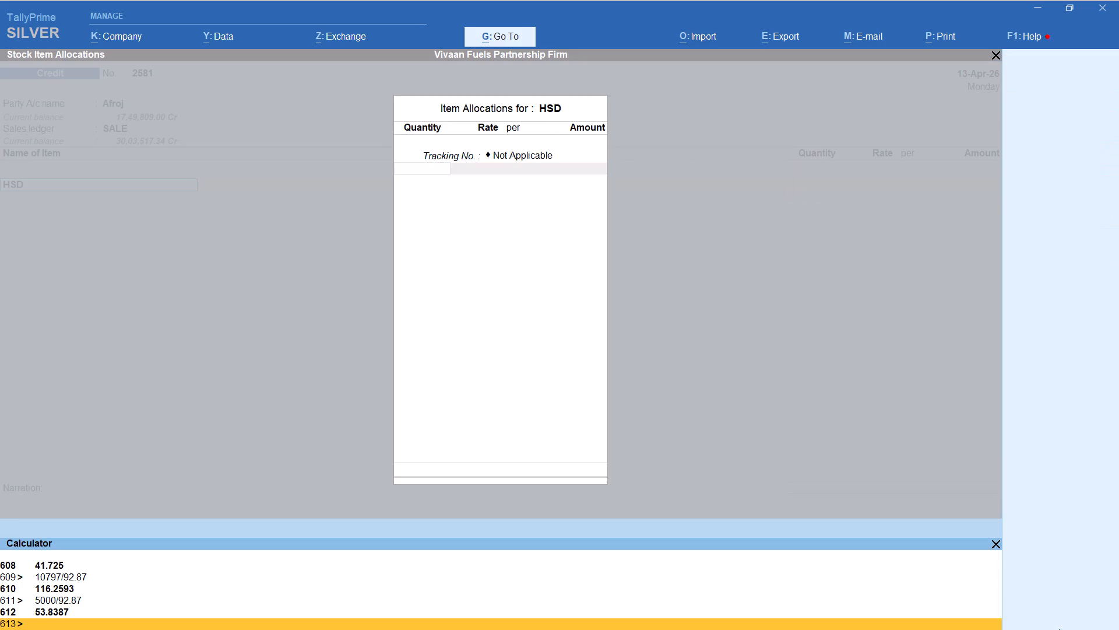
text(3010)
text(/92.87)
key(Return)
key(Return)
key(Return)
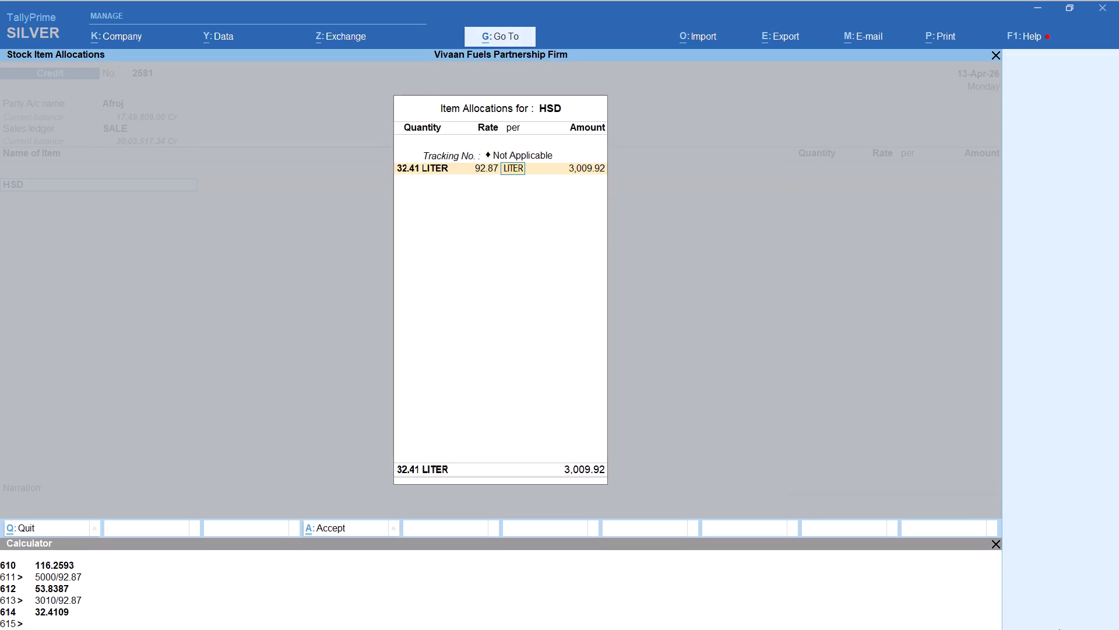
key(Return)
key(Return)
key(Return)
key(Return)
Add the Round Off ledger to Afroj's 3,010-rupee voucher and save it.
text(rou)
key(Return)
key(ctrl+a)
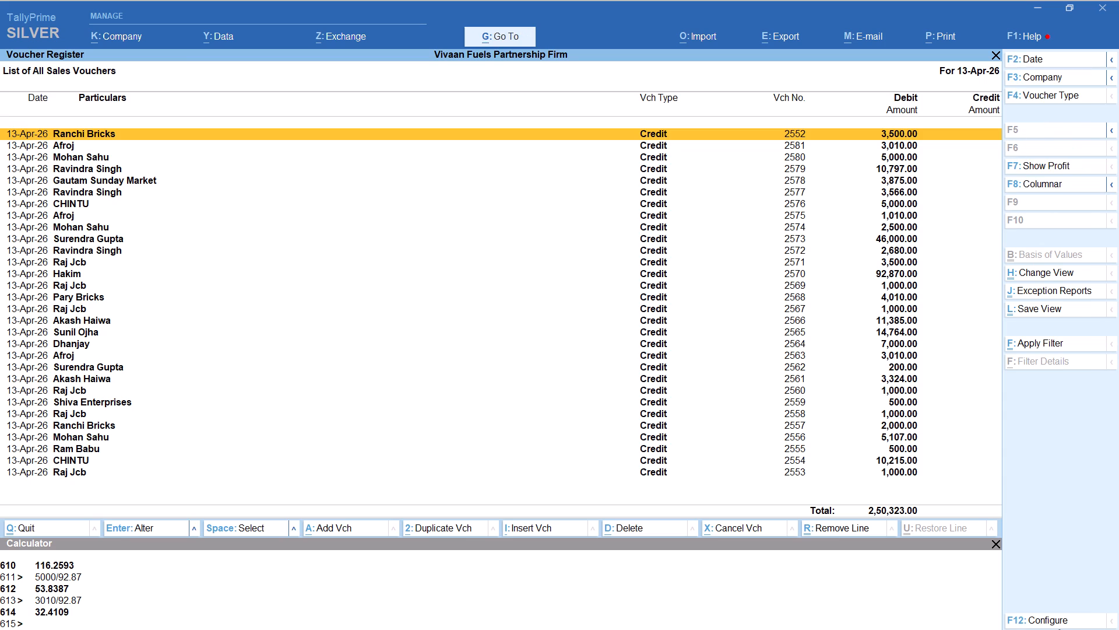
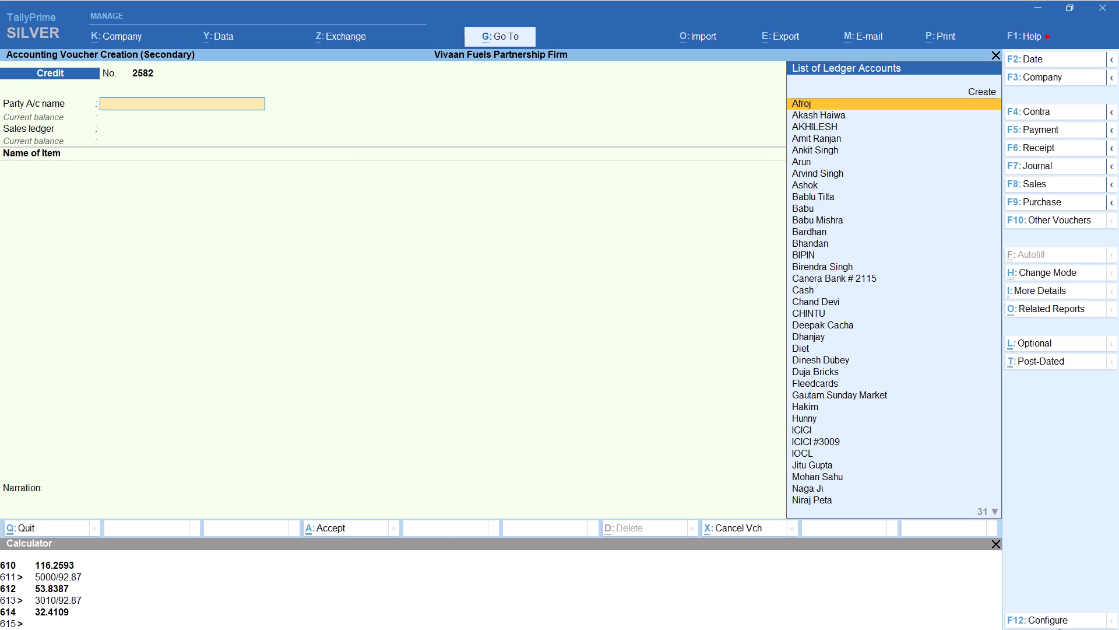
Set Arun as the new credit voucher's party, keeping the default party details and the SALE ledger.
text(as)
key(BackSpace)
text(run)
key(Return)
key(Return)
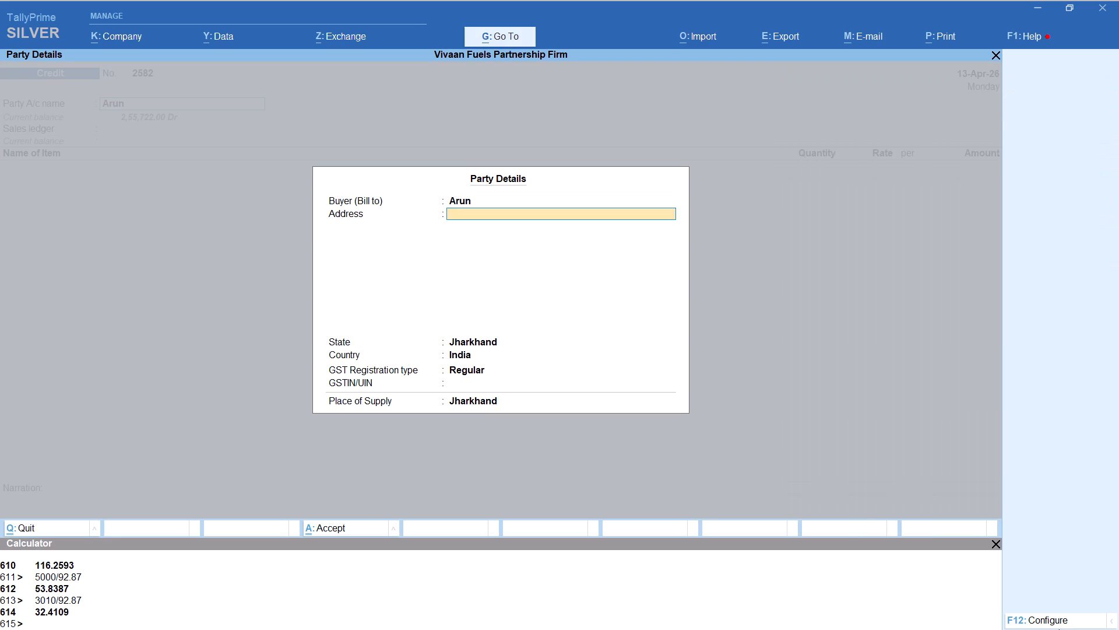
key(Return)
key(Return)
key(Return)
key(Return)
key(Return)
key(Return)
Add item HSD with tracking number Not Applicable and its quantity calculated as 3000/92.87, keeping the 92.87 rate.
text(hs)
key(Return)
key(Up)
key(Return)
key(alt+c)
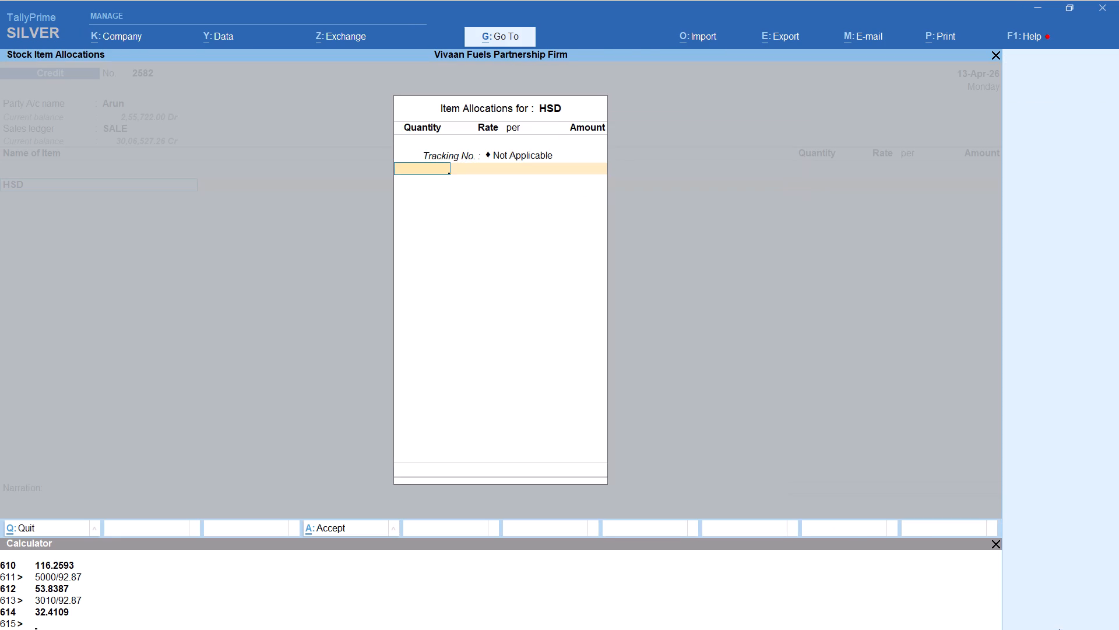
text(3000)
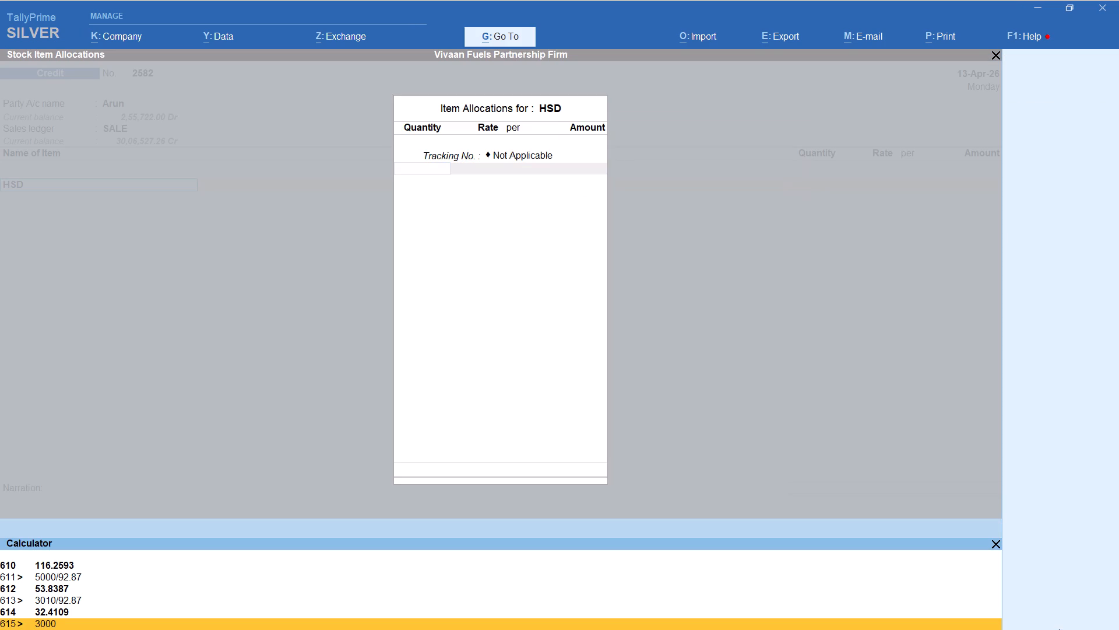
text(/92.87)
key(Return)
key(Return)
key(Return)
key(Return)
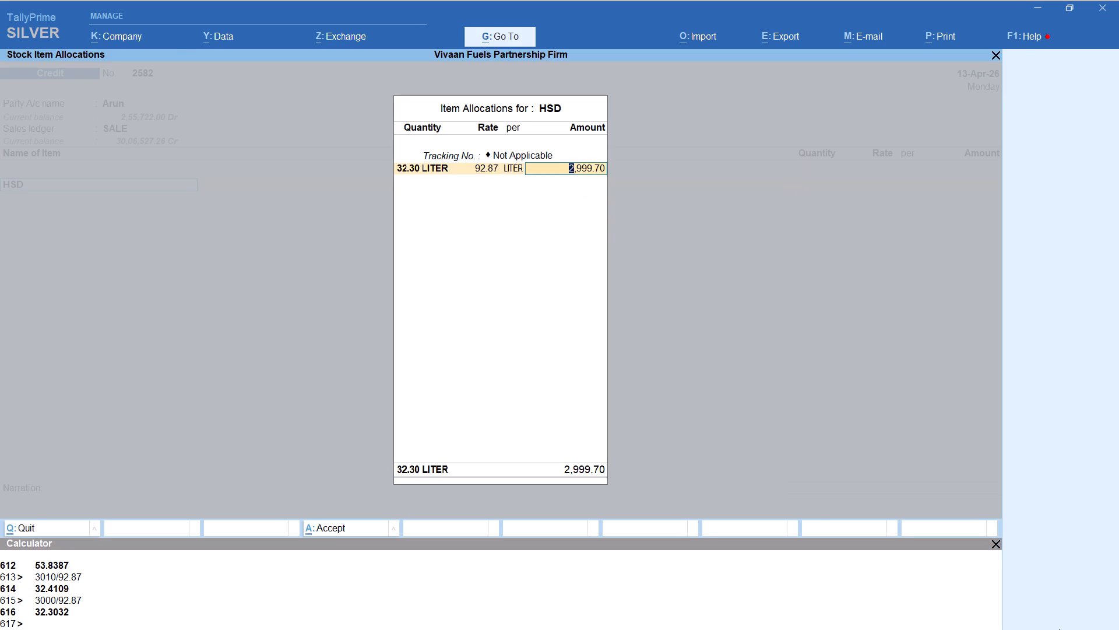
key(Return)
key(Return)
Add the Round Off ledger to Arun's 3,000-rupee voucher and save it.
key(Return)
text(rou)
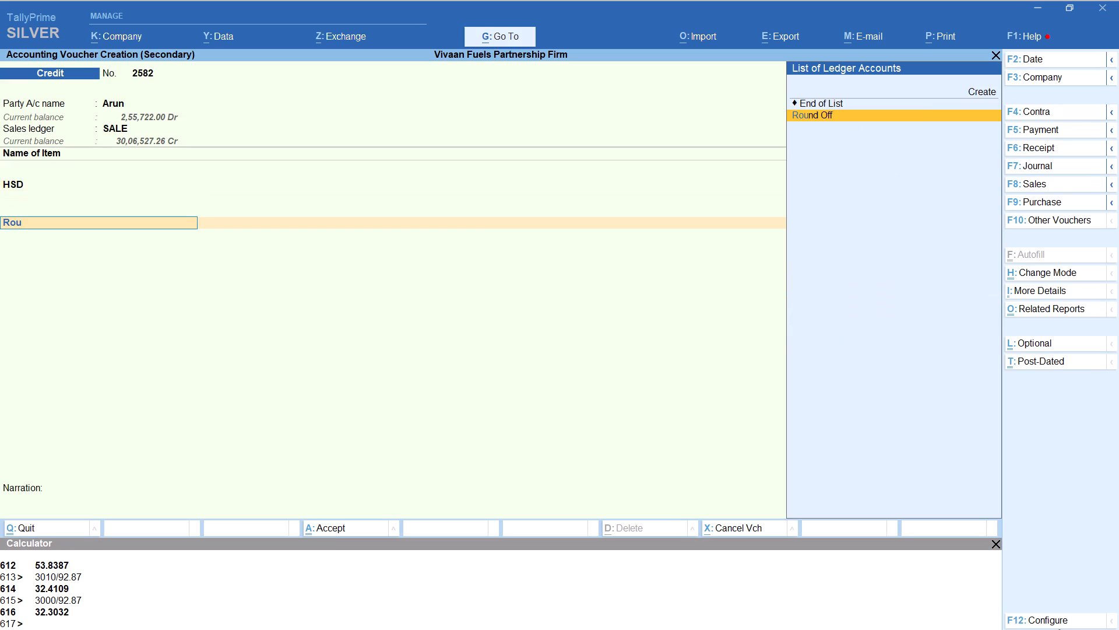
key(Return)
key(ctrl+a)
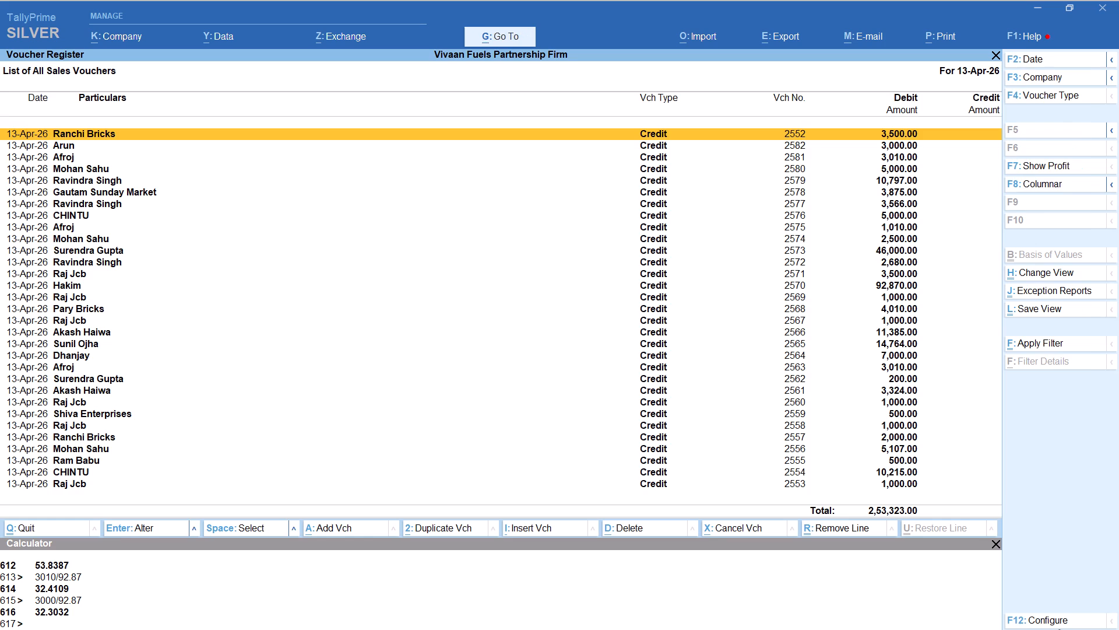
Add a credit sales voucher for Dhanjay, keeping the default party details and the SALE ledger.
key(alt+a)
text(dhanj)
key(Return)
key(Return)
key(Return)
key(Return)
key(Return)
key(Return)
key(Return)
key(Return)
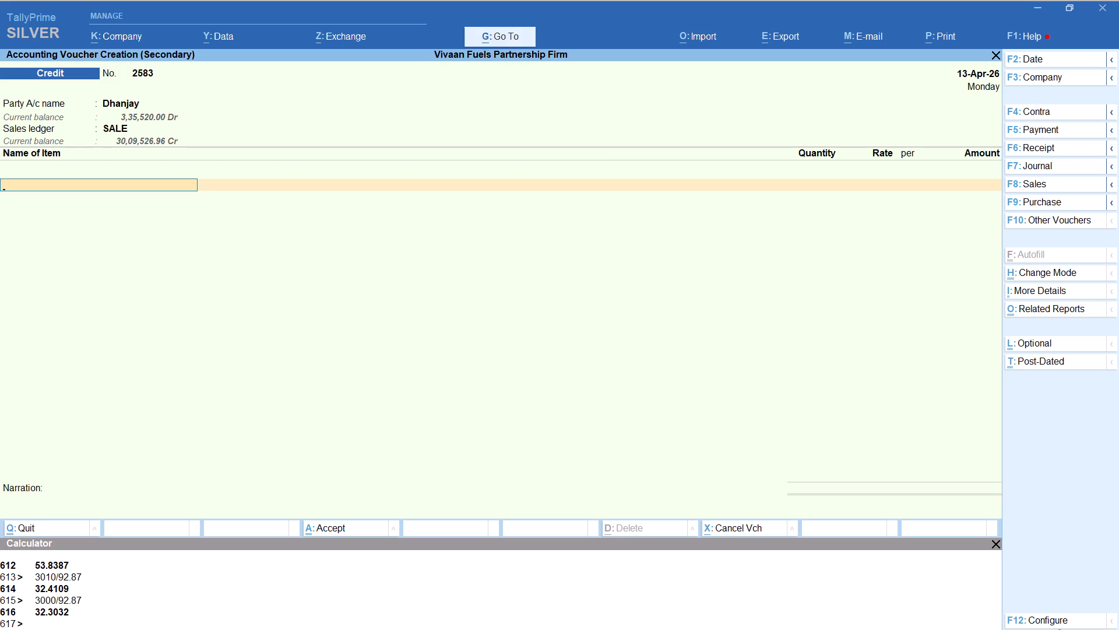
Add item HSD with tracking number Not Applicable and its quantity calculated as 3000/92.87, keeping the 92.87 rate.
text(hs)
key(Return)
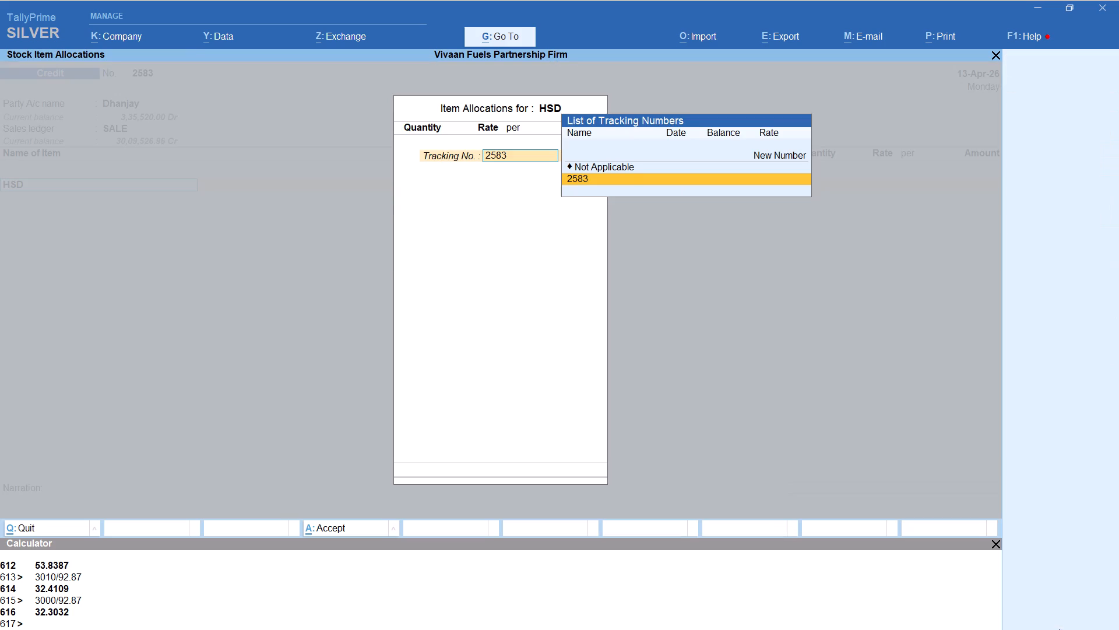
key(Up)
key(Return)
key(alt+c)
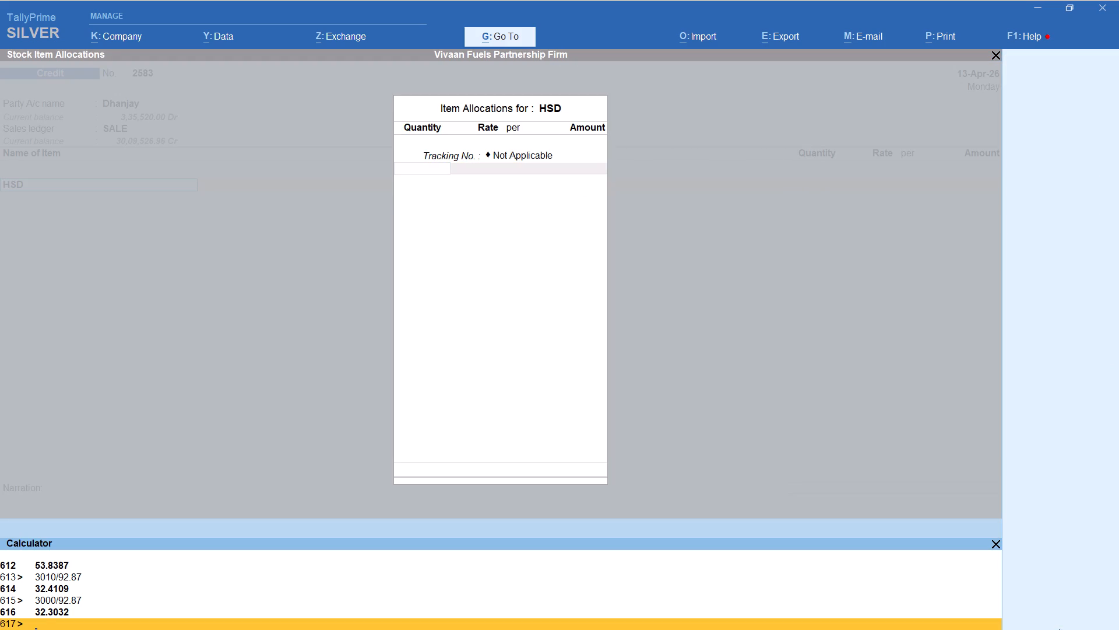
text(3000)
text(/92.87)
key(Return)
key(Return)
key(Return)
key(Return)
key(Return)
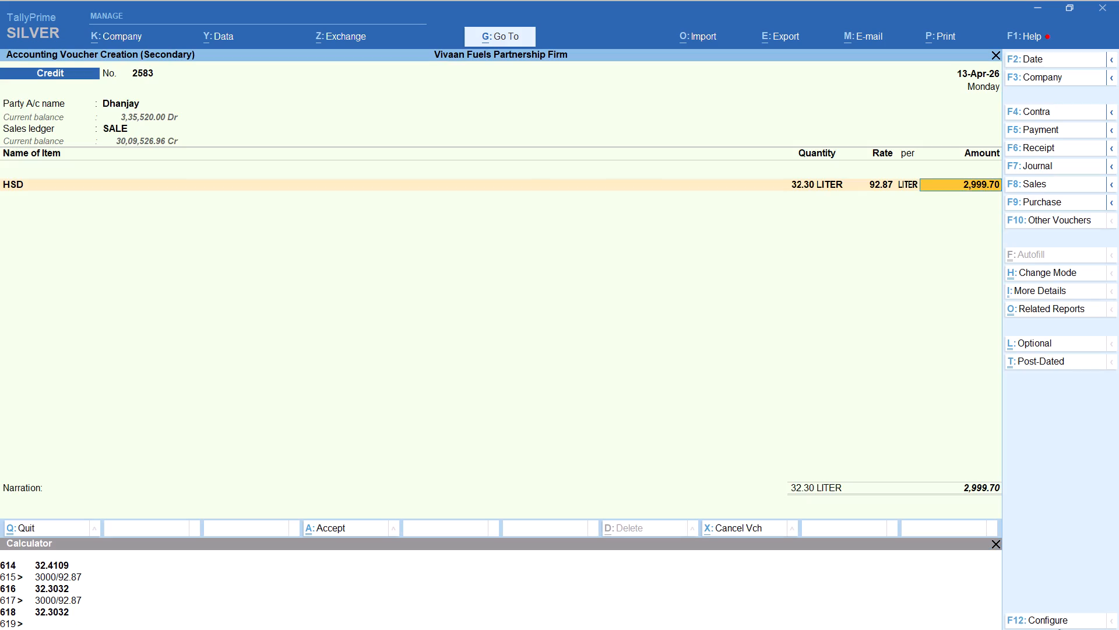
key(Return)
Add the Round Off ledger to Dhanjay's 3,000-rupee voucher and save it.
key(Return)
key(r)
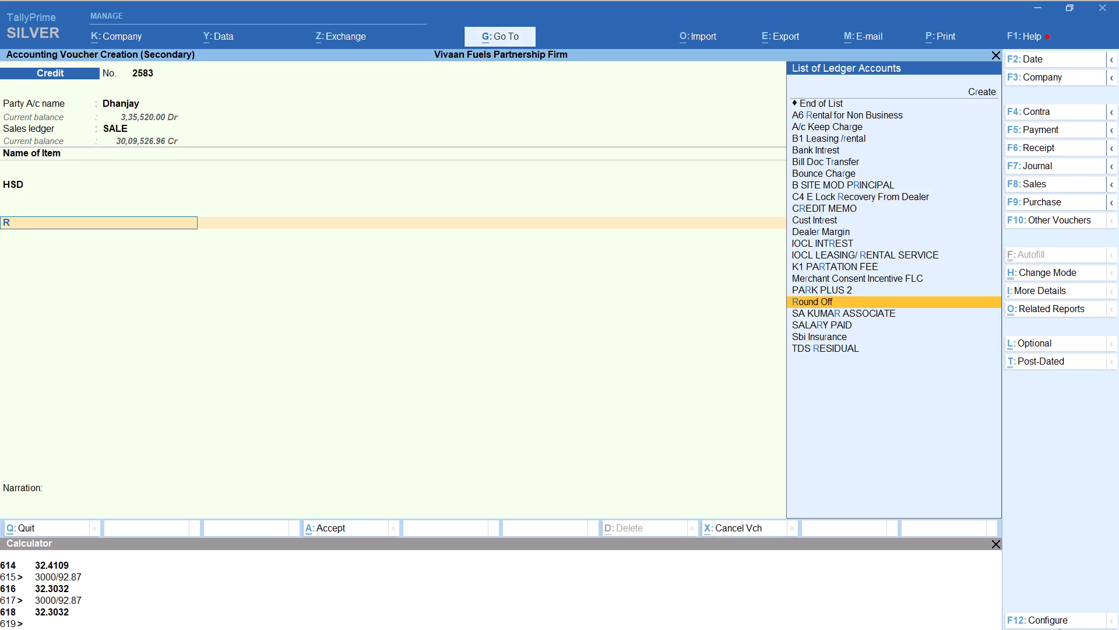
text(ou)
key(Return)
key(ctrl+a)
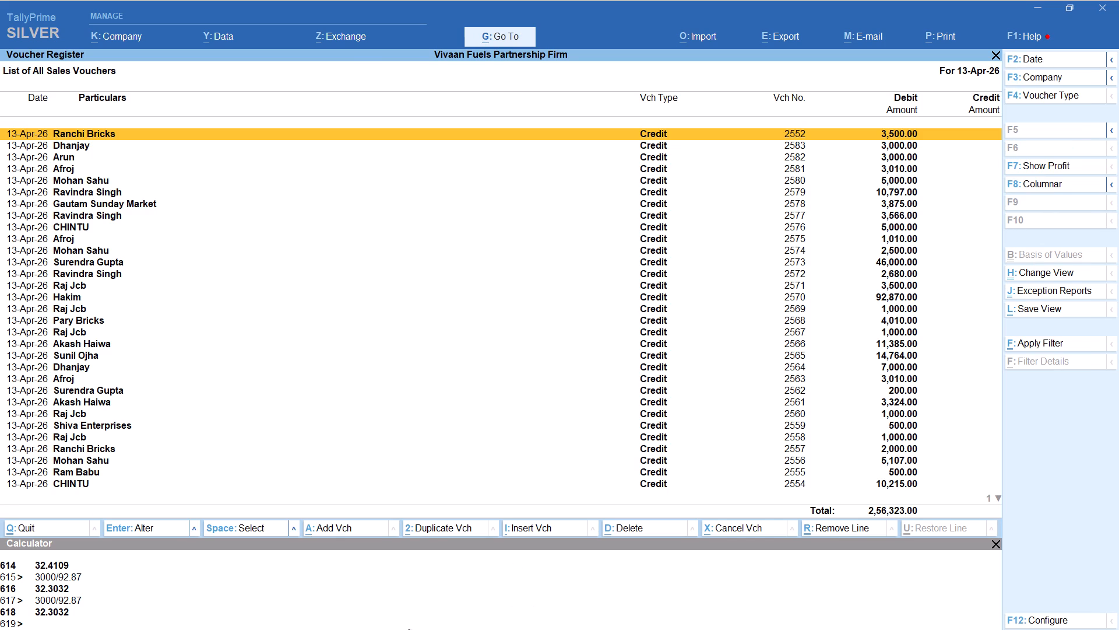
Compare the 13-Apr credit figure in the Excel balance sheet with the day's voucher register total in TallyPrime.
key(alt+Tab)
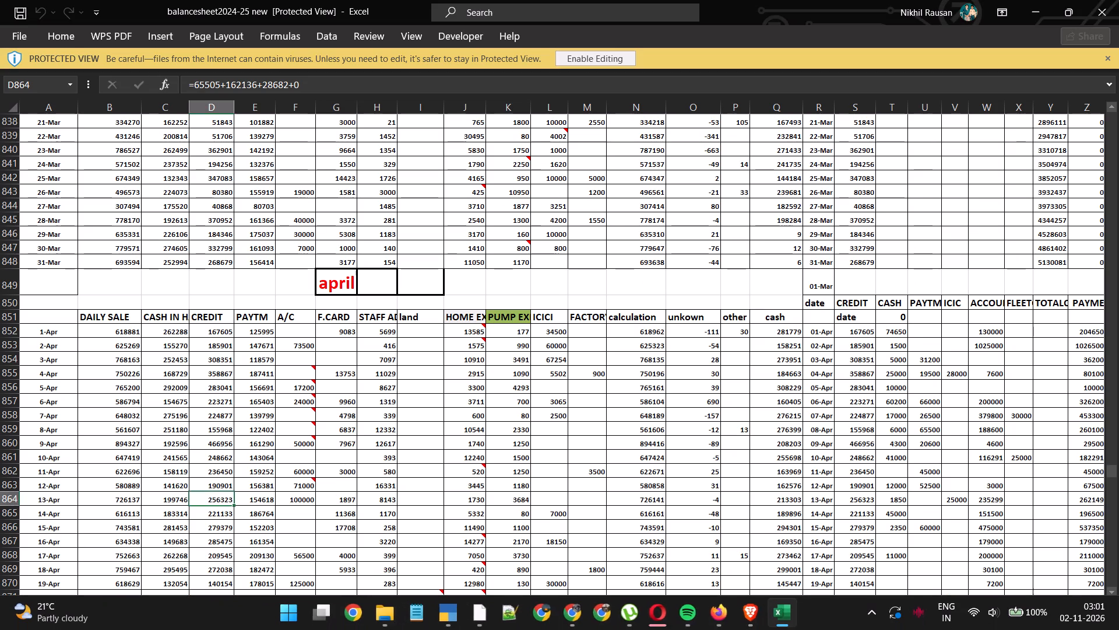
key(alt+Tab)
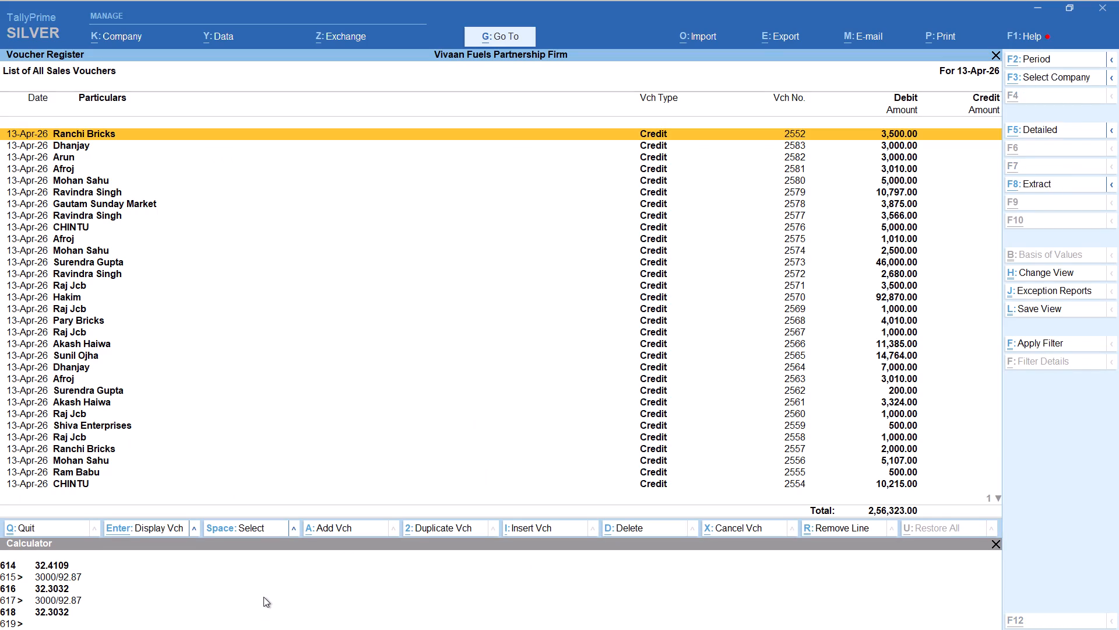
key(alt+Tab)
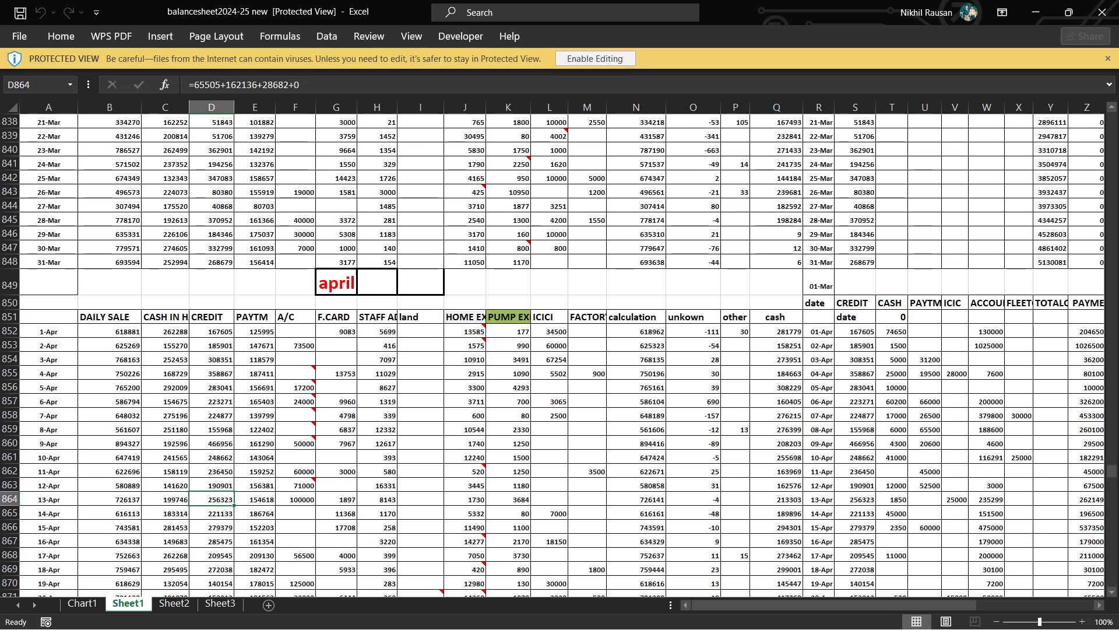
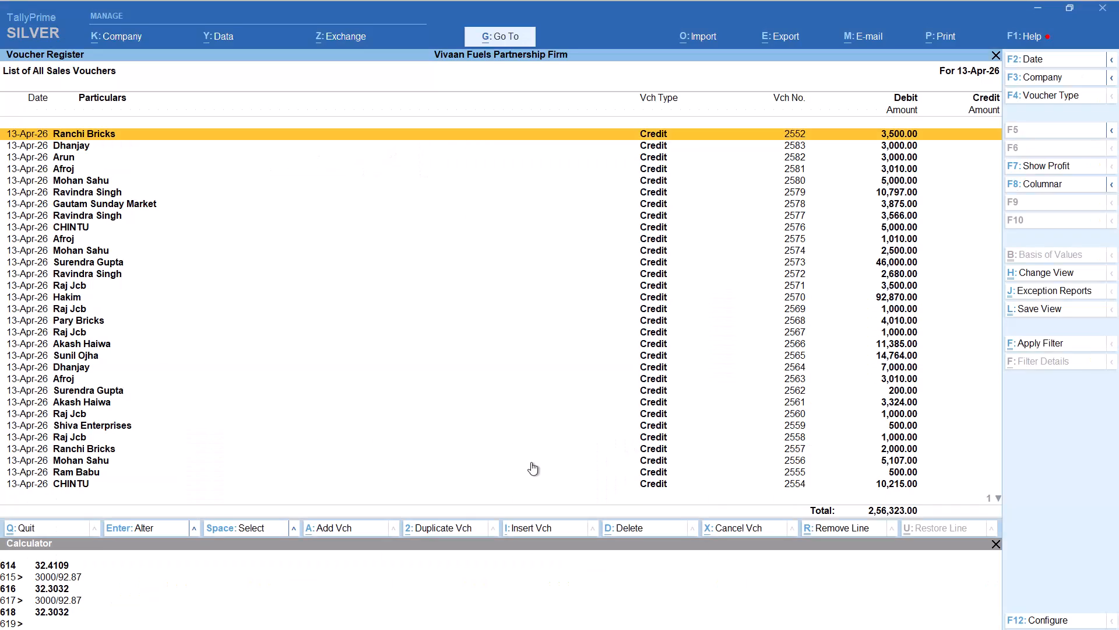
Change the sales voucher register's date to 14-Apr-26.
key(F2)
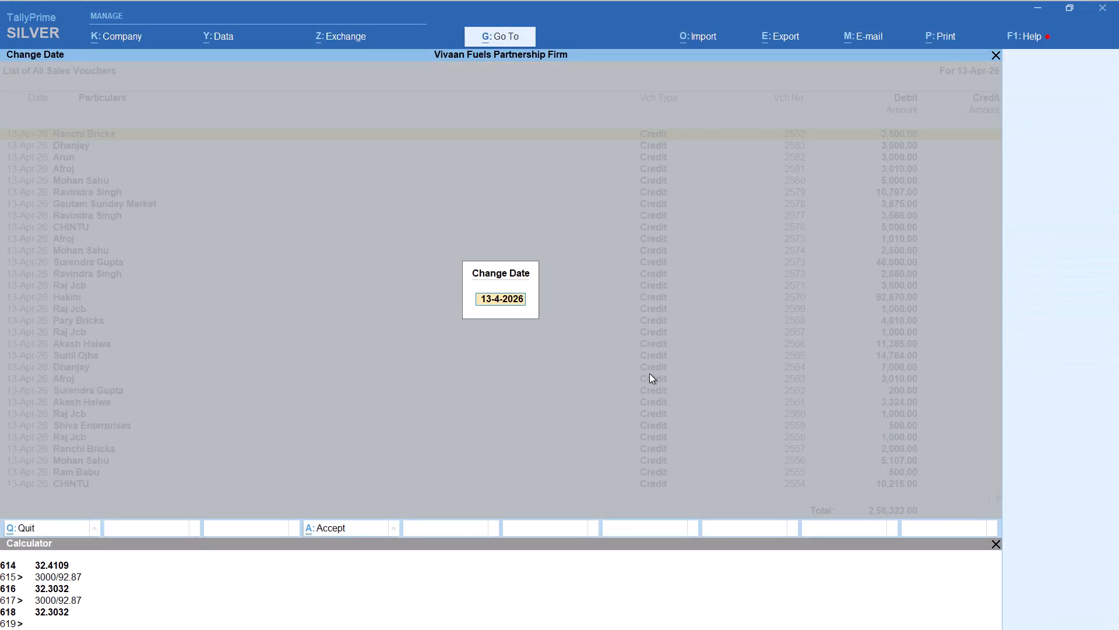
text(174)
key(BackSpace)
key(BackSpace)
key(4)
key(Return)
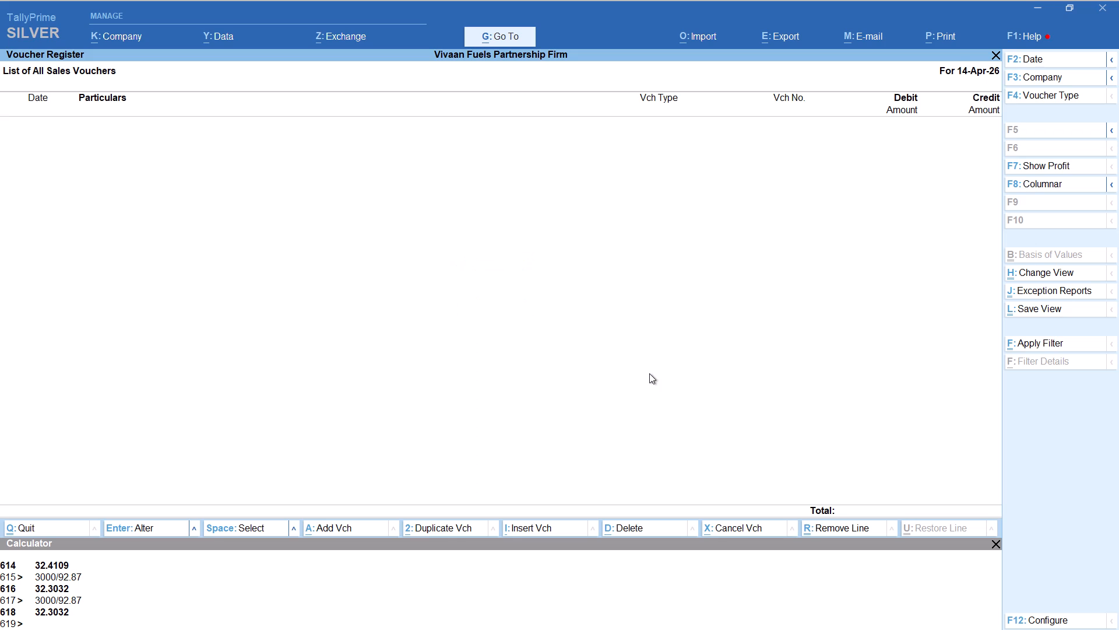
Add a sales voucher of type Credit for Pary Bricks, keeping the default party details and the SALE ledger.
key(alt+a)
key(F8)
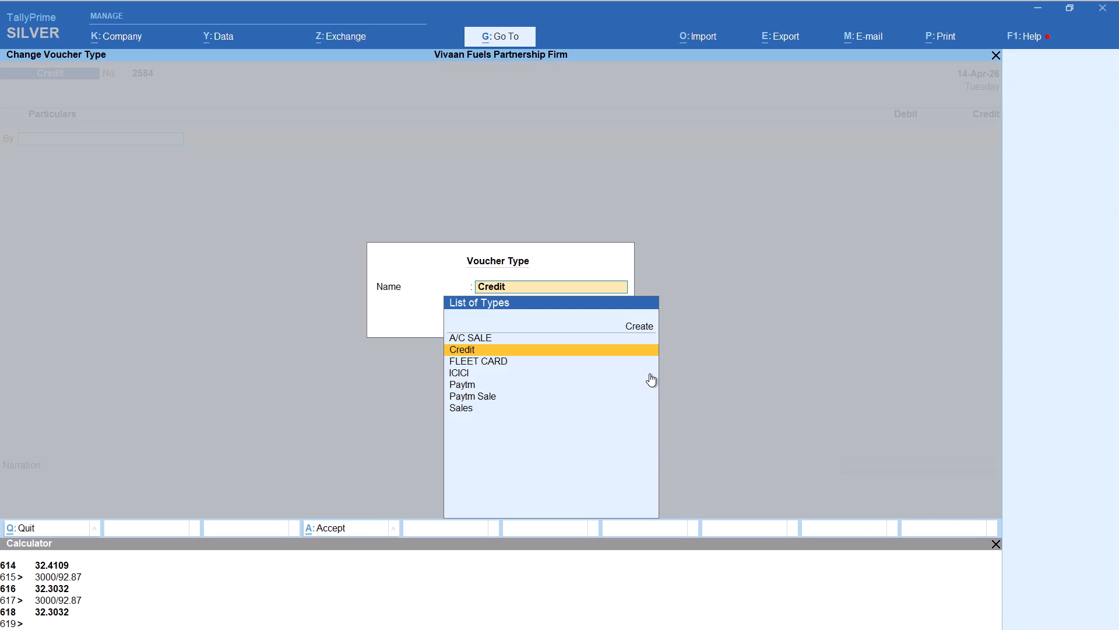
key(Return)
text(paery)
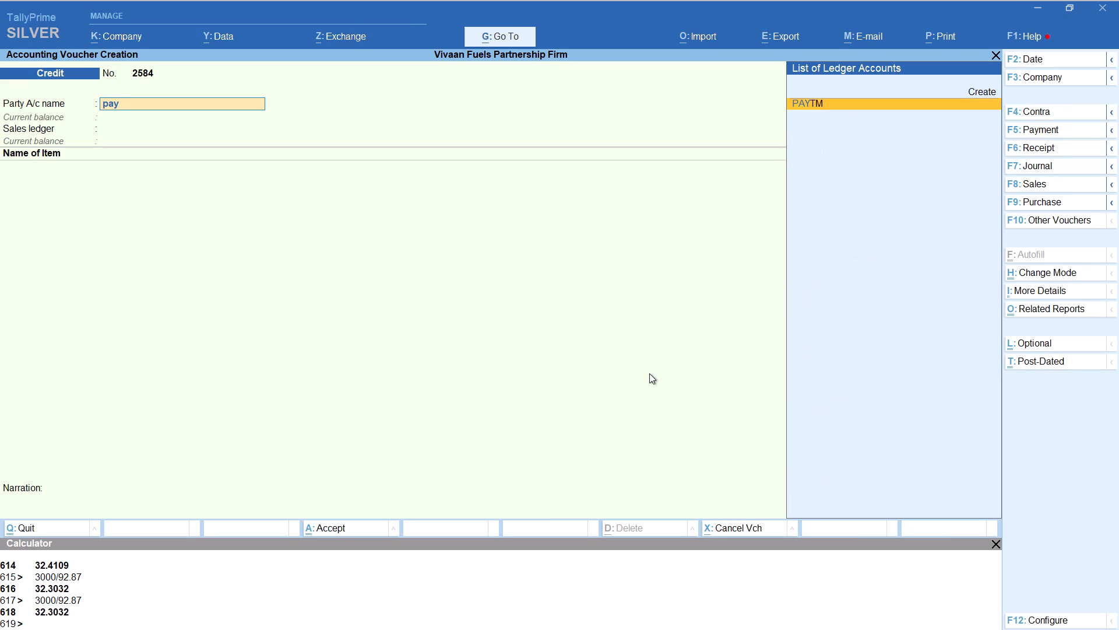
key(BackSpace)
key(Down)
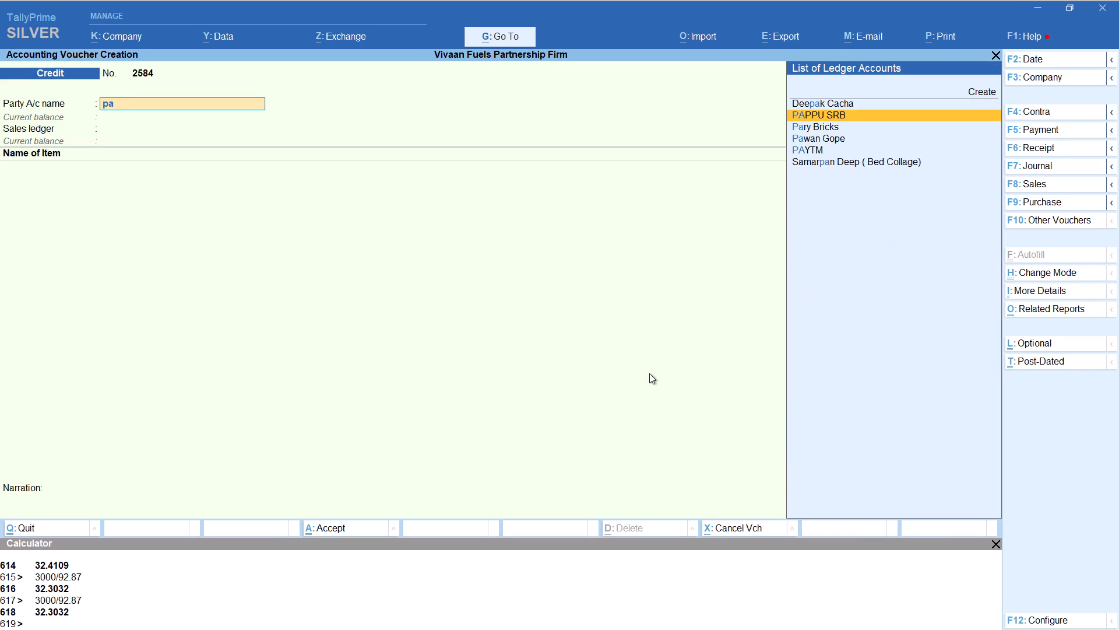
key(Down)
key(Return)
key(Return)
key(Return)
key(Return)
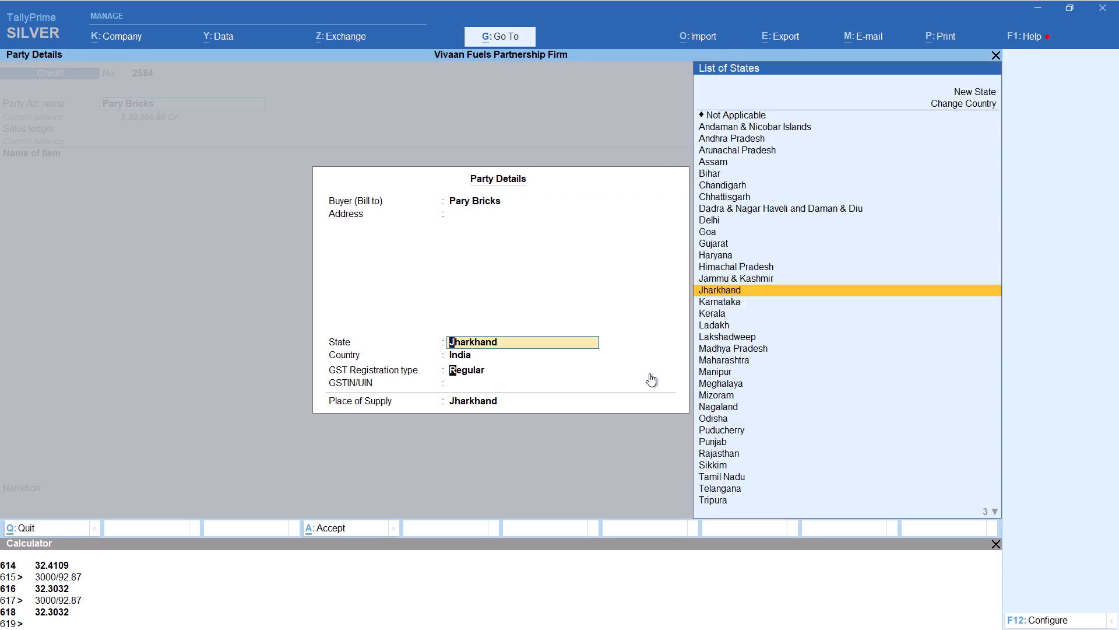
key(Return)
key(Return)
key(Return)
key(Return)
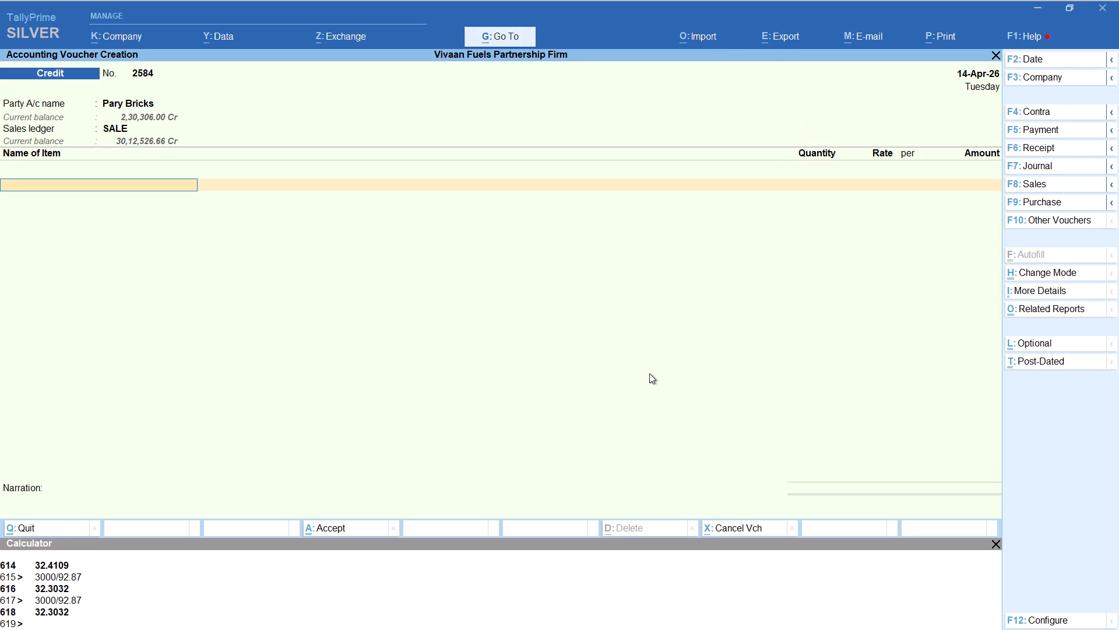
Add item HSD with tracking number Not Applicable and its quantity calculated as 11560/92.87, keeping the 92.87 rate.
text(ha)
key(Return)
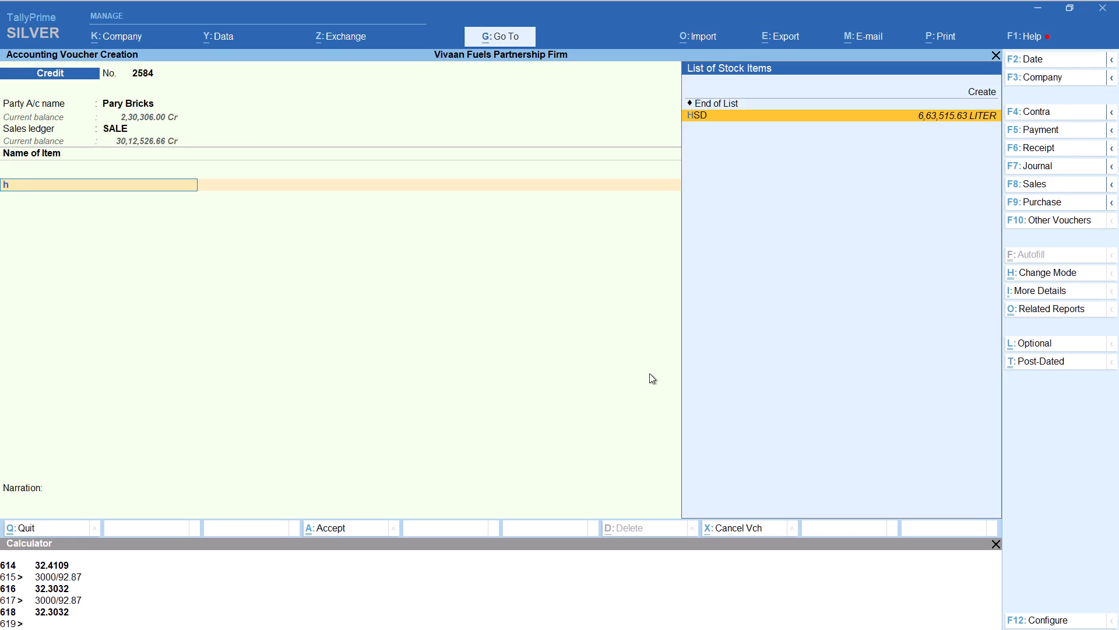
key(Return)
key(Up)
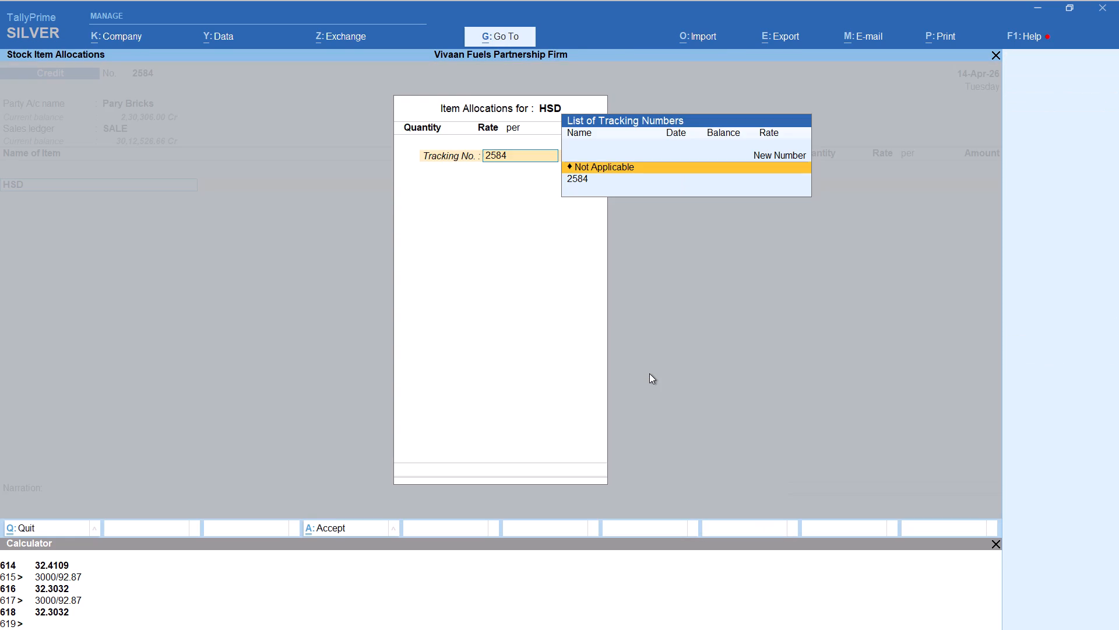
key(Return)
key(alt+c)
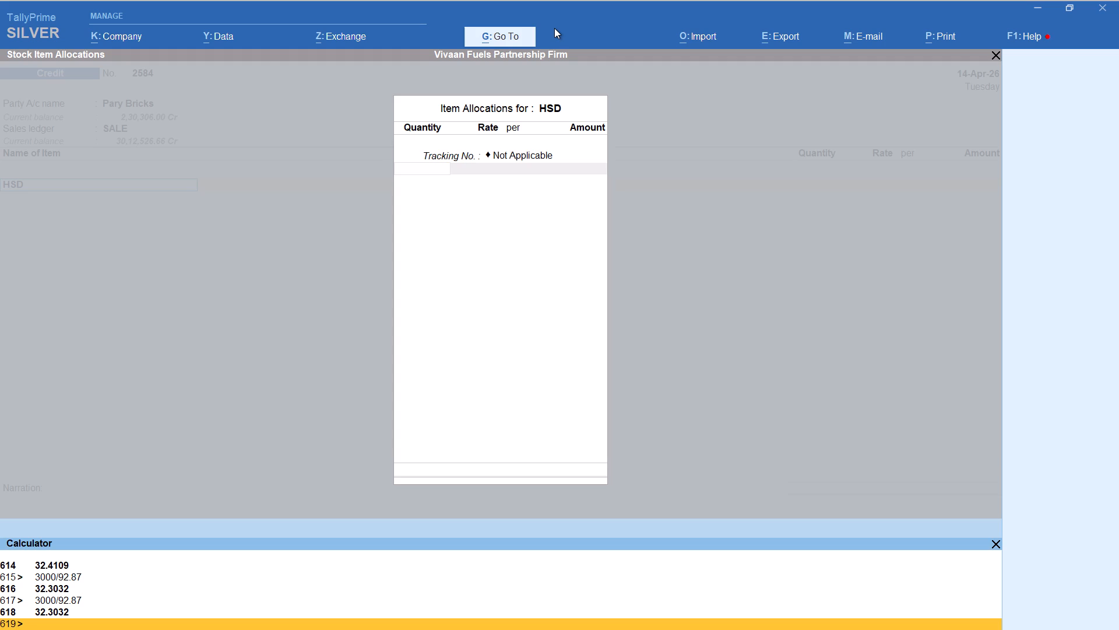
text(11)
text(560)
text(/92.87)
key(Return)
key(Return)
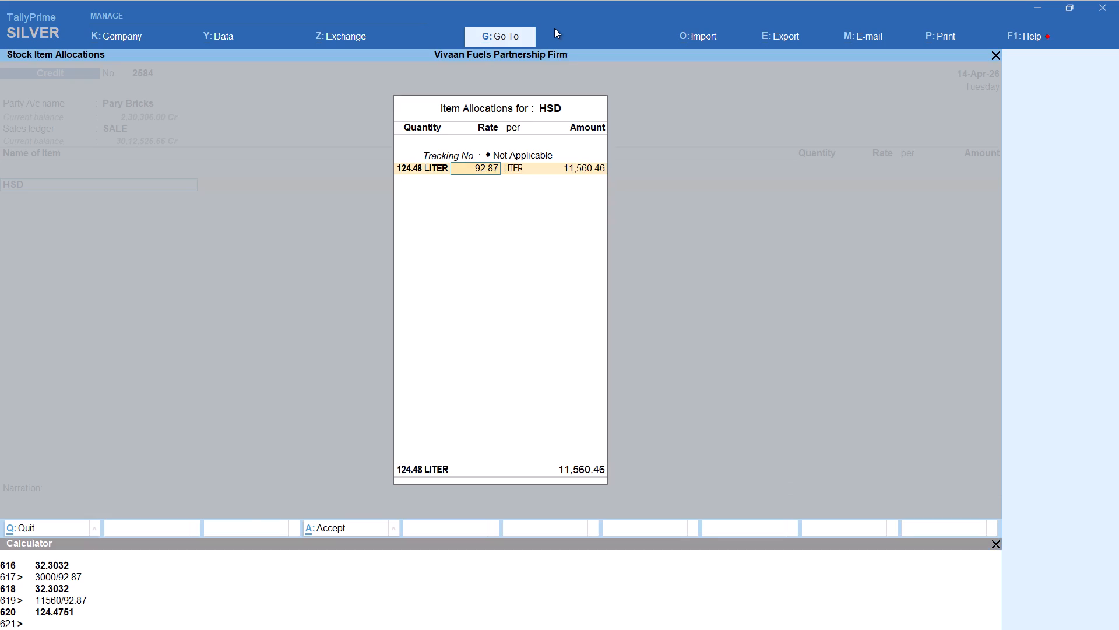
key(Return)
key(Return)
key(Return)
key(Return)
key(Return)
Add the Round Off ledger to the 11,560-rupee Pary Bricks voucher and save it.
text(rou)
key(Return)
key(ctrl+a)
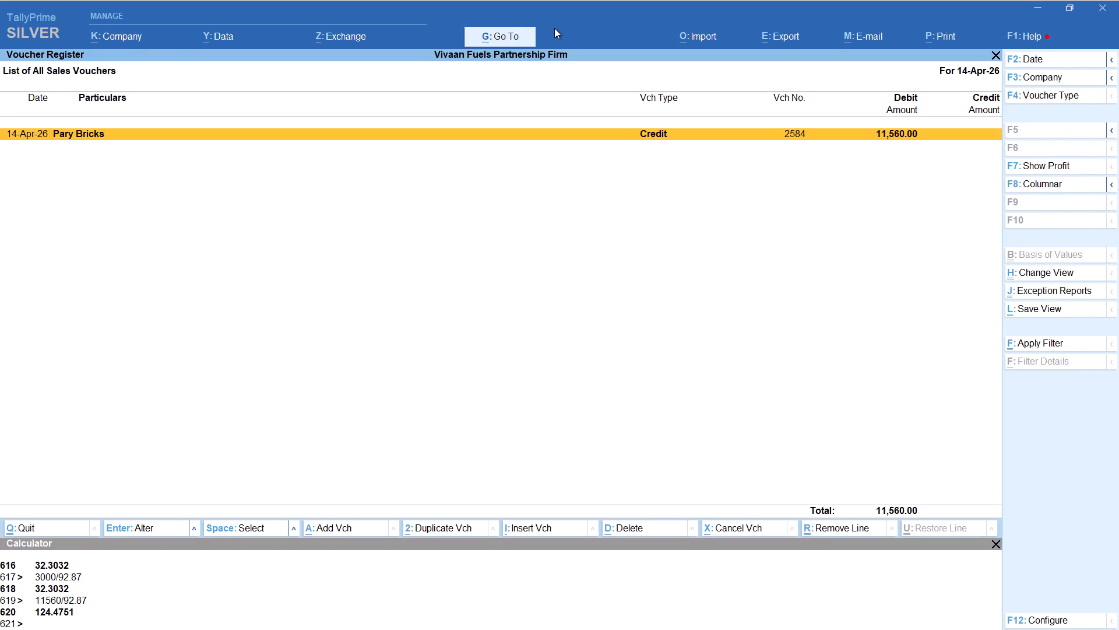
Add a credit sales voucher for Mohan, keeping the default party details and the SALE ledger.
key(alt+a)
text(moh)
key(Return)
key(Return)
key(Return)
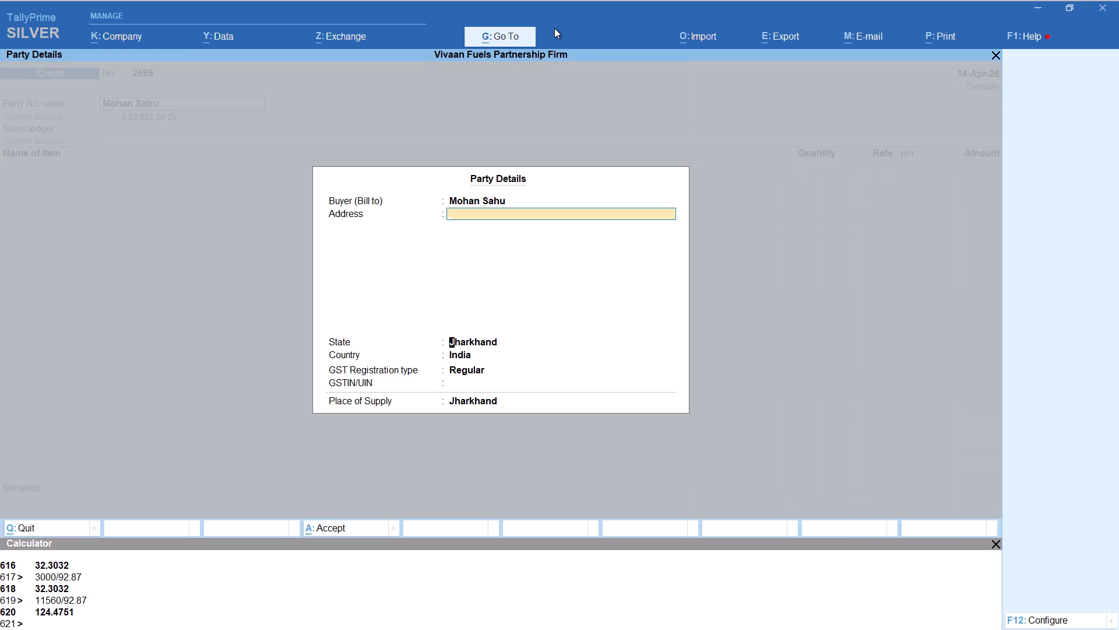
key(Return)
key(Return)
key(Return)
key(Return)
key(Return)
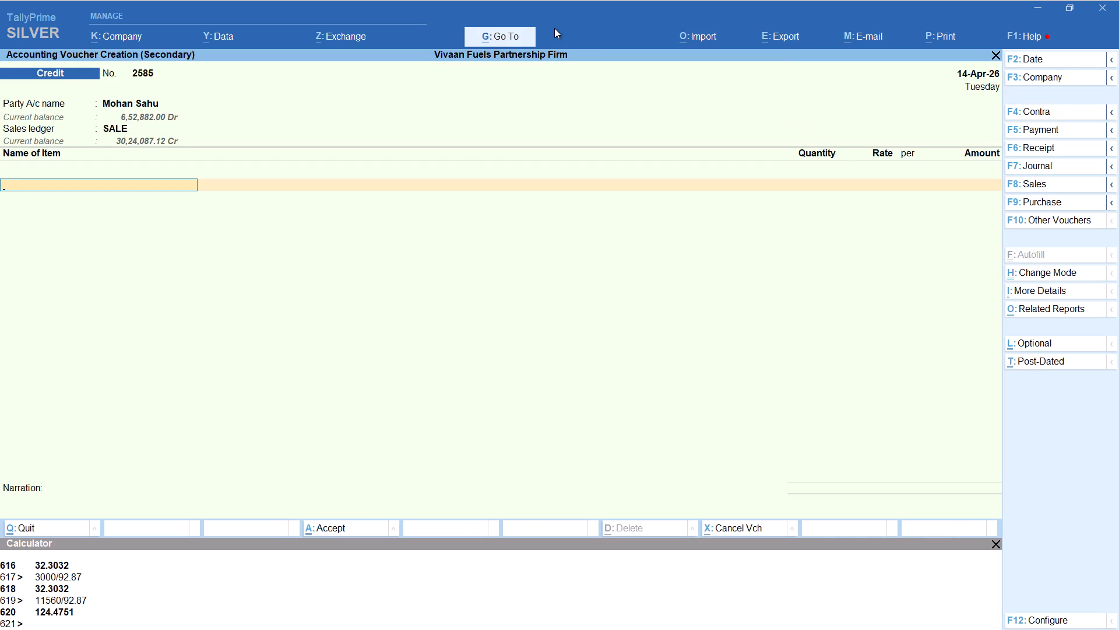
Add item HSD with tracking number Not Applicable and its quantity calculated as 3000/92.87, keeping the 92.87 rate.
text(hs)
key(Return)
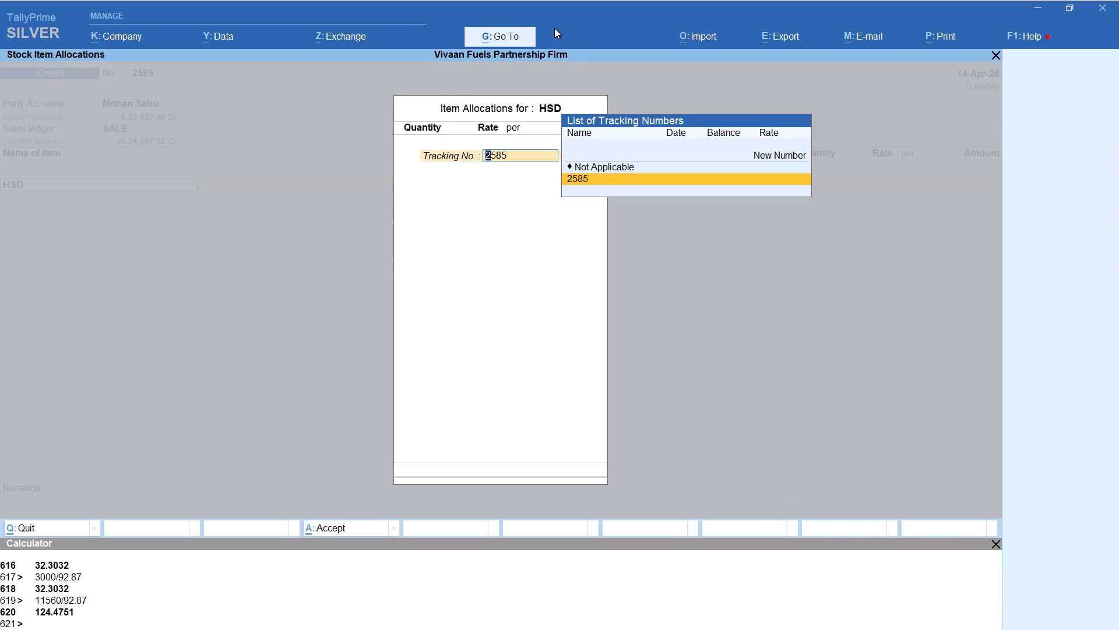
key(Up)
key(Return)
key(alt+c)
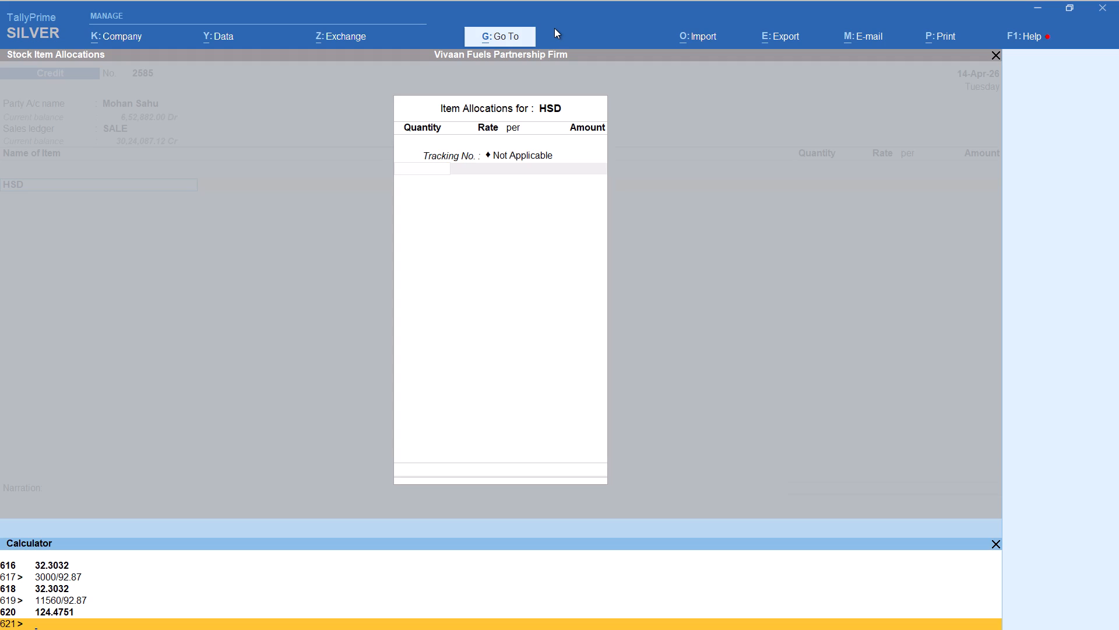
text(3000)
text(/92.87)
key(Return)
key(Return)
key(Return)
key(Return)
key(Return)
key(Return)
key(Return)
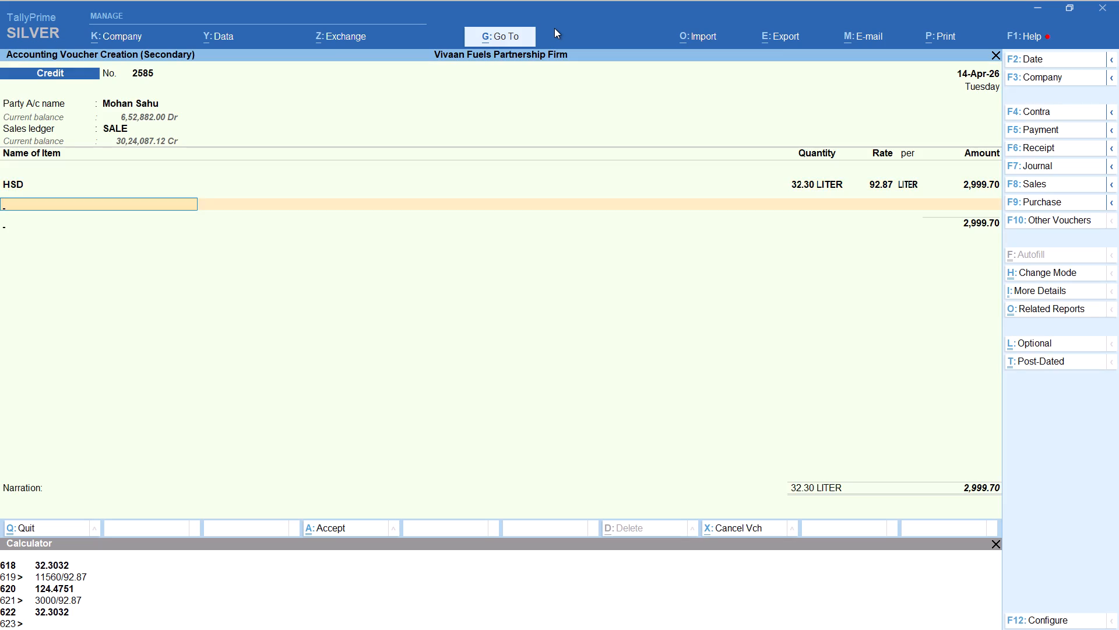
Add the Round Off ledger to Mohan's 3,000-rupee voucher and save it.
text(rou)
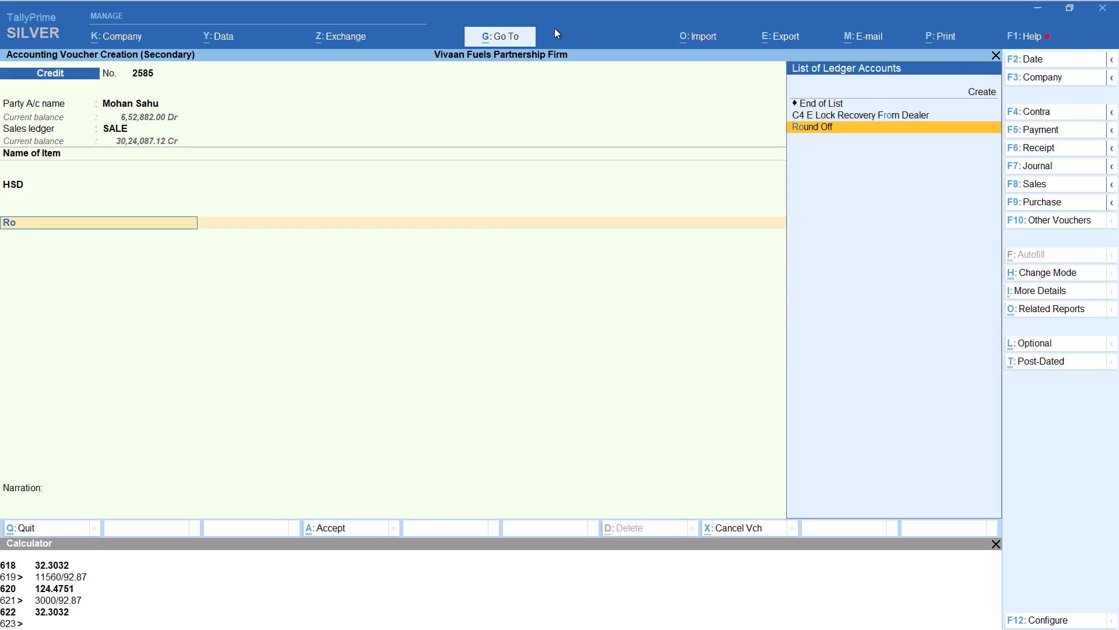
key(Return)
key(ctrl+a)
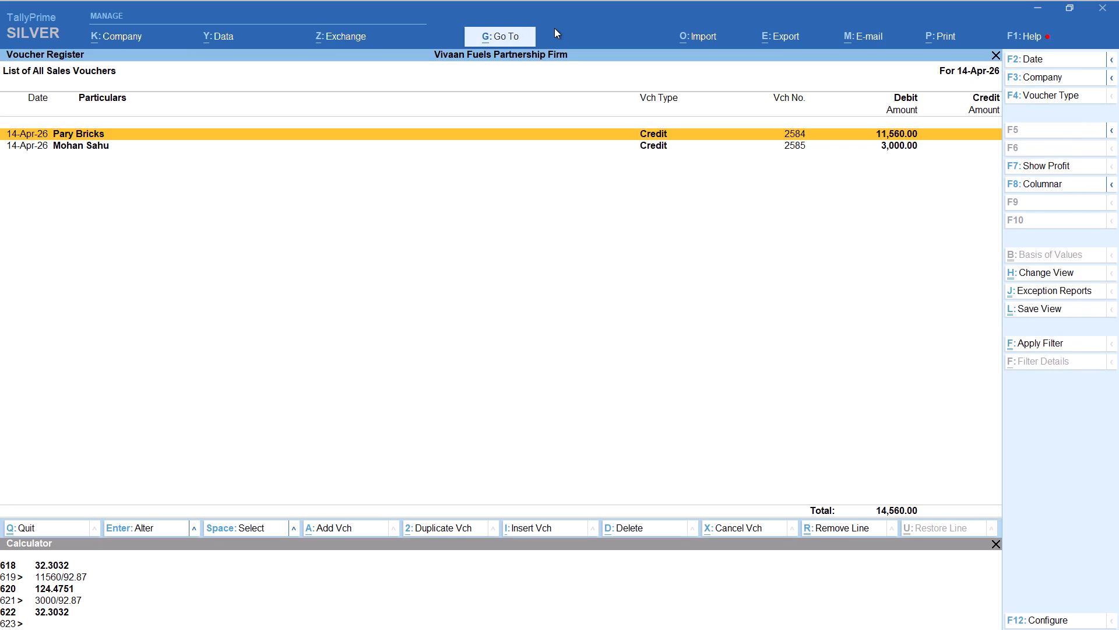
Add a credit sales voucher for Raj Jcb, keeping the default party details and the SALE ledger.
key(alt+a)
text(raj)
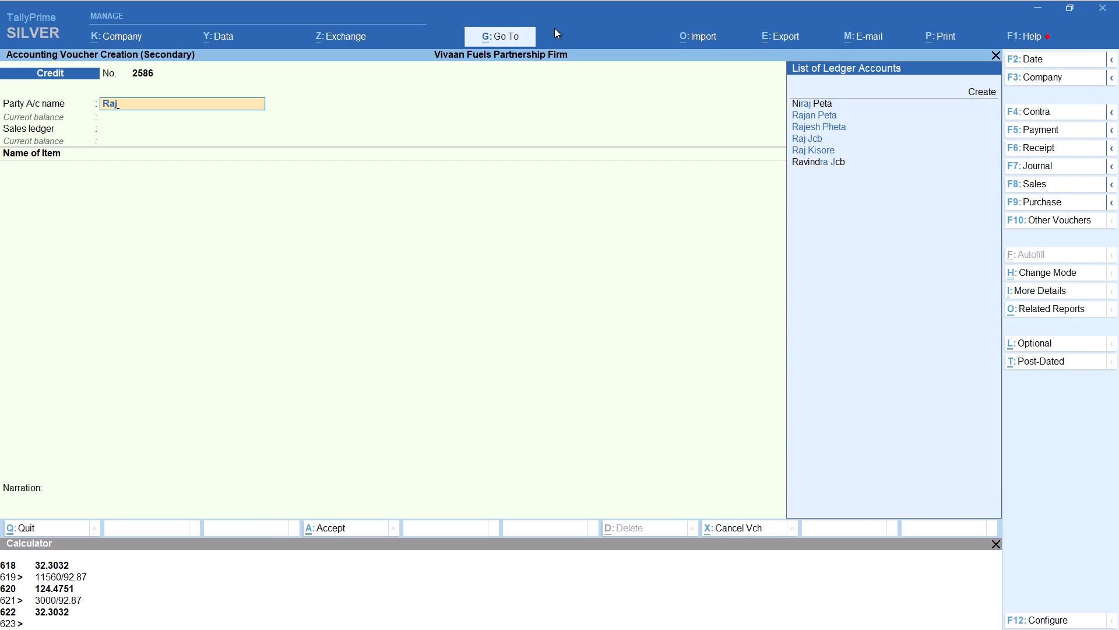
key(Down)
key(Down)
key(Down)
key(Return)
key(Return)
key(Return)
key(Return)
key(Return)
key(Return)
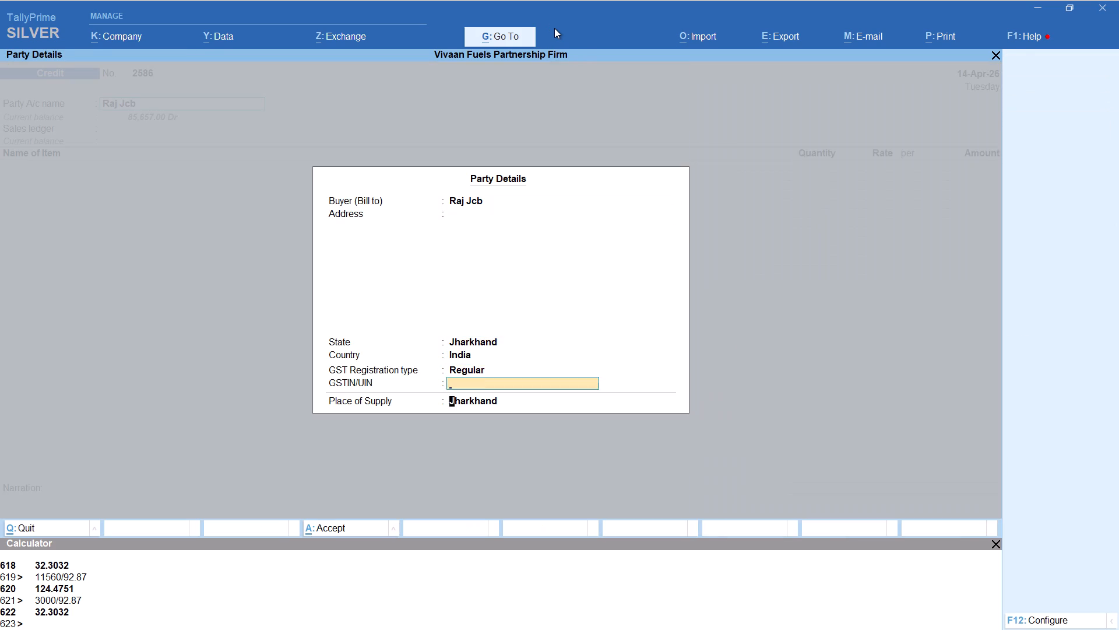
key(Return)
key(Return)
Add item HSD with tracking number Not Applicable and its quantity calculated as 1000/92.87, keeping the 92.87 rate.
text(hsd)
key(Return)
key(Up)
key(Return)
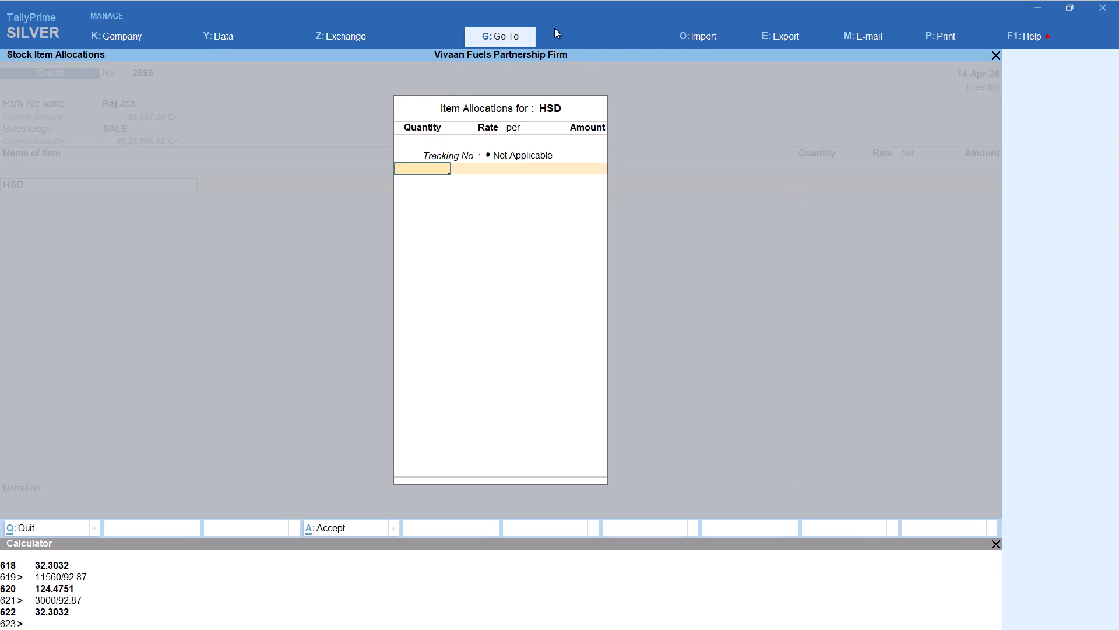
key(alt+c)
text(1000/92.87)
key(Return)
key(Return)
key(Return)
key(Return)
key(Return)
key(Return)
key(Return)
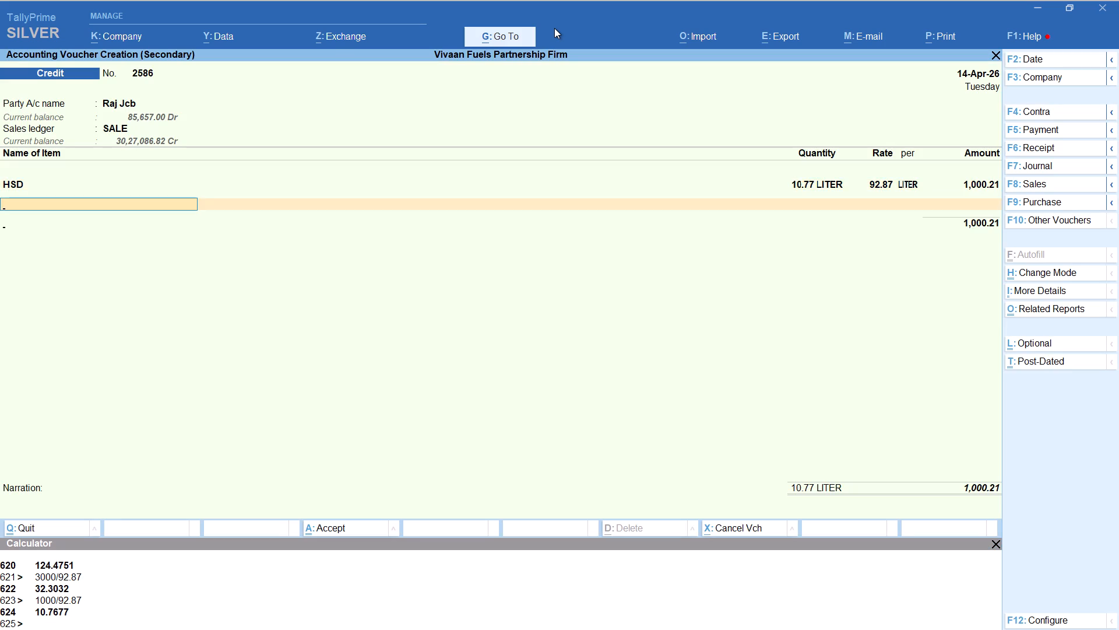
Add the Round Off ledger to the 1,000-rupee Raj Jcb voucher and save it.
text(rou)
key(Return)
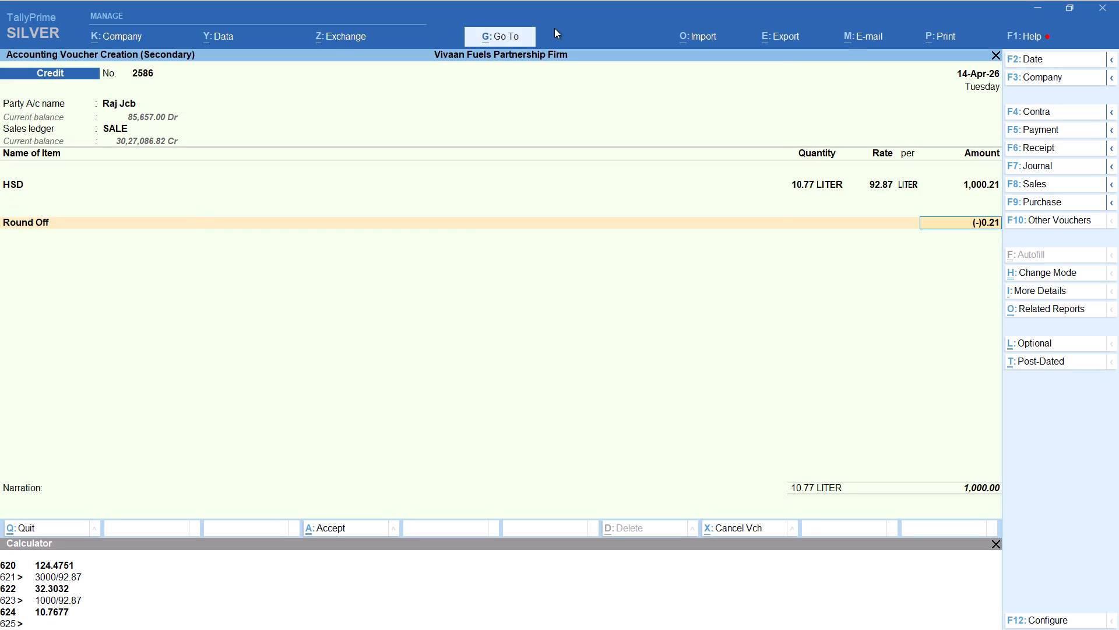
key(ctrl+a)
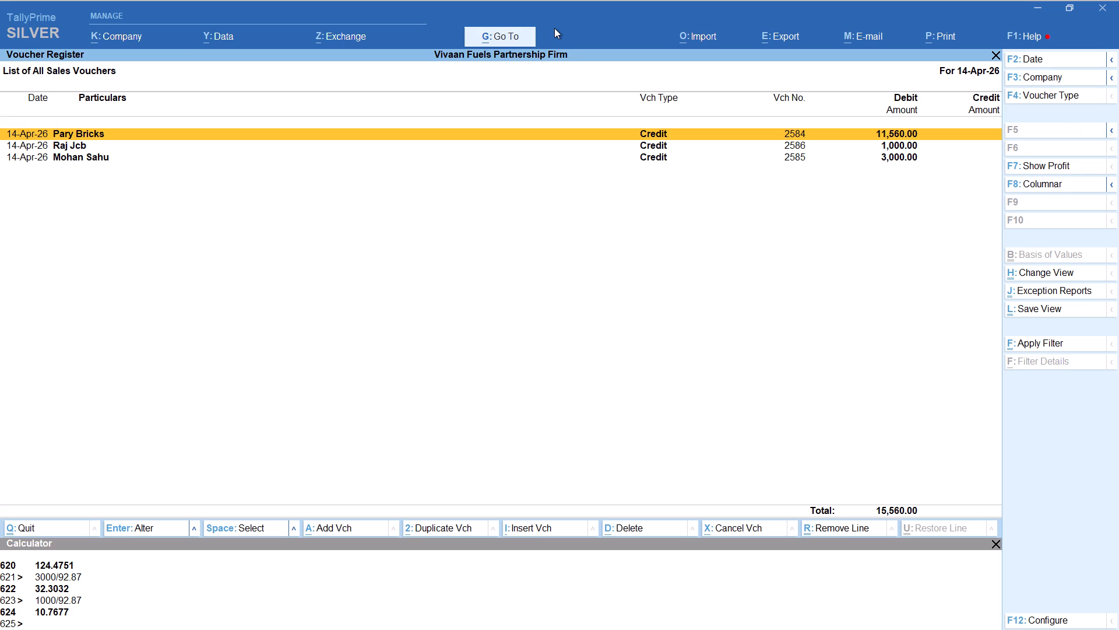
Add a credit sales voucher for Surendra, keeping the default party details and the SALE ledger.
key(alt+a)
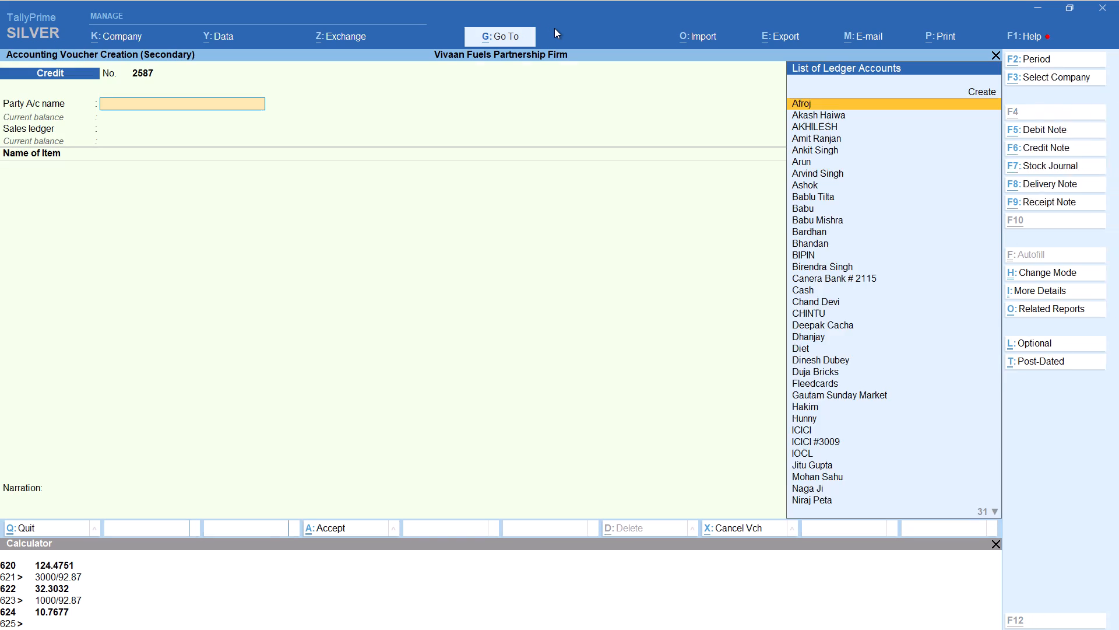
text(sure)
key(Return)
key(Return)
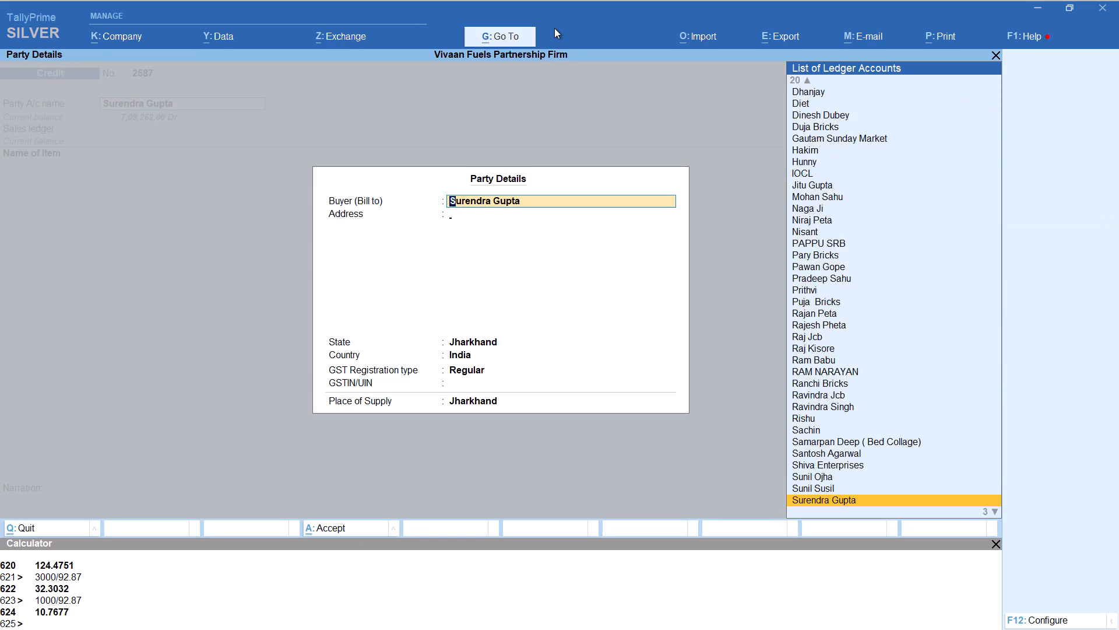
key(Return)
key(Return)
key(Return)
key(Return)
key(Return)
key(Return)
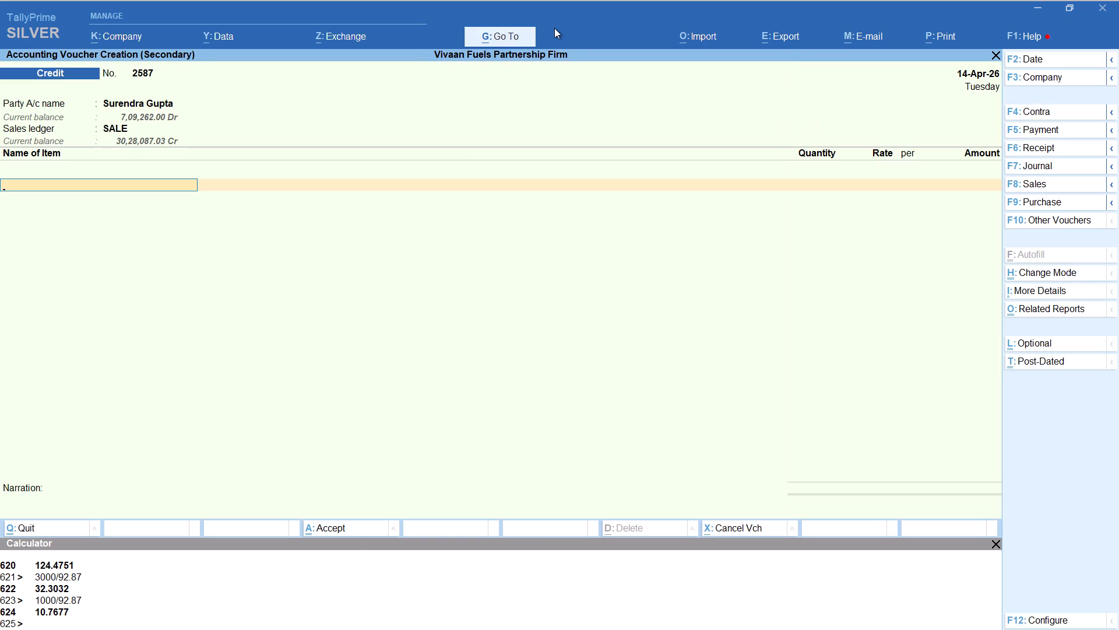
Add item HSD with tracking number Not Applicable and its quantity calculated as 1500/92.87, keeping the 92.87 rate.
text(hsd)
key(Return)
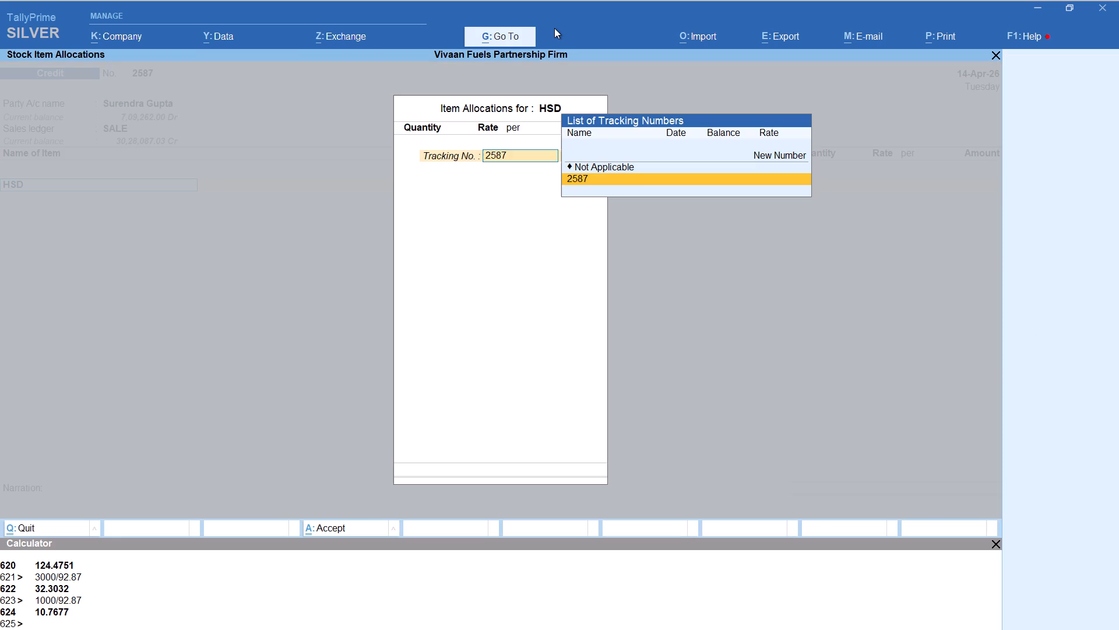
key(Up)
key(Return)
key(alt+c)
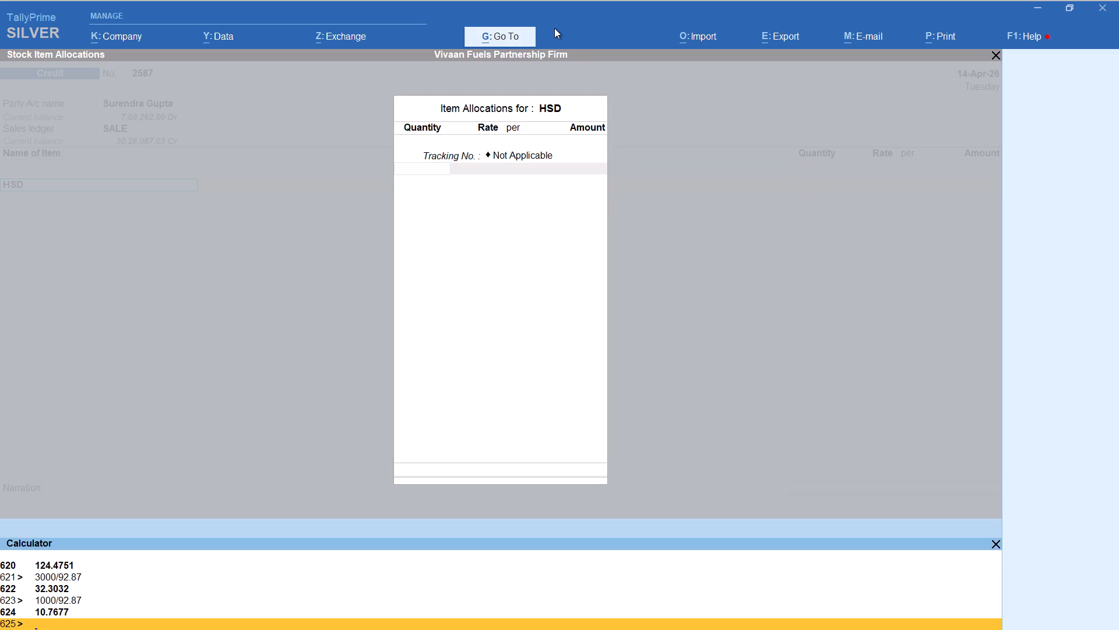
text(1500/92.87)
key(Return)
key(Return)
key(Return)
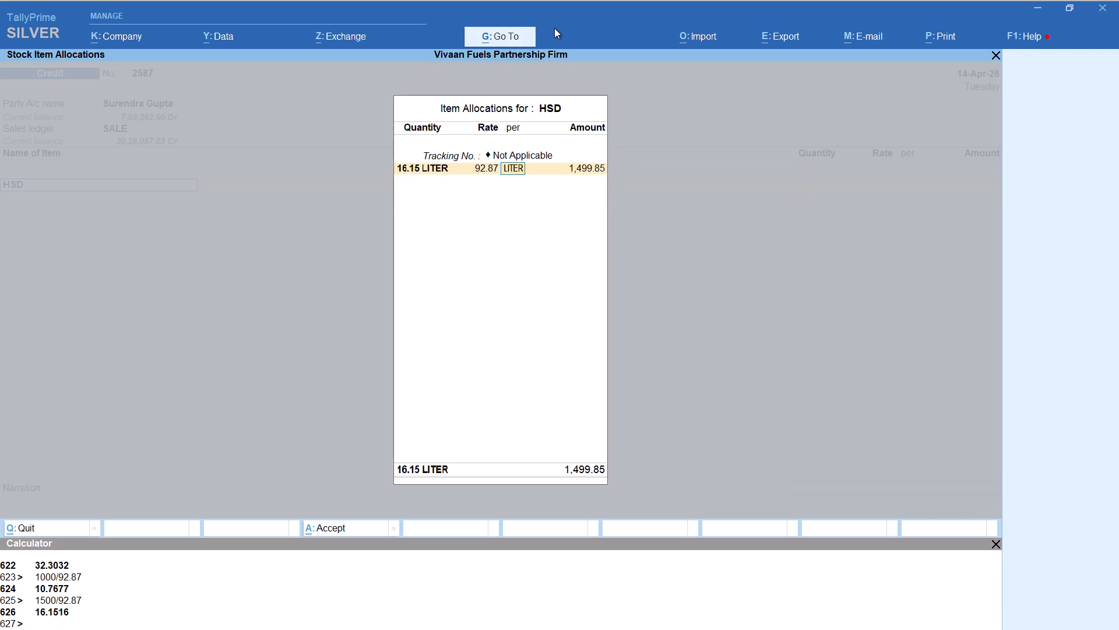
key(Return)
key(Return)
key(Return)
key(Return)
Add the Round Off ledger to Surendra's 1,500-rupee voucher and save it.
text(rou)
key(Return)
key(ctrl+a)
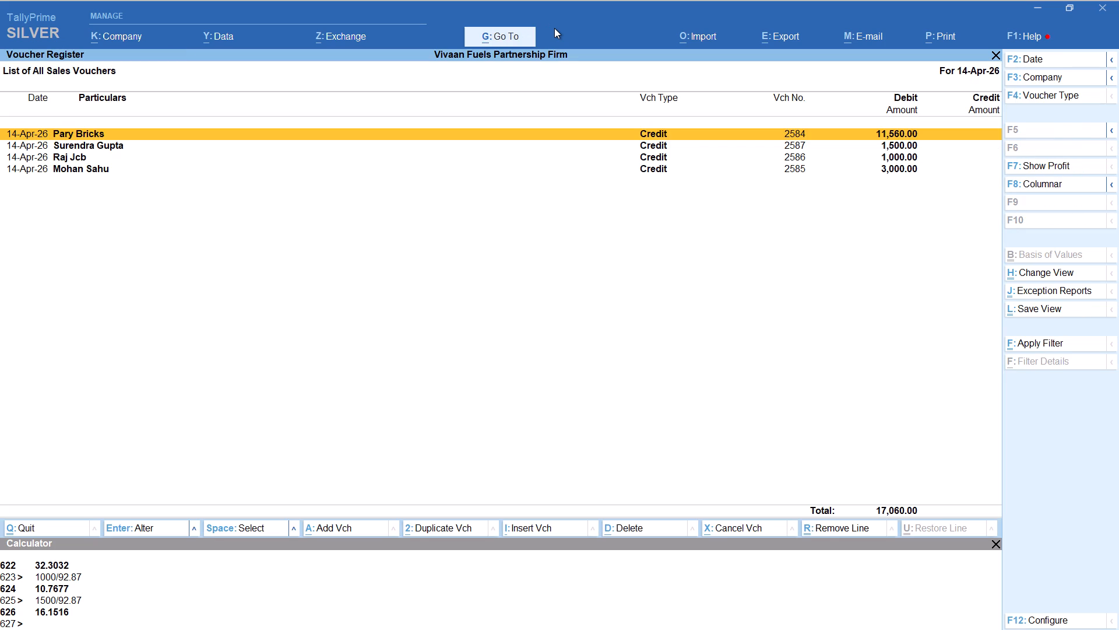
Start a new voucher and search the party ledgers for "ku", "kh" and "kus".
key(alt+a)
text(ku)
key(BackSpace)
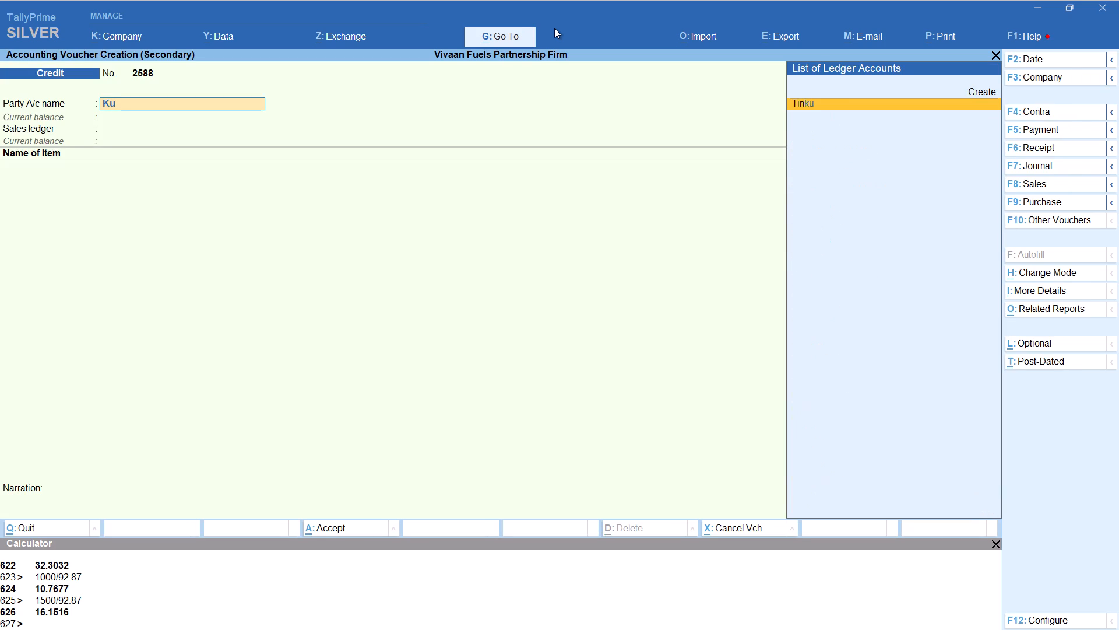
key(h)
key(BackSpace)
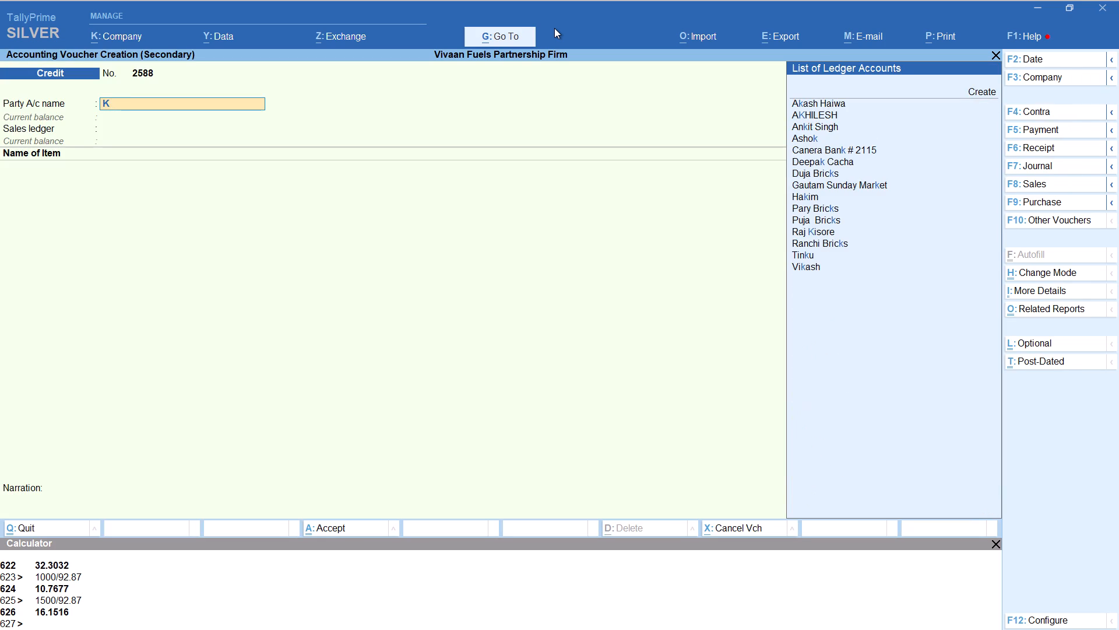
text(us)
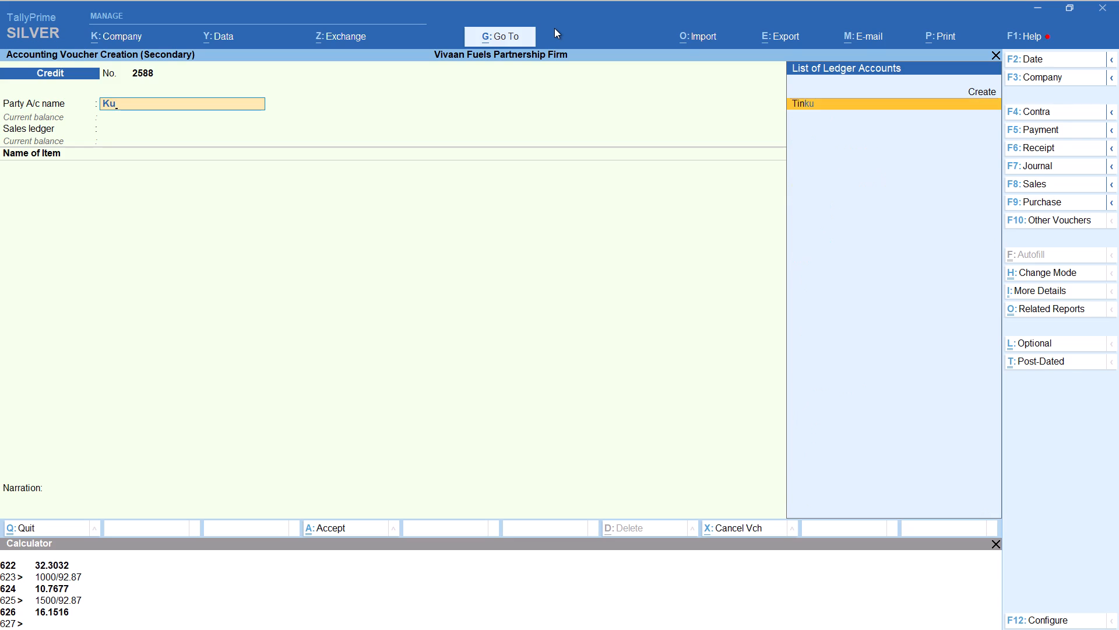
key(BackSpace)
key(BackSpace)
key(BackSpace)
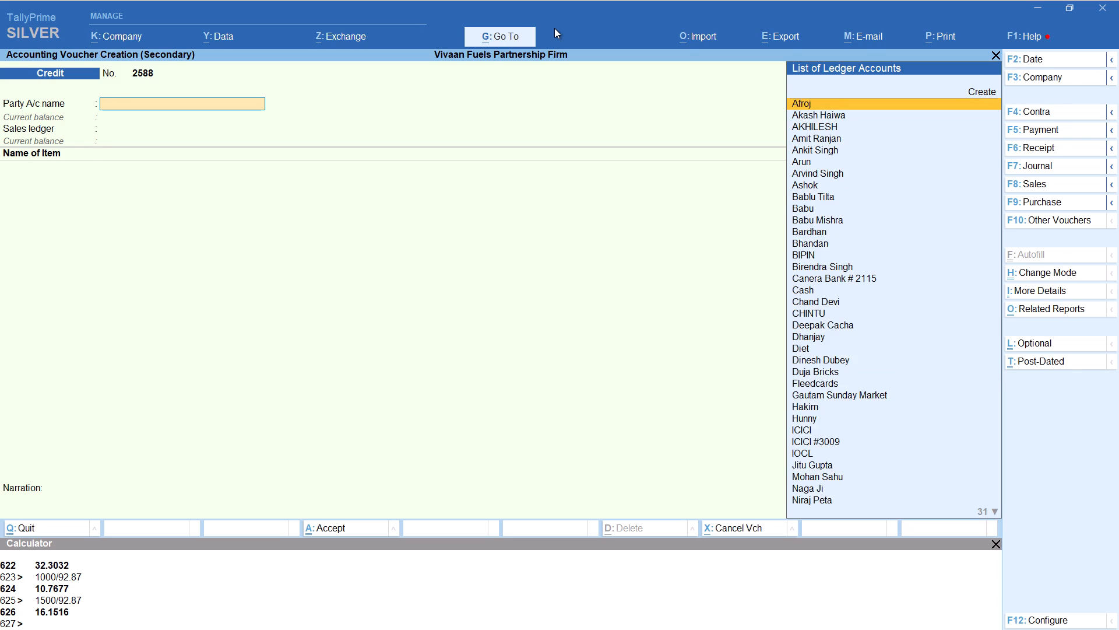
Change the new voucher's type to Sales.
key(F8)
key(Down)
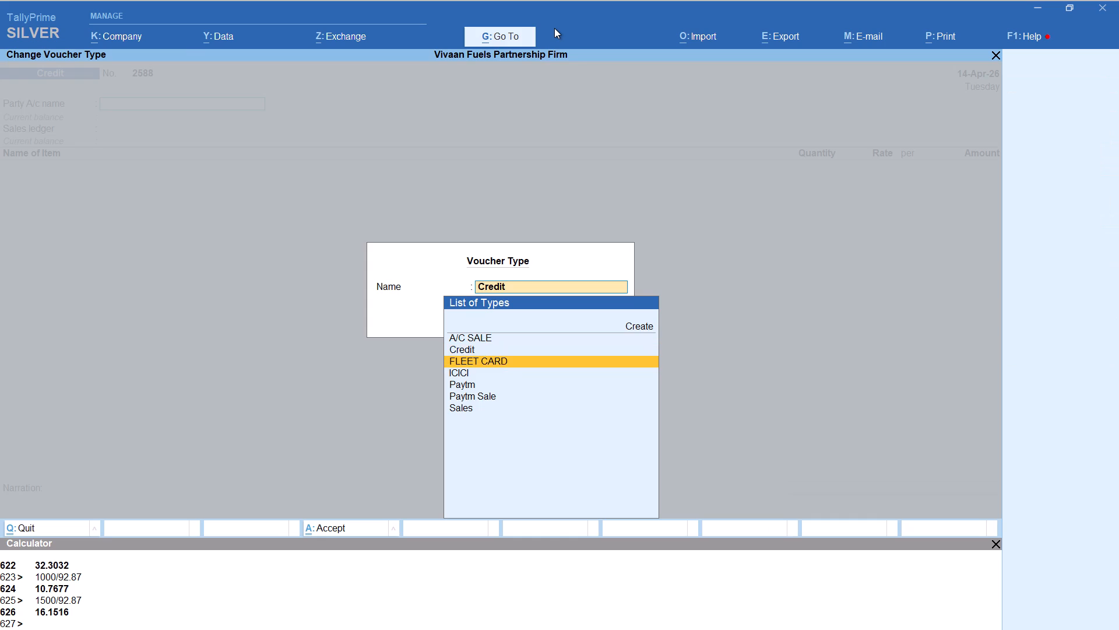
key(Down)
key(Down)
key(Down)
key(Down)
key(Return)
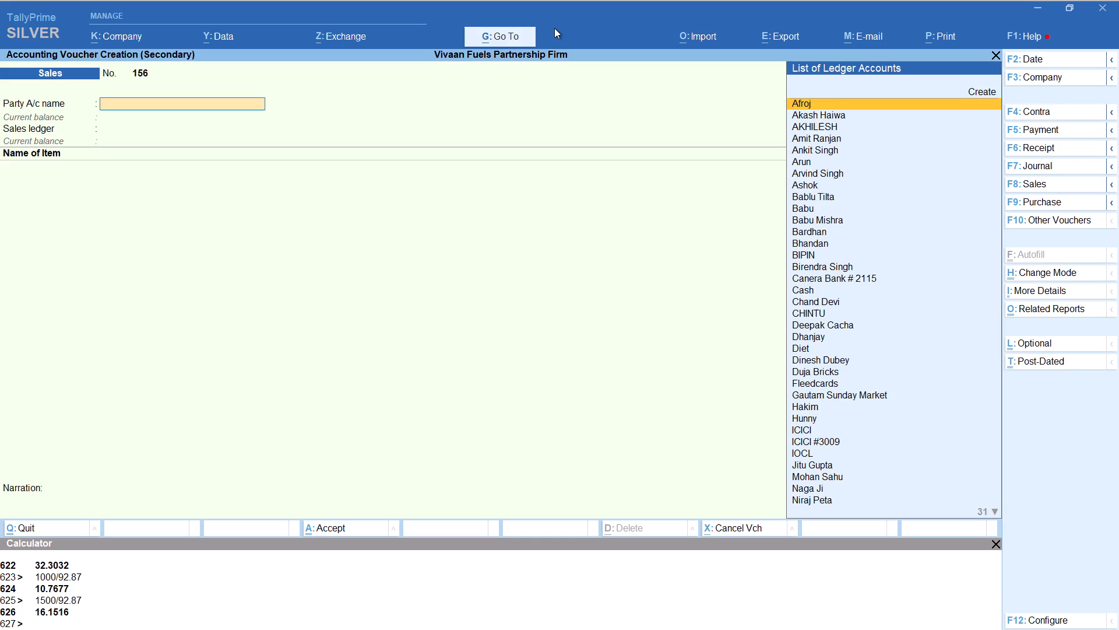
Set the party account to Cash, keeping the default party details and the SALE ledger.
text(cas)
key(Return)
key(Return)
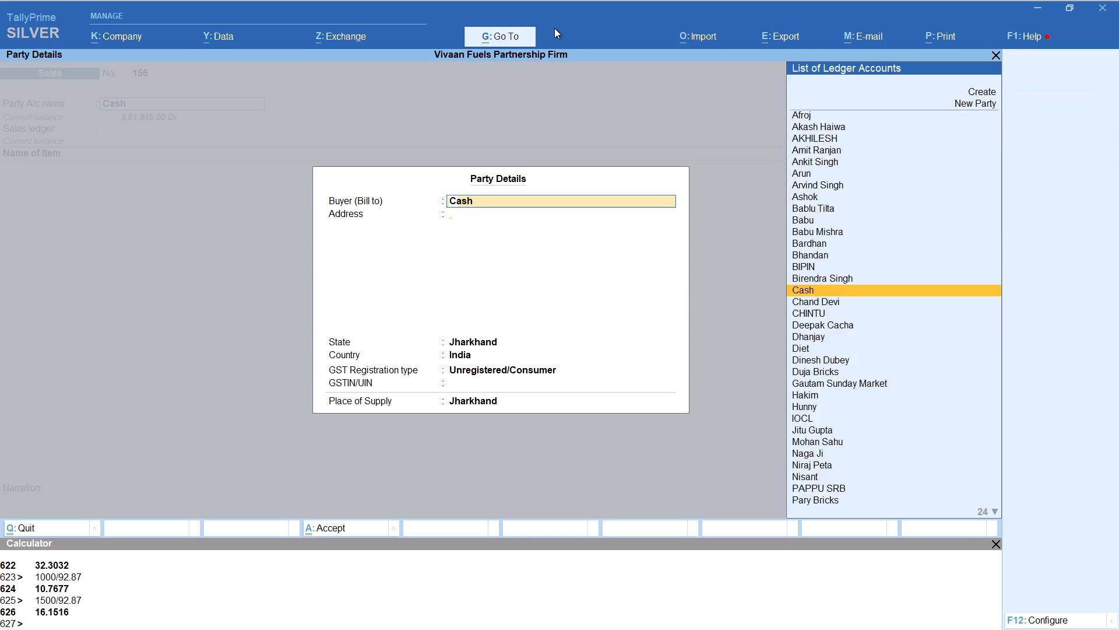
key(Return)
key(Return)
key(Return)
key(Return)
key(Return)
key(Return)
Add item HSD with tracking number Not Applicable and its quantity calculated as 350/92.87, keeping the 92.87 rate.
text(hgs)
key(Return)
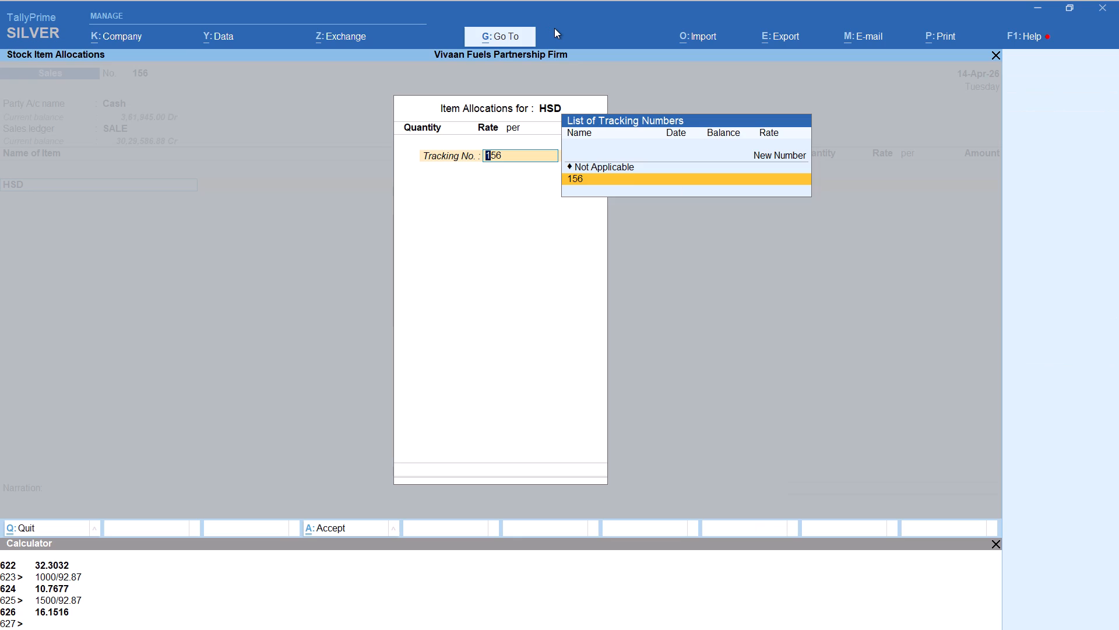
key(Up)
key(Return)
key(alt+c)
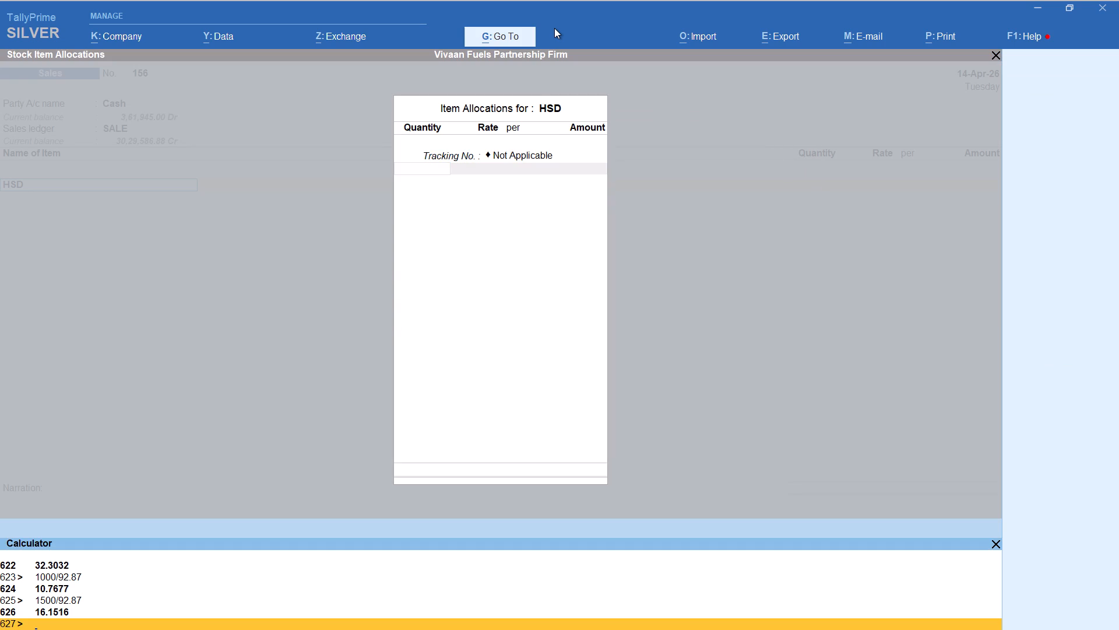
text(350)
text(/92.87)
key(Return)
key(Return)
key(Return)
key(Return)
key(Return)
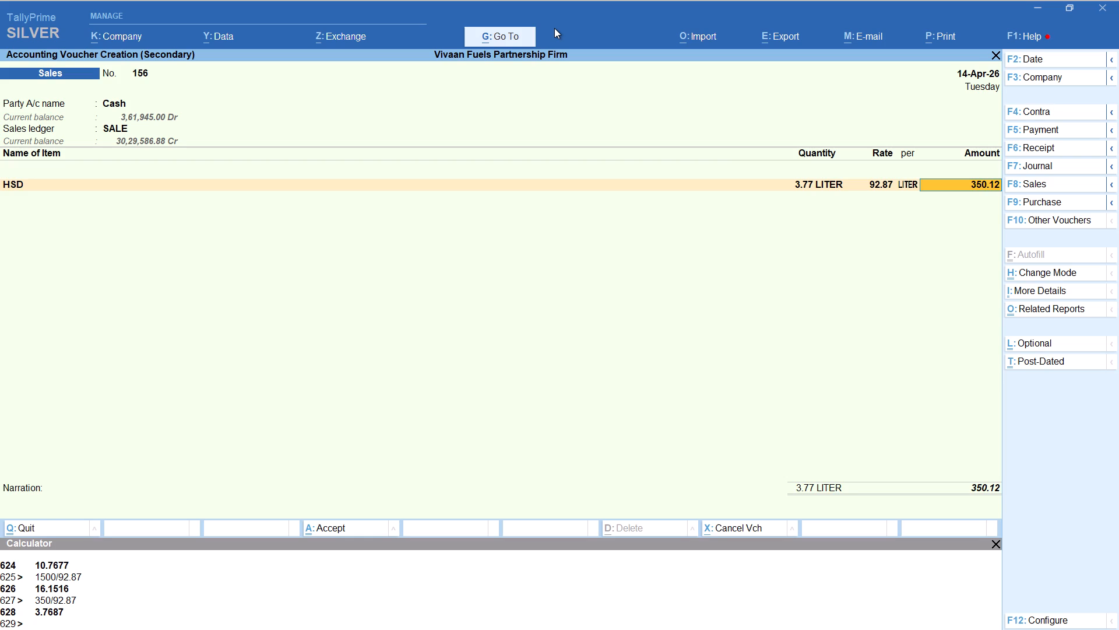
key(Return)
key(Return)
Add the Round Off ledger to the 350-rupee Cash voucher and save it.
text(rou)
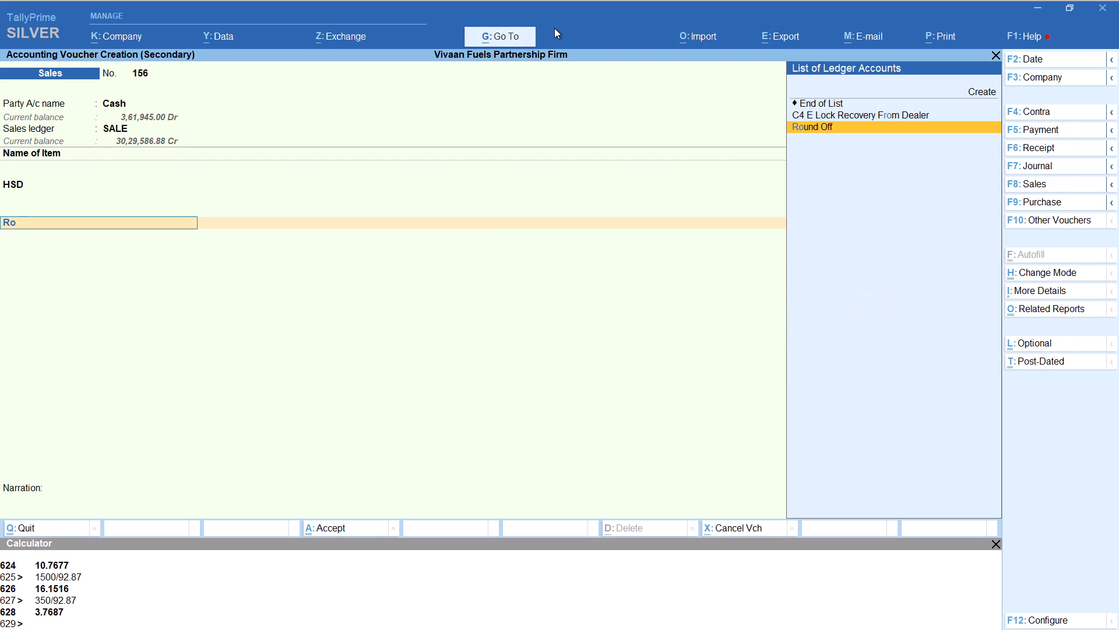
key(Return)
key(ctrl+a)
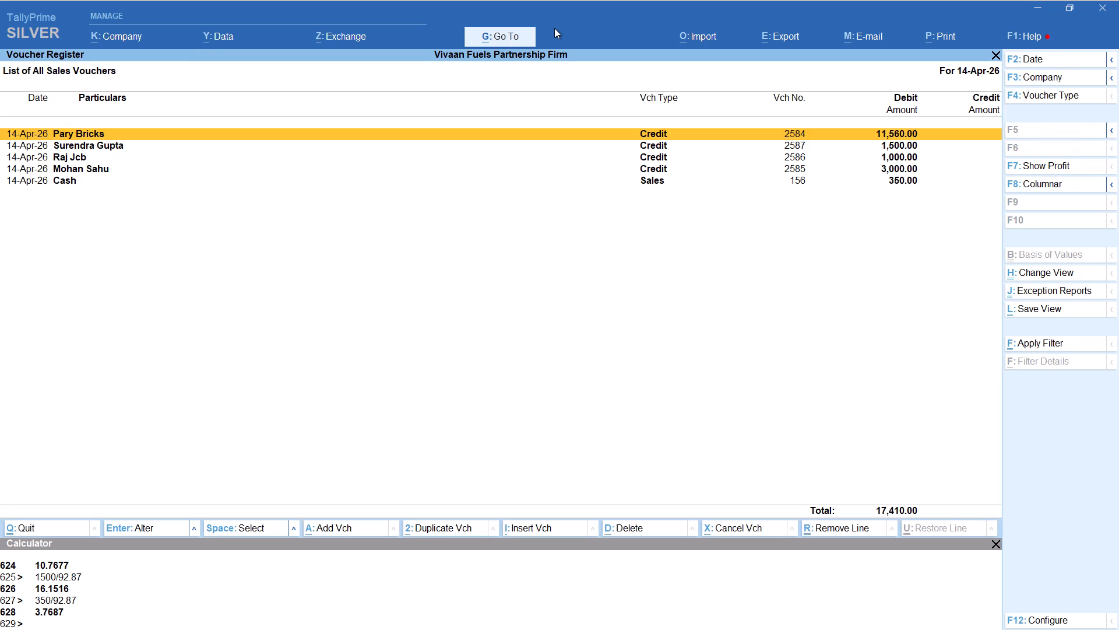
Add a credit sales voucher for Afroj, keeping the default party details and the SALE ledger.
key(alt+a)
text(af)
key(Return)
key(Return)
key(Return)
key(Return)
key(Return)
key(Return)
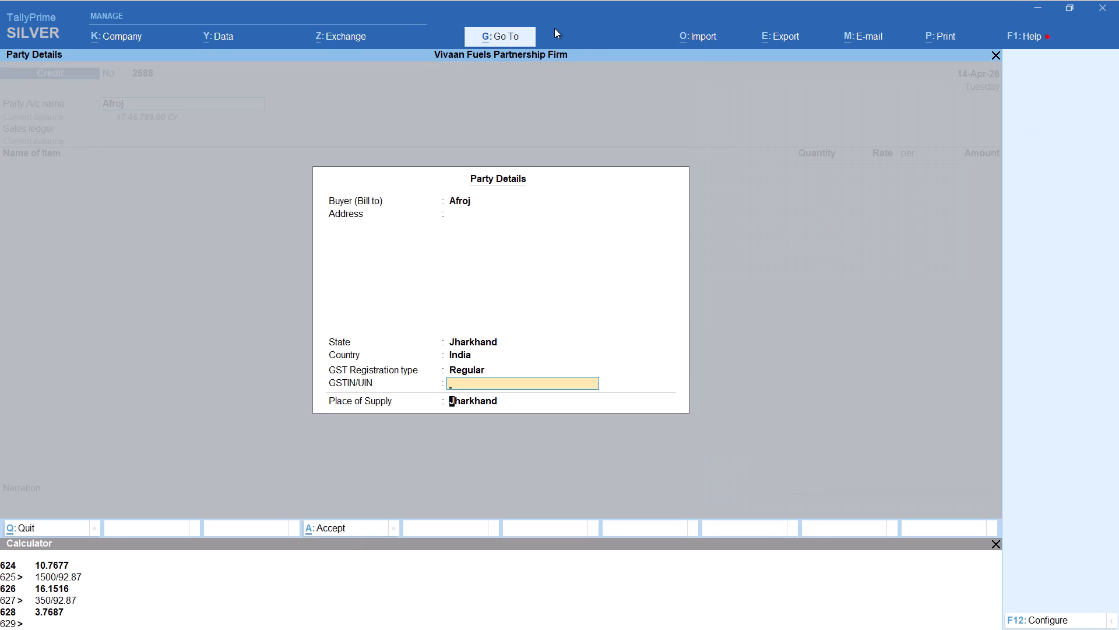
key(Return)
key(Return)
Add item HSD with tracking number Not Applicable and its quantity calculated as 3010/92.87, keeping the 92.87 rate.
text(hs)
key(Return)
key(Up)
key(Return)
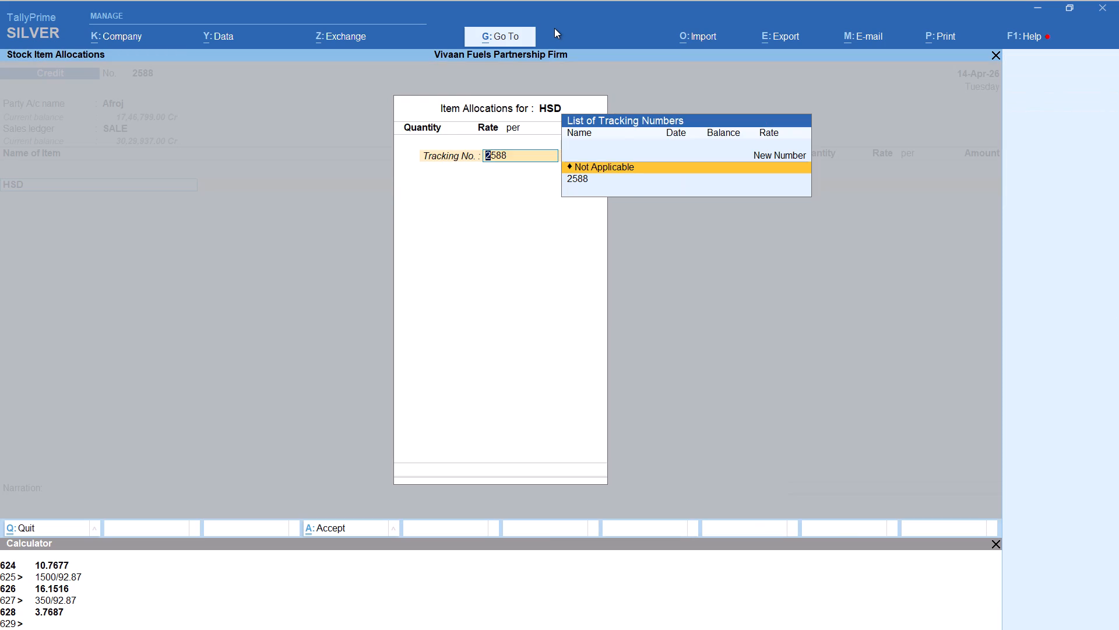
key(alt+c)
text(3010/92.87)
key(Return)
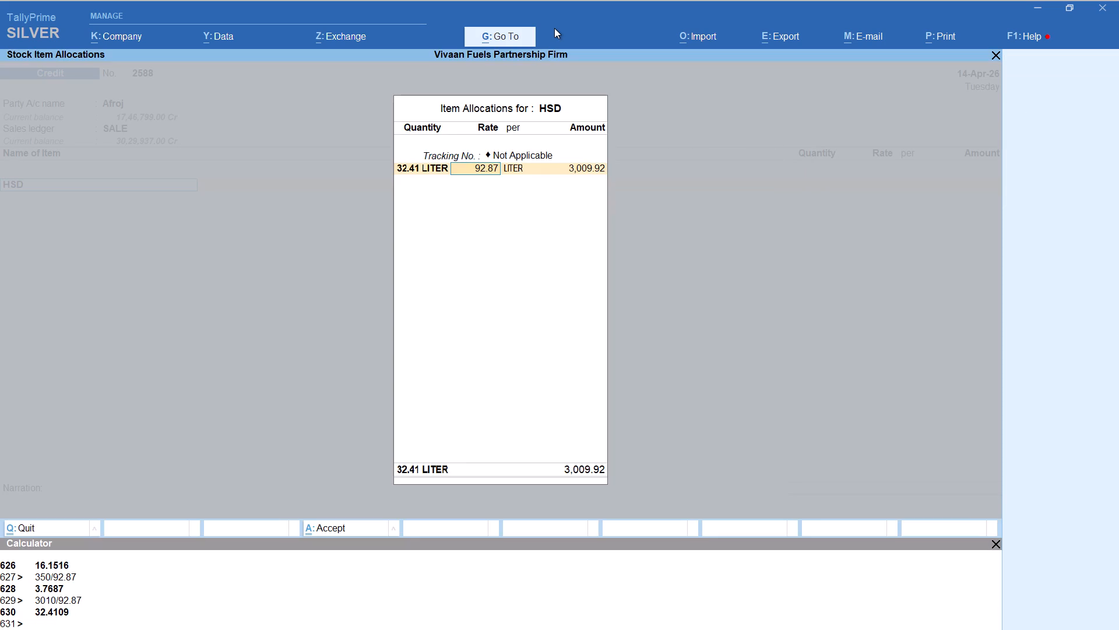
key(Return)
key(Return)
key(Return)
key(Return)
key(Return)
key(Return)
Add the Round Off ledger to Afroj's 3,010-rupee voucher and save it.
text(rou)
key(Return)
key(ctrl+a)
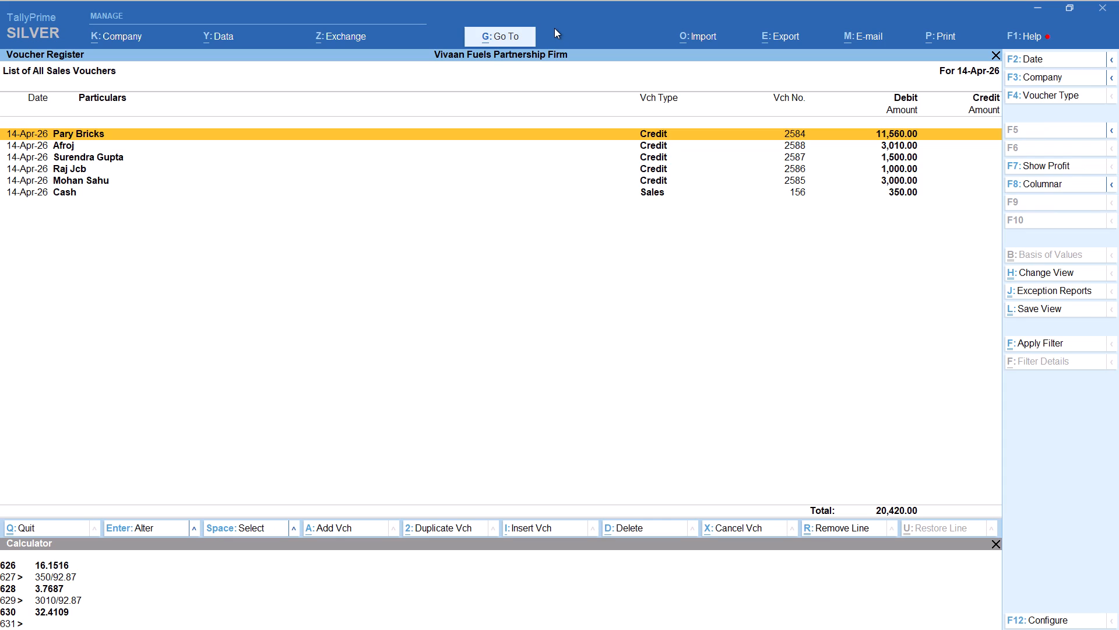
Add a second credit sales voucher for Mohan, keeping the default party details and the SALE ledger.
key(alt+a)
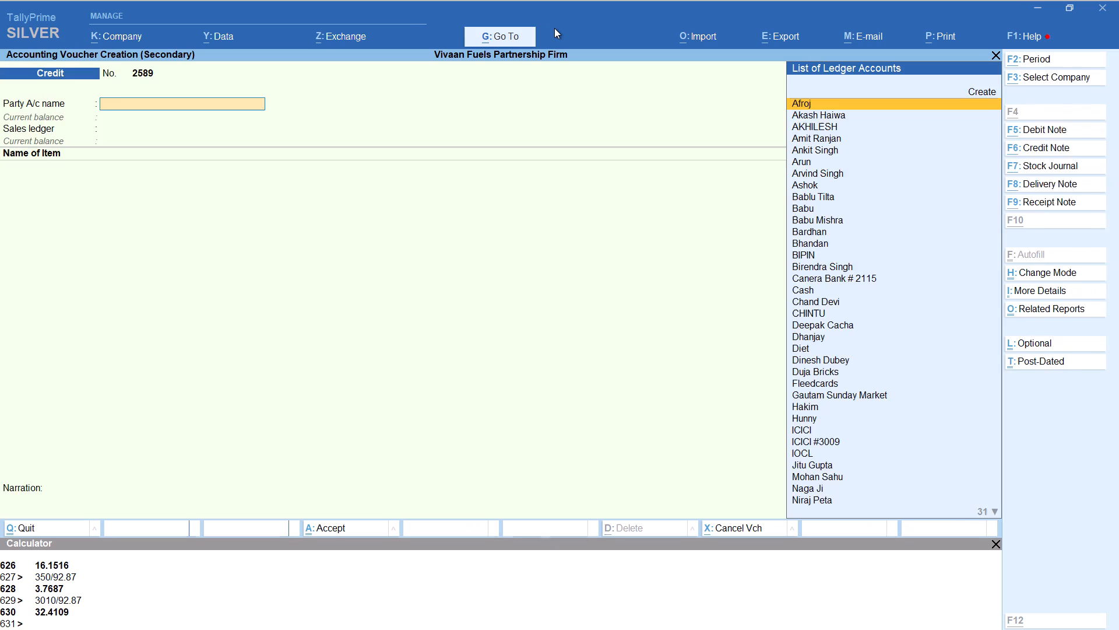
text(mohan)
key(Return)
key(Return)
key(Return)
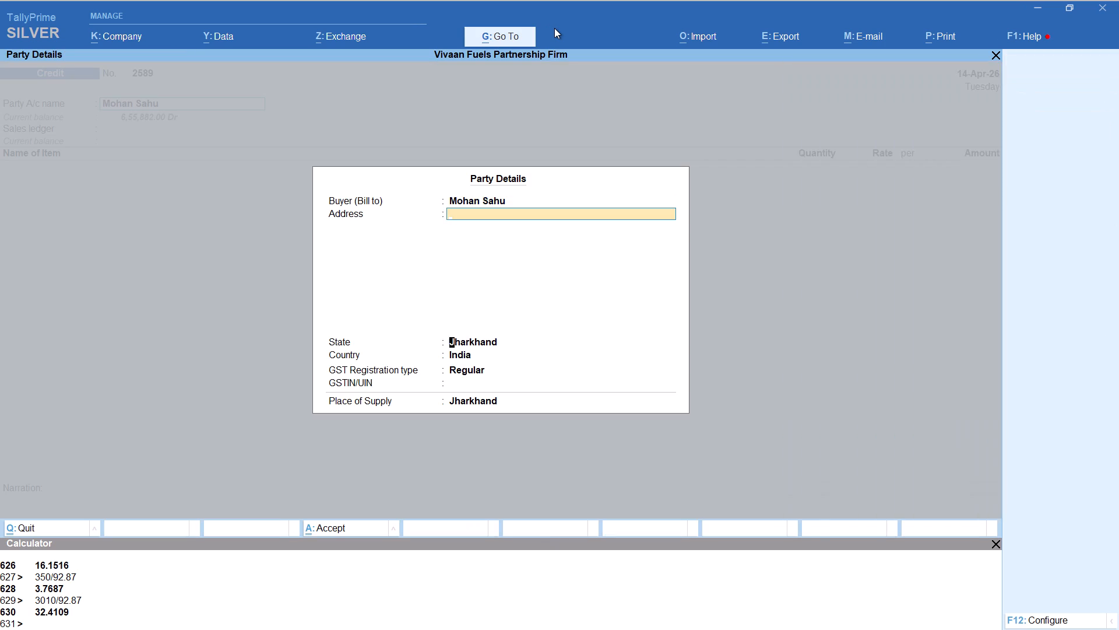
key(Return)
key(Return)
key(Return)
key(Return)
key(Return)
Add item HSD with tracking number Not Applicable and its quantity calculated as 7000/92.87, keeping the 92.87 rate.
text(hs)
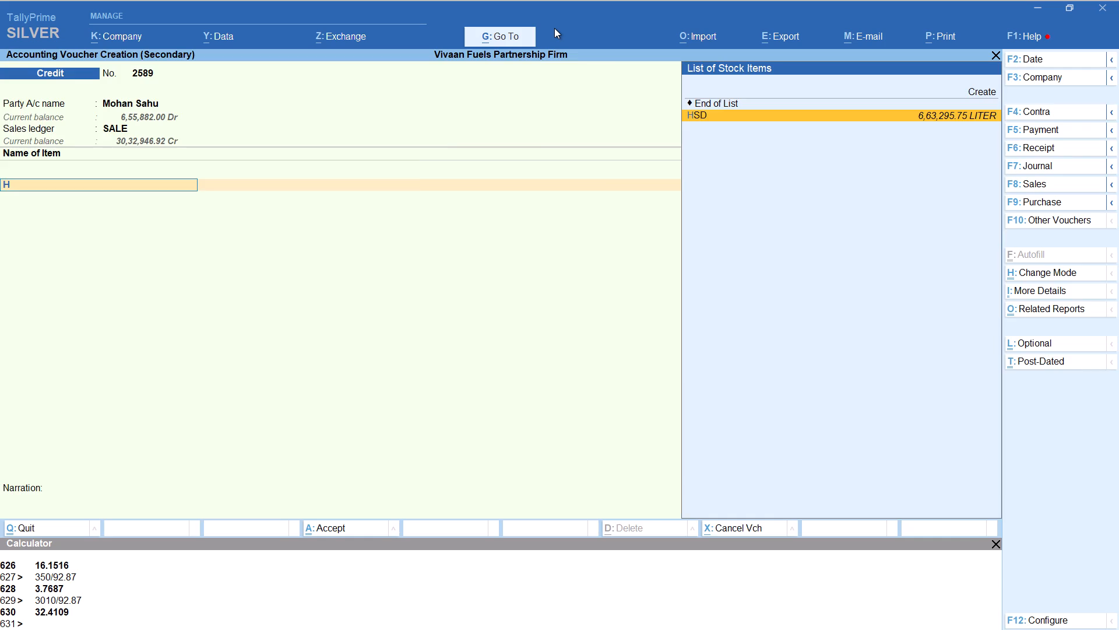
key(Return)
key(Up)
key(Return)
key(alt+c)
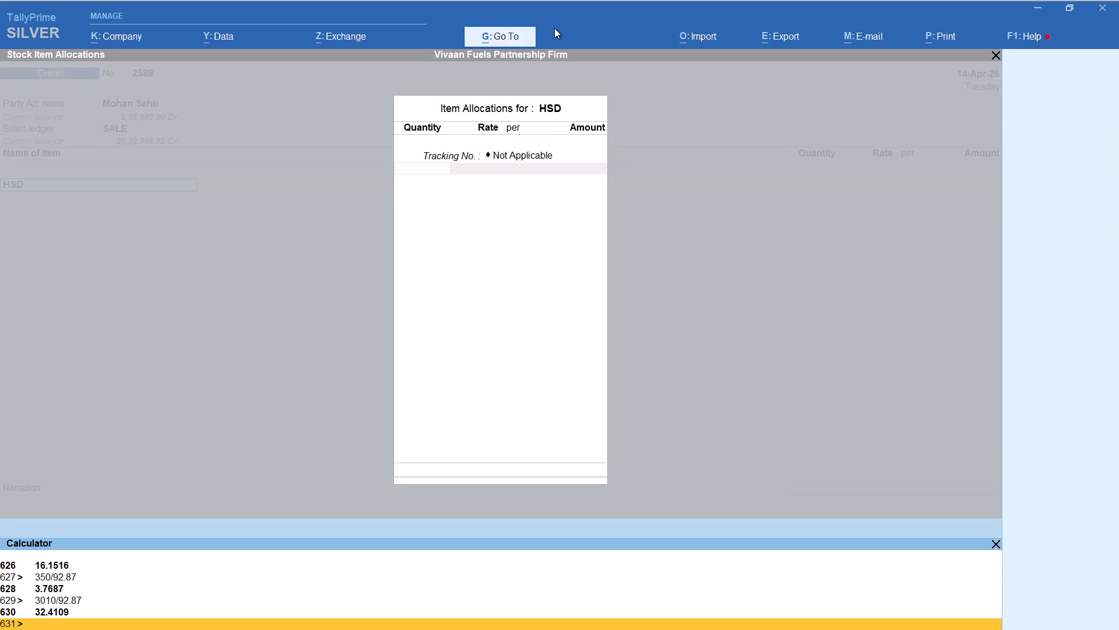
text(7000)
text(/92.87)
key(Return)
key(Return)
key(Return)
key(Return)
key(Return)
key(Return)
key(Return)
Add the Round Off ledger to Mohan's 7,000-rupee voucher and save it.
text(rou)
key(Return)
key(ctrl+a)
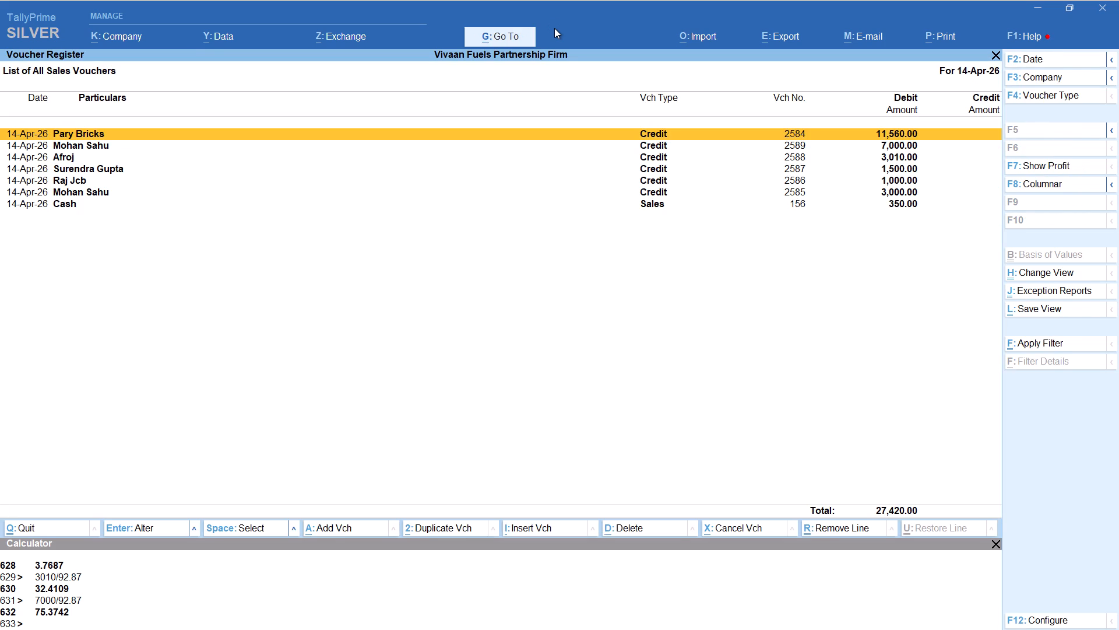
Add a second credit sales voucher for Surendra, keeping the default party details and the SALE ledger.
key(alt+a)
text(sure)
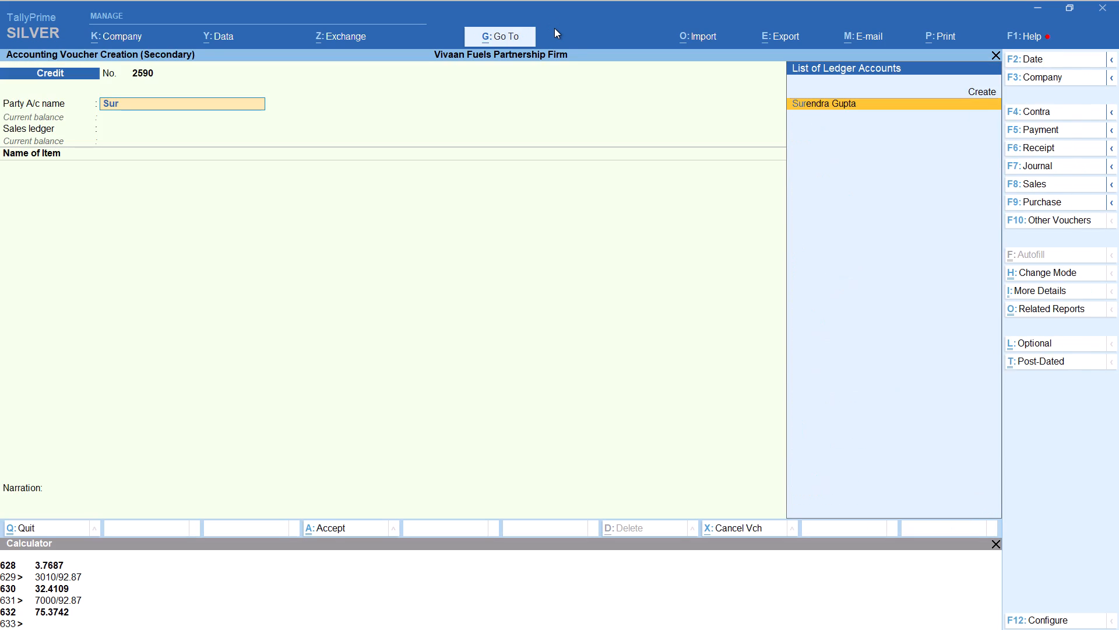
key(Return)
key(Return)
key(Return)
key(Return)
key(Return)
key(Return)
key(Return)
key(Return)
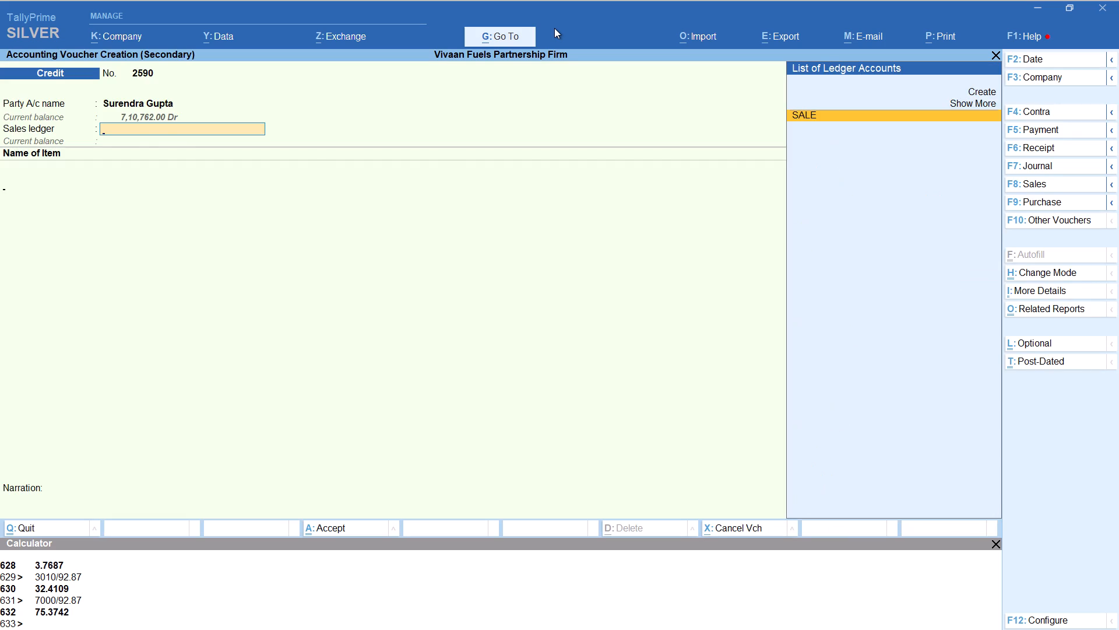
Add item HSD to Surendra's voucher with tracking number Not Applicable.
text(hs)
key(Return)
key(Up)
key(Return)
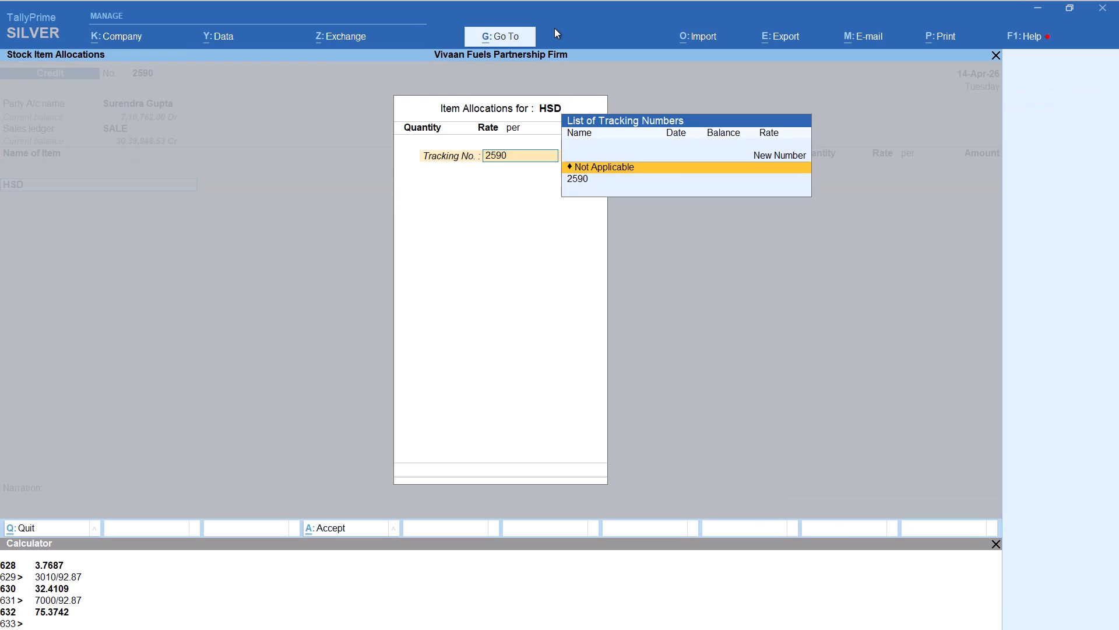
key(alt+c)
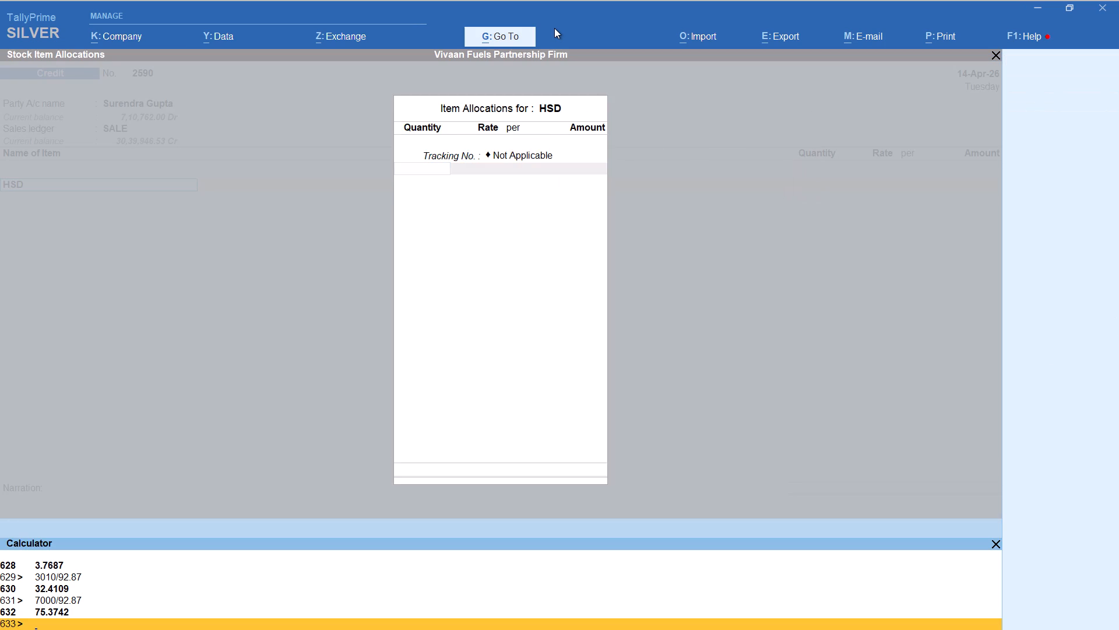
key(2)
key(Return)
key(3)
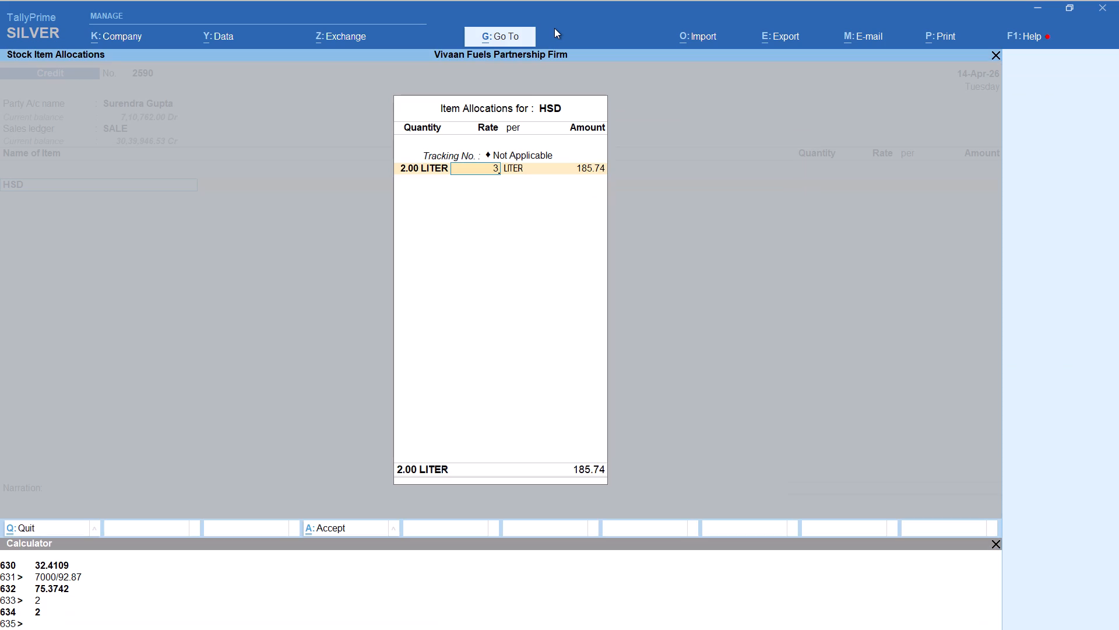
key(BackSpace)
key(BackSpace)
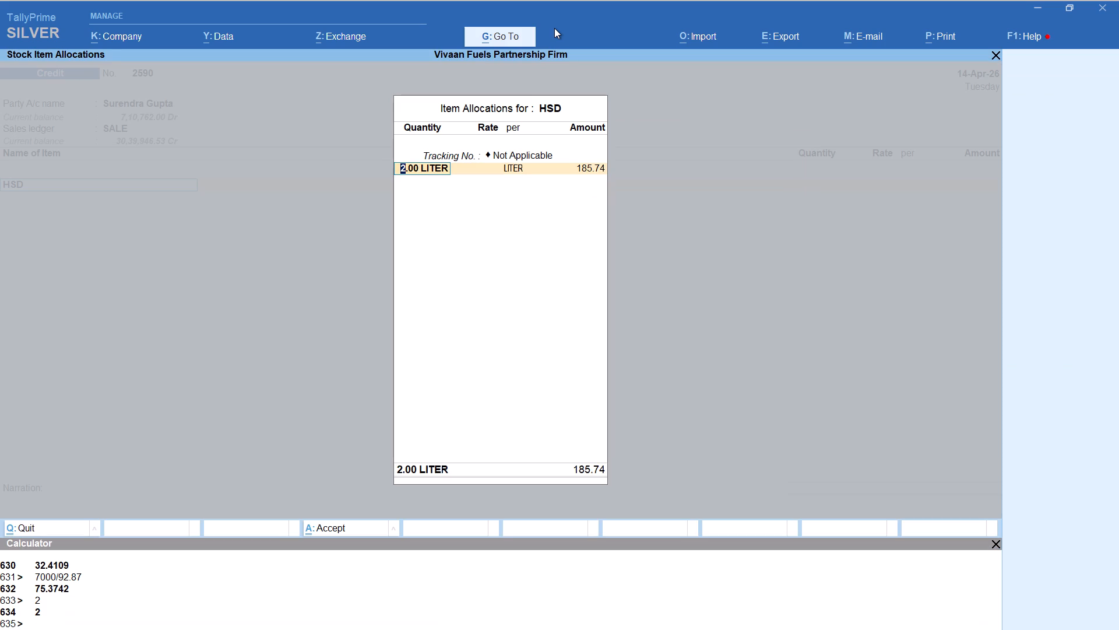
Calculate the HSD quantity as 23000/92.87 and accept the item line at the 92.87 rate.
key(alt+c)
text(23)
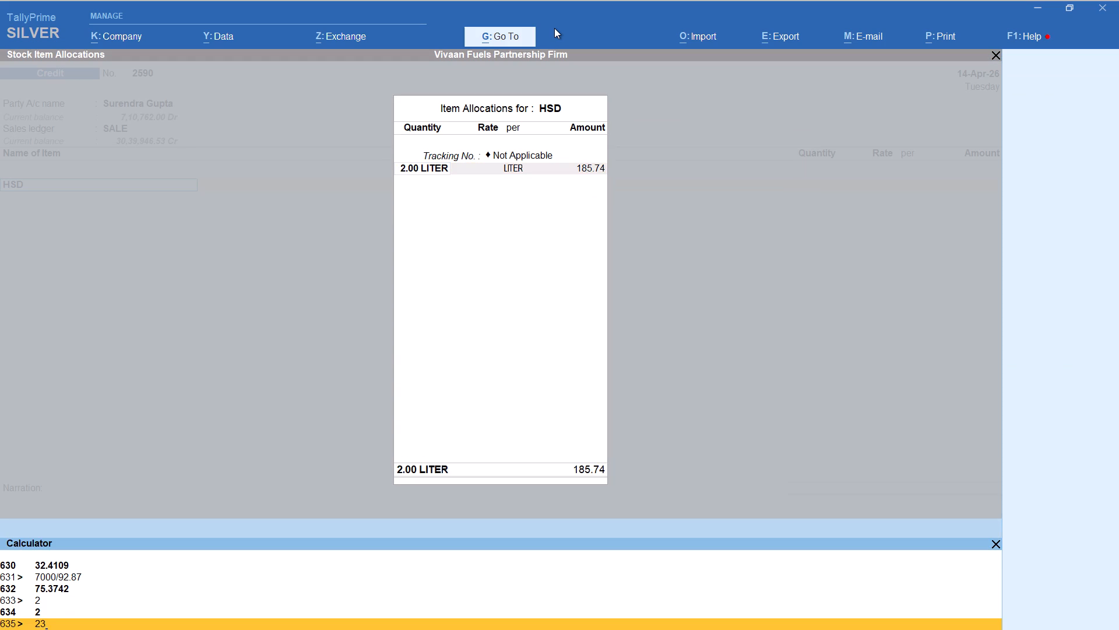
text(000)
text(/92.87)
key(Return)
key(Return)
key(Return)
key(Return)
key(Return)
key(Return)
key(Return)
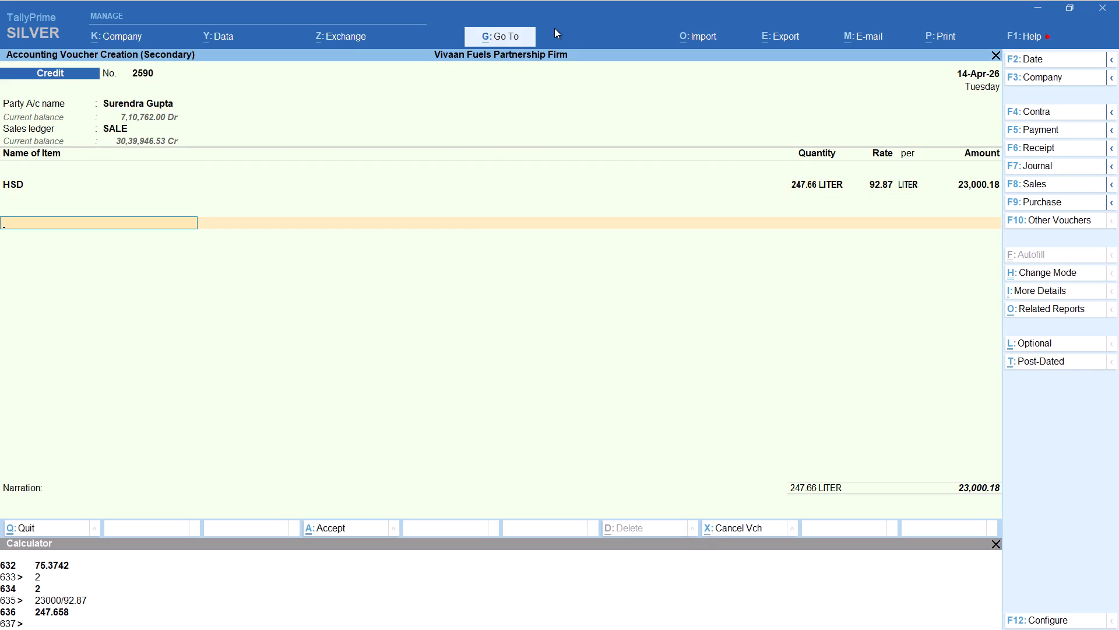
Add the Round Off ledger to Surendra's 23,000-rupee voucher and save it.
text(rou)
key(Return)
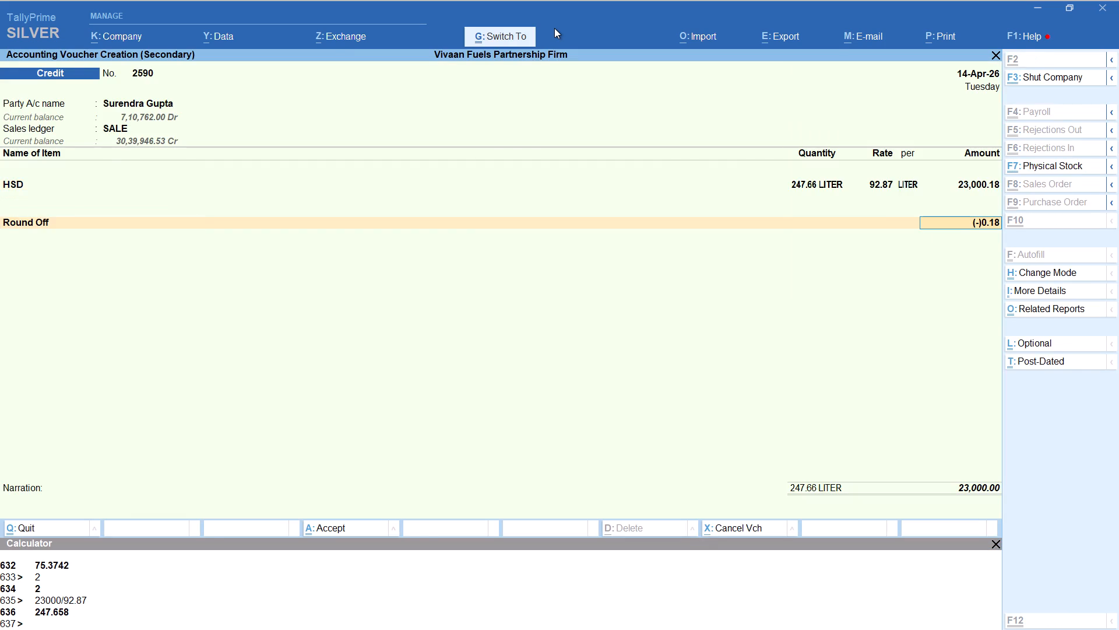
key(ctrl+a)
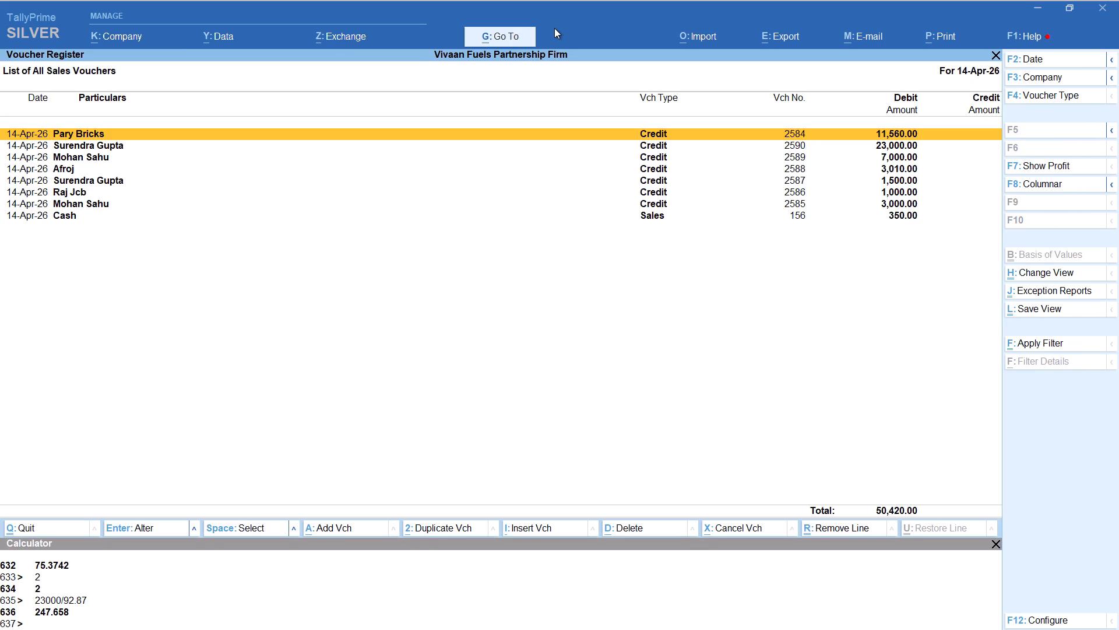
Add another credit sales voucher for Surendra, keeping the default party details and the SALE ledger.
key(alt+a)
text(sure)
key(Return)
key(Return)
key(Return)
key(Return)
key(Return)
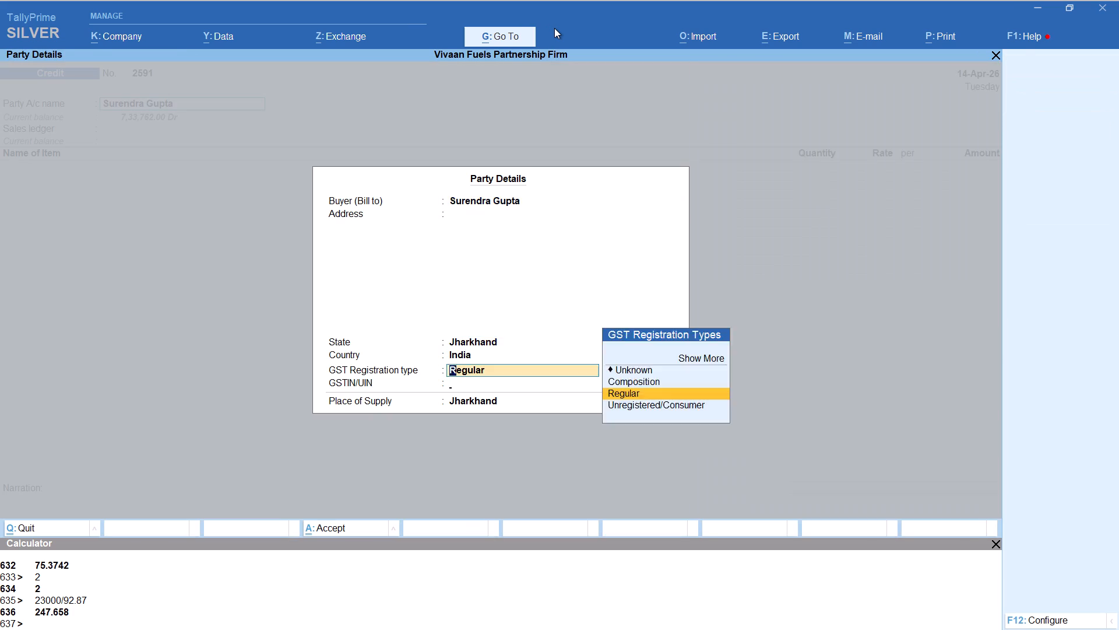
key(Return)
key(Return)
key(Return)
key(Return)
Add item HSD with tracking number Not Applicable, its quantity calculated as 200/92.87, at the 92.87 rate.
key(BackSpace)
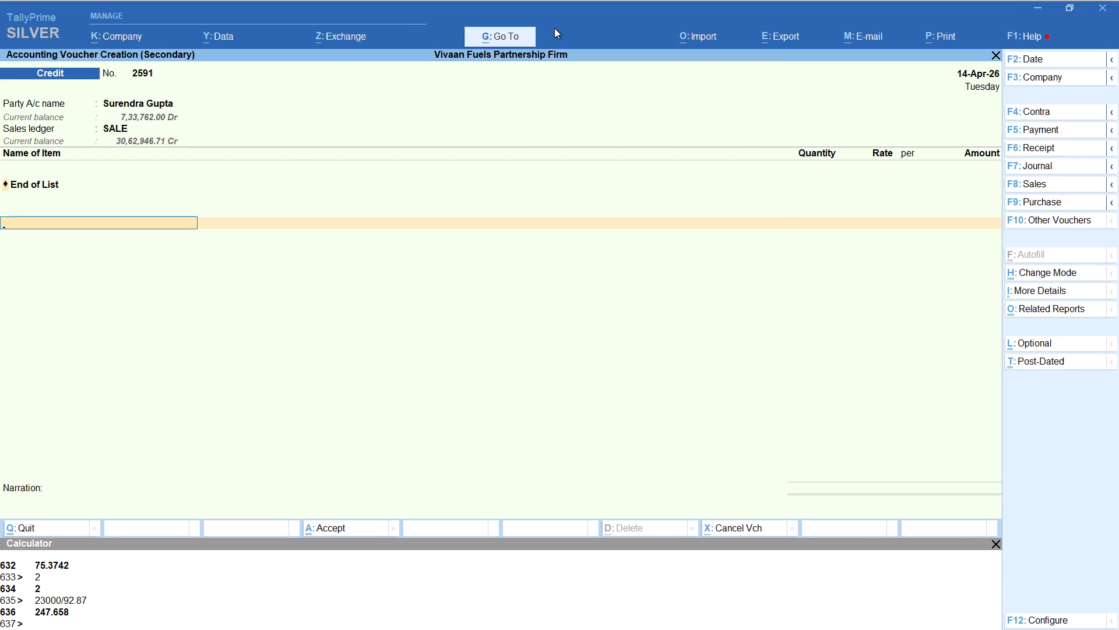
key(Down)
key(Return)
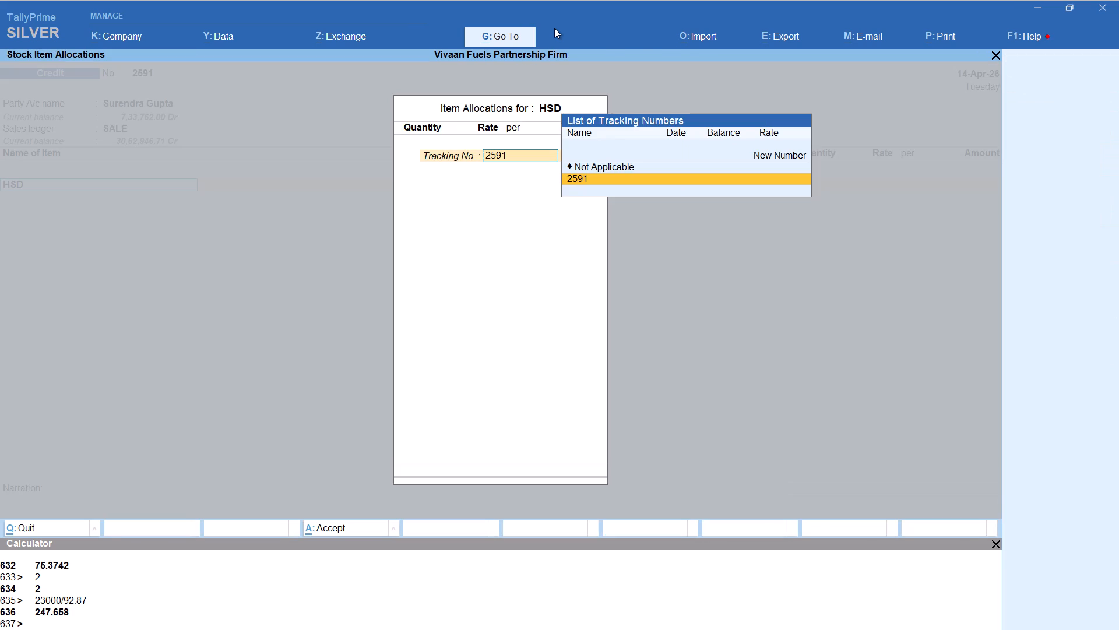
key(Up)
key(Return)
key(alt+c)
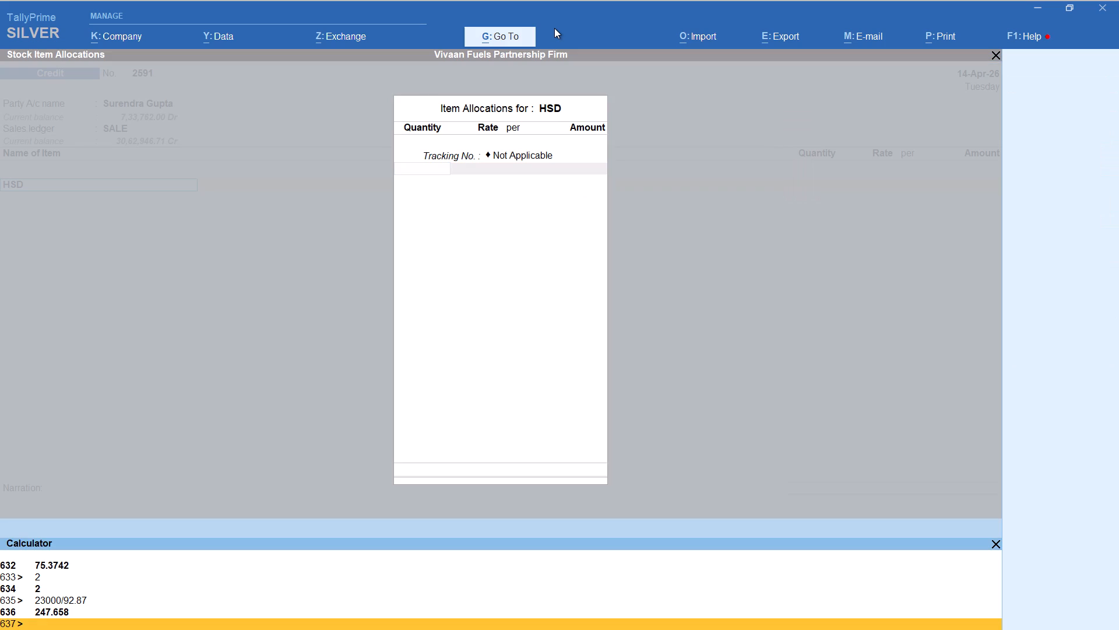
text(200)
text(/92.87)
key(Return)
key(Return)
key(Return)
key(Return)
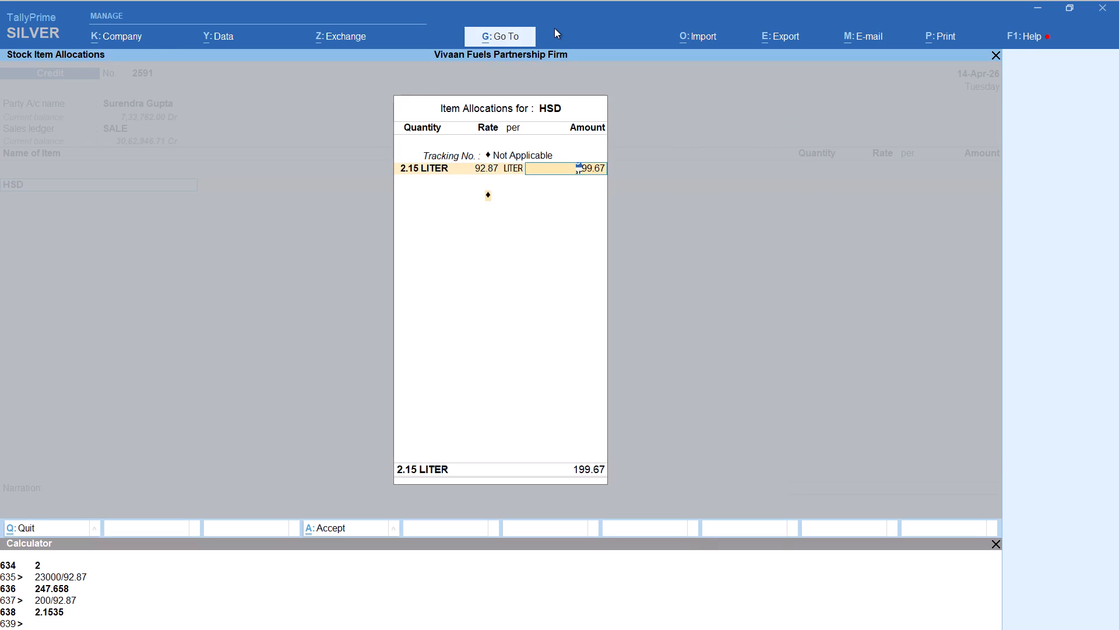
key(Return)
key(Return)
key(Return)
Add the Round Off ledger to Surendra's 200-rupee voucher and save it.
text(rou)
key(Return)
key(ctrl+a)
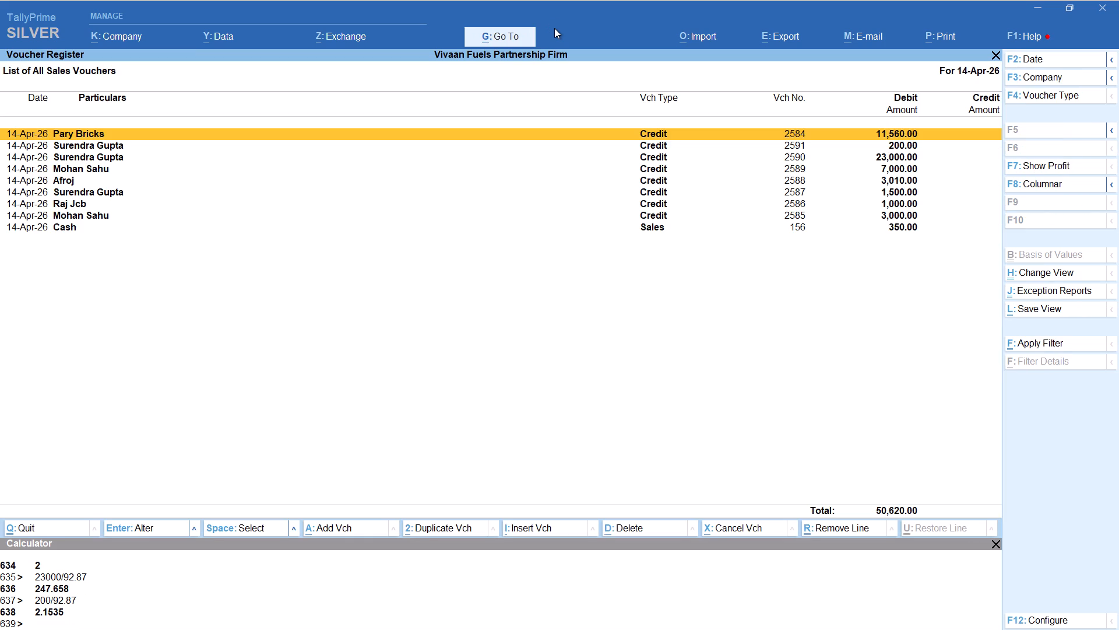
Add a credit sales voucher for Duja Bricks, keeping the default party details and the SALE ledger.
key(alt+a)
text(duj)
key(Return)
key(Return)
key(Return)
key(Return)
key(Return)
key(Return)
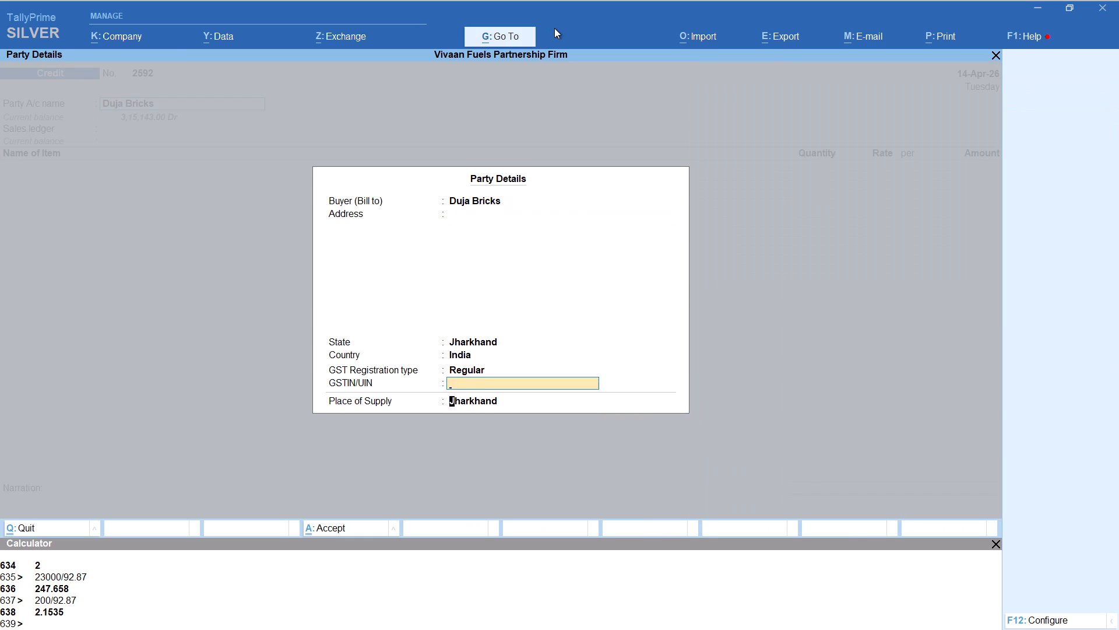
key(Return)
key(Return)
Add item HSD with tracking number Not Applicable, its quantity calculated as 3000/92.87, at the 92.87 rate.
text(hs)
key(Return)
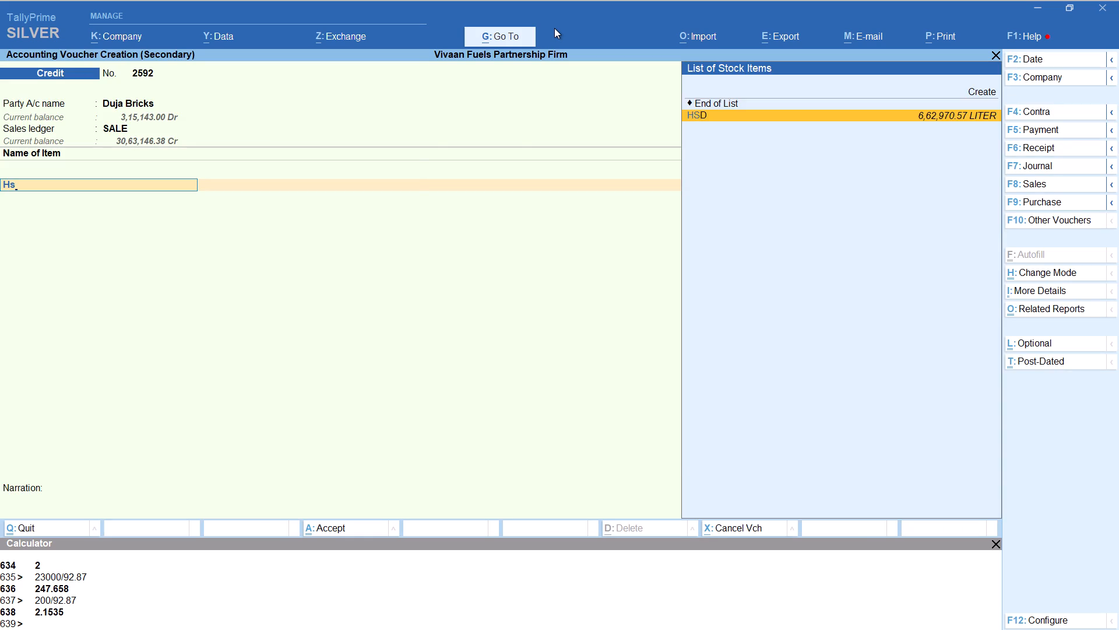
key(Up)
key(Return)
key(alt+c)
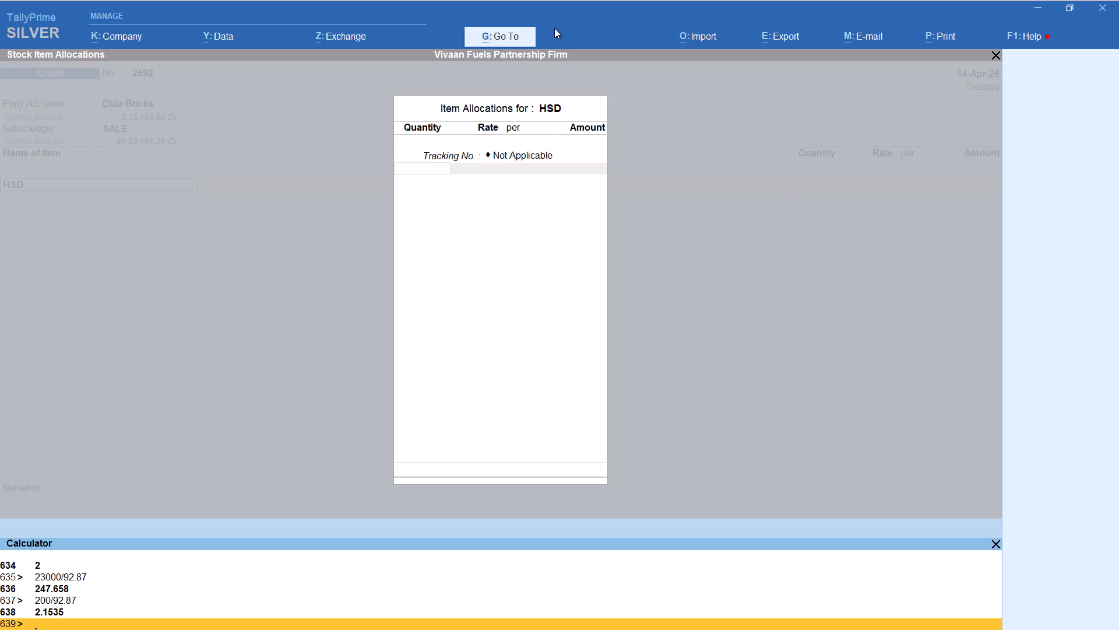
text(3000)
text(/92.87)
key(Return)
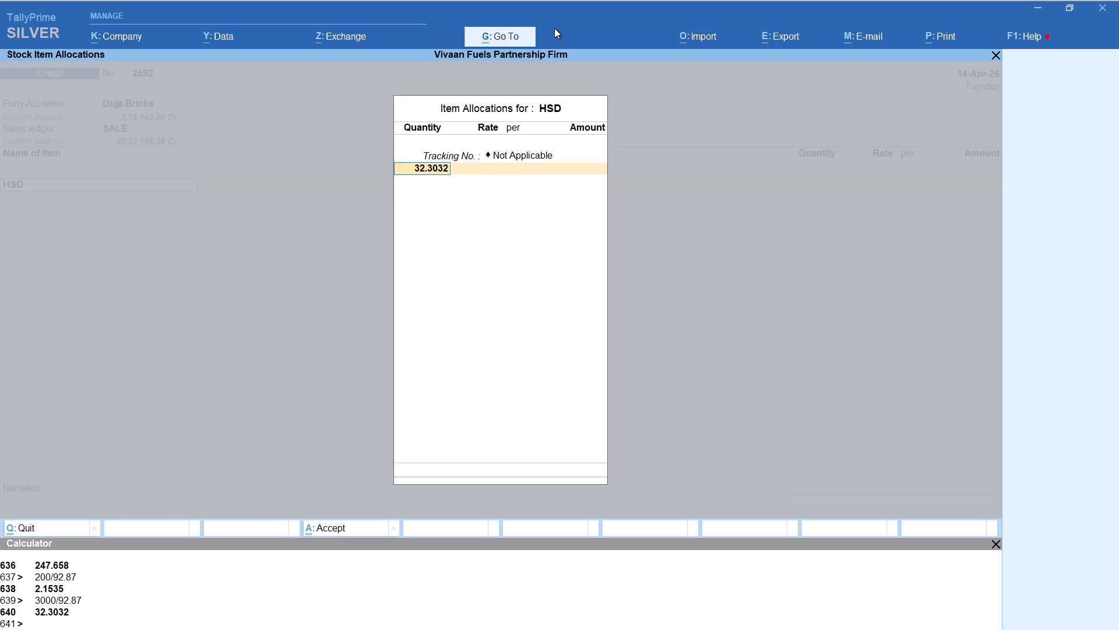
key(Return)
key(Return)
key(Return)
key(Return)
key(Return)
key(Return)
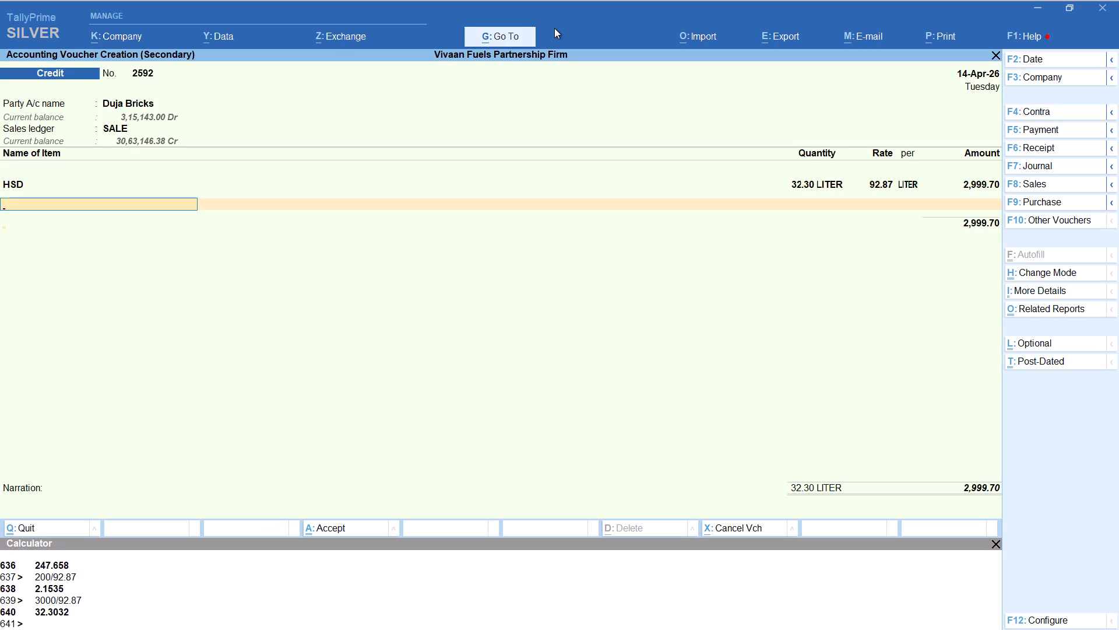
Add the Round Off ledger to Duja Bricks' 3,000-rupee voucher and save it.
text(rou)
key(Return)
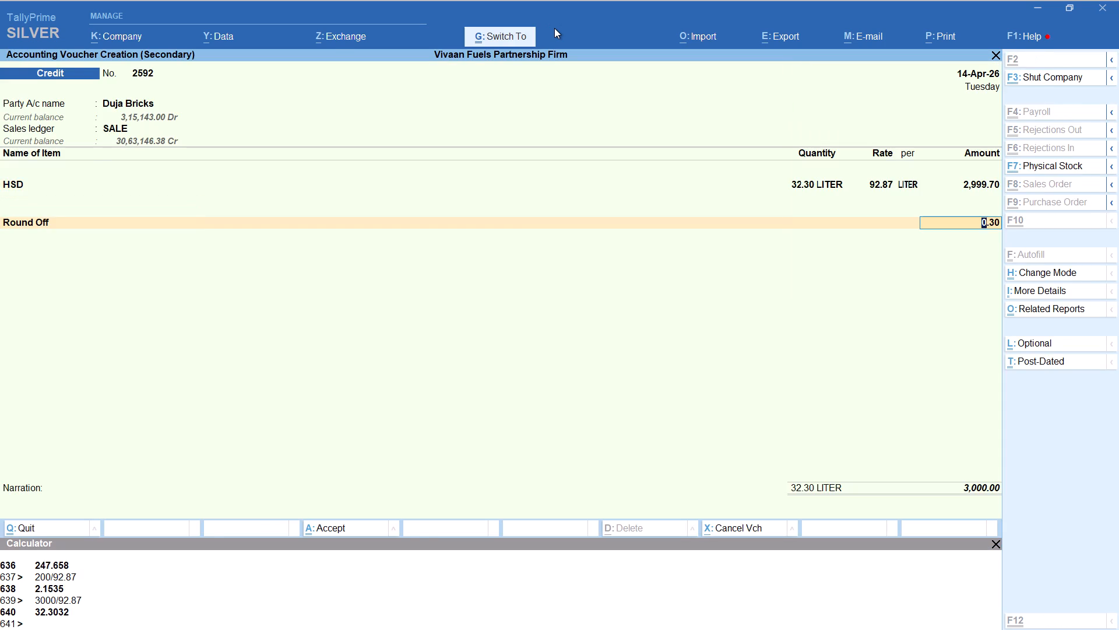
key(ctrl+a)
Add a credit sales voucher for Akash, keeping the default party details and the SALE ledger.
key(alt+a)
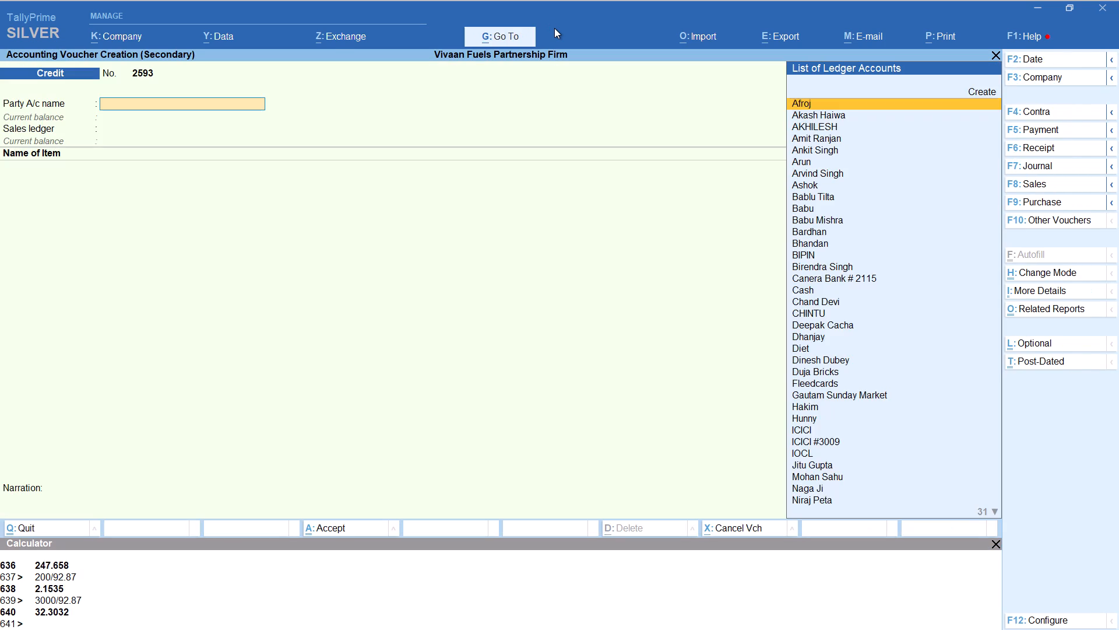
text(akash)
key(Return)
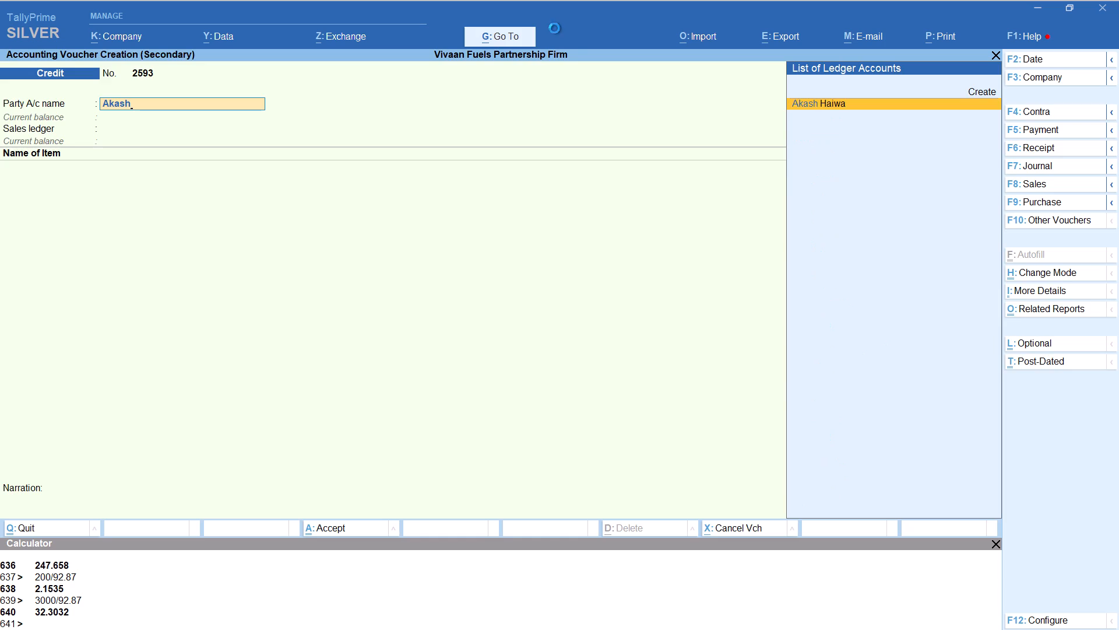
key(Return)
key(Return)
key(Return)
key(Return)
key(Return)
key(Return)
key(Return)
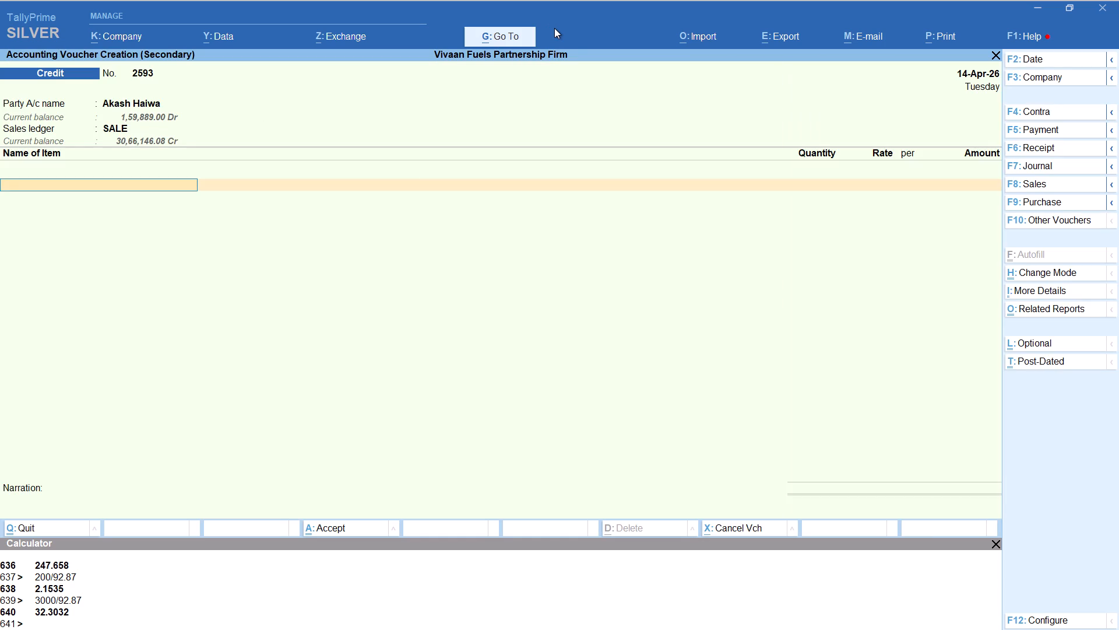
Add item HSD with tracking number Not Applicable, its quantity calculated as 20760/92.87, at the 92.87 rate.
text(hs)
key(Return)
key(Up)
key(Return)
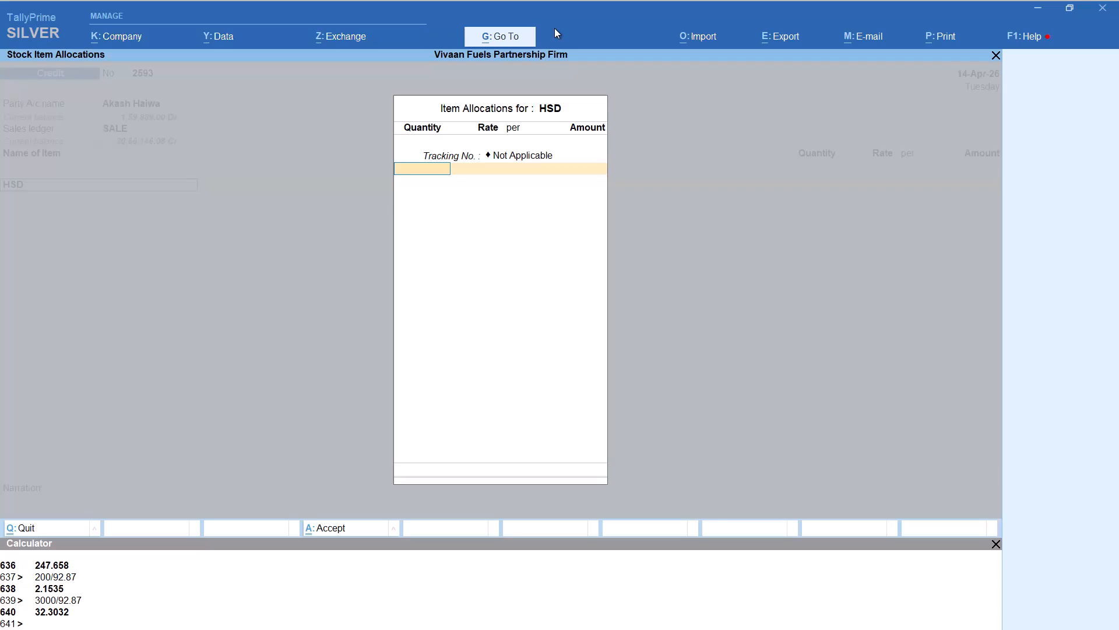
key(alt+c)
text(20760)
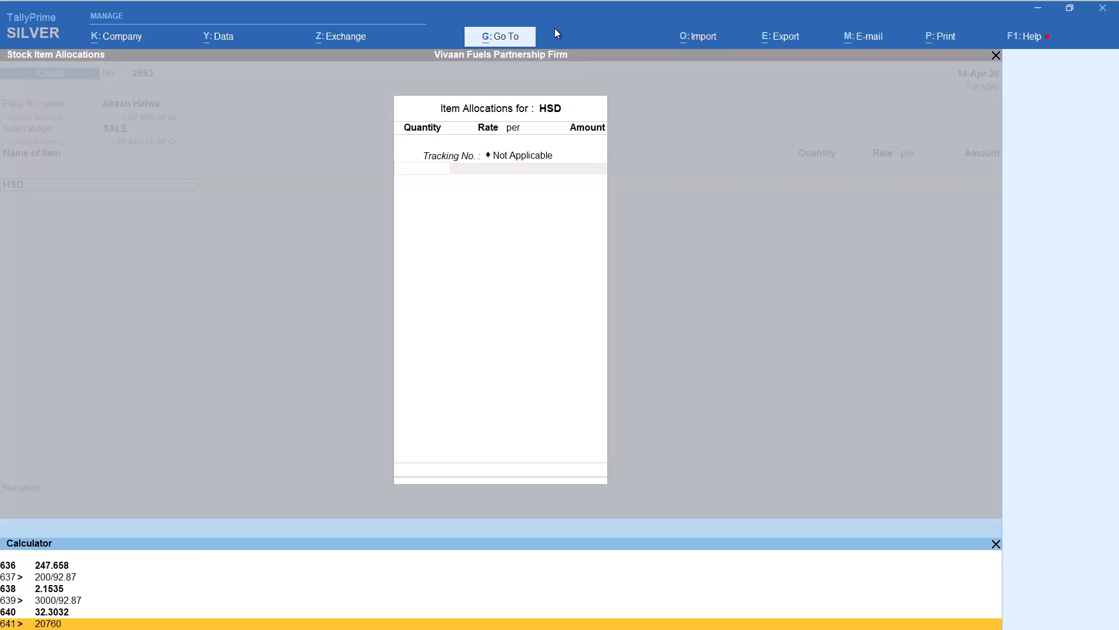
text(/92.87)
key(Return)
key(Return)
key(Return)
key(Return)
key(Return)
key(Return)
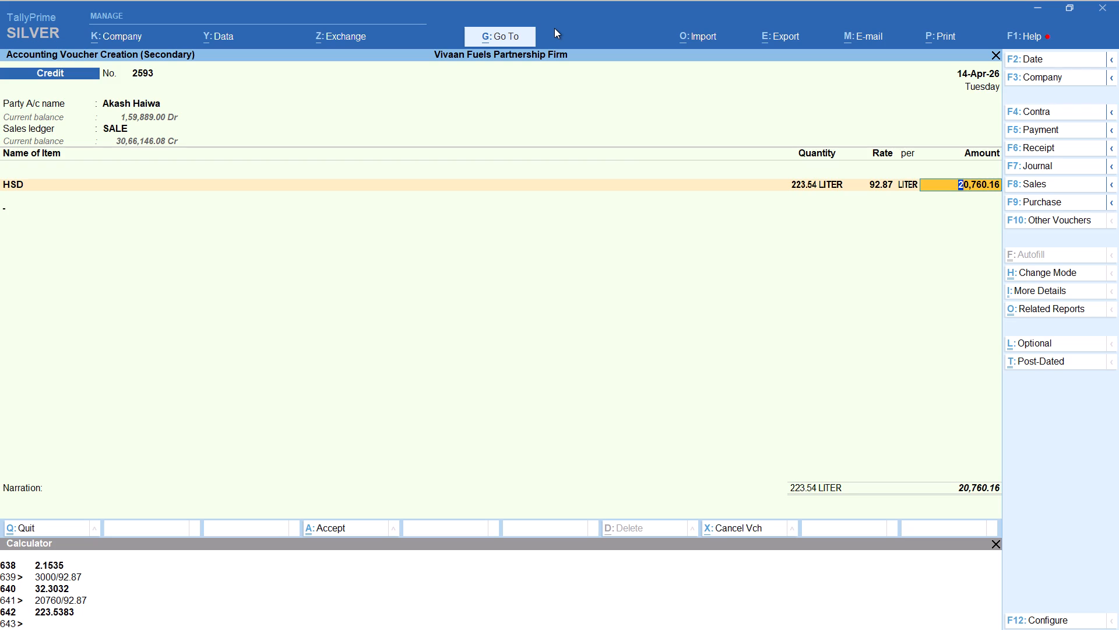
key(Return)
Add the Round Off ledger to Akash's 20,760-rupee voucher and save it.
text(rou)
key(Return)
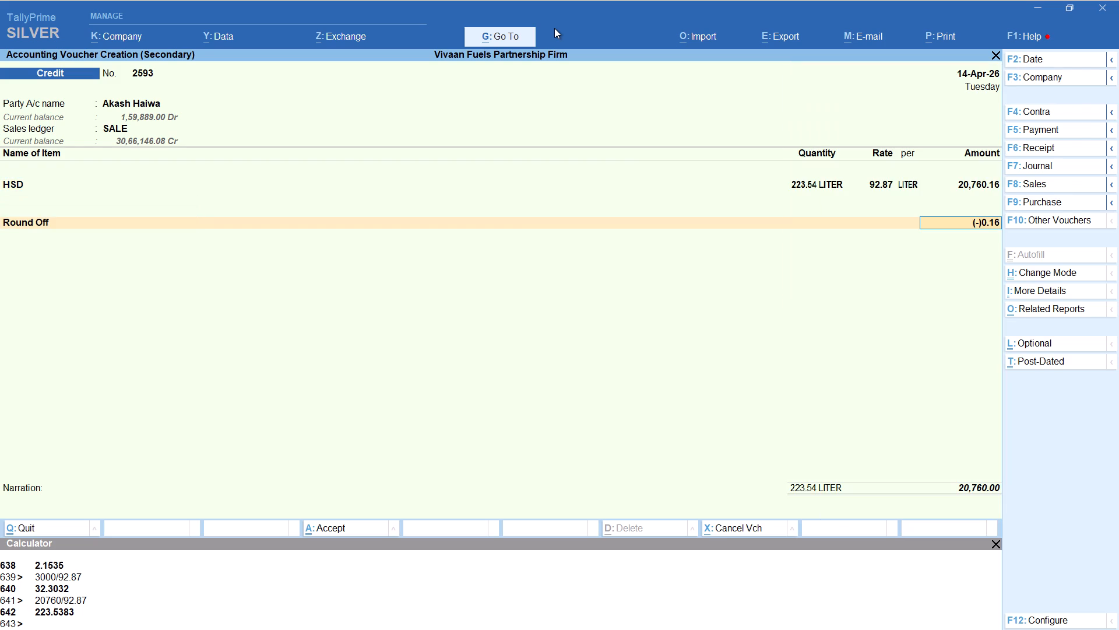
key(ctrl+a)
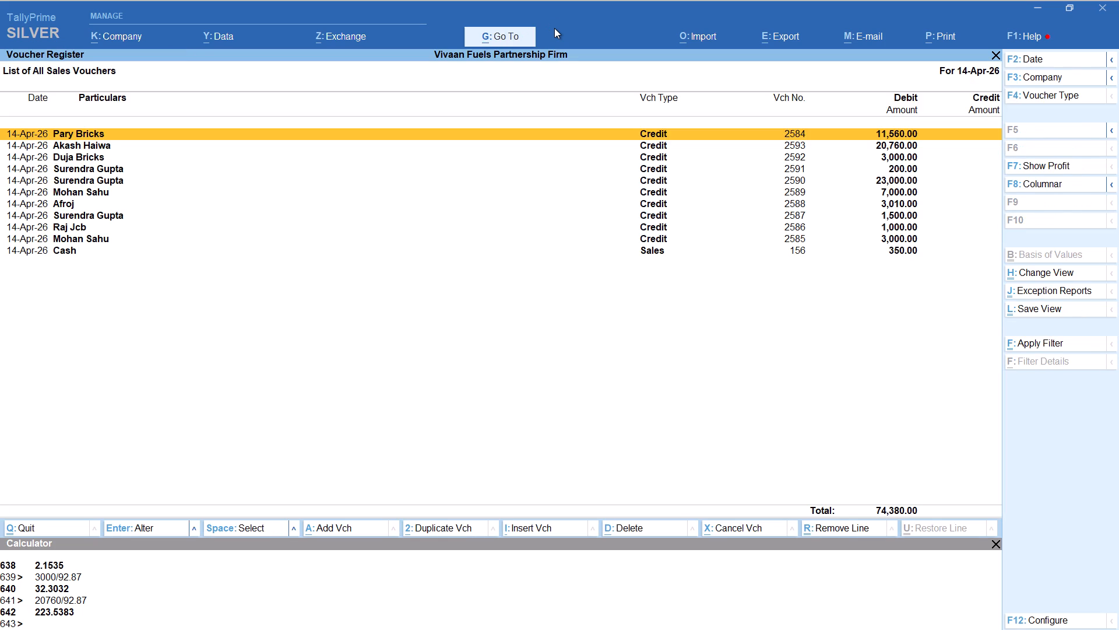
Add a second credit sales voucher for Raj Jcb, keeping the default party details and the SALE ledger.
key(alt+a)
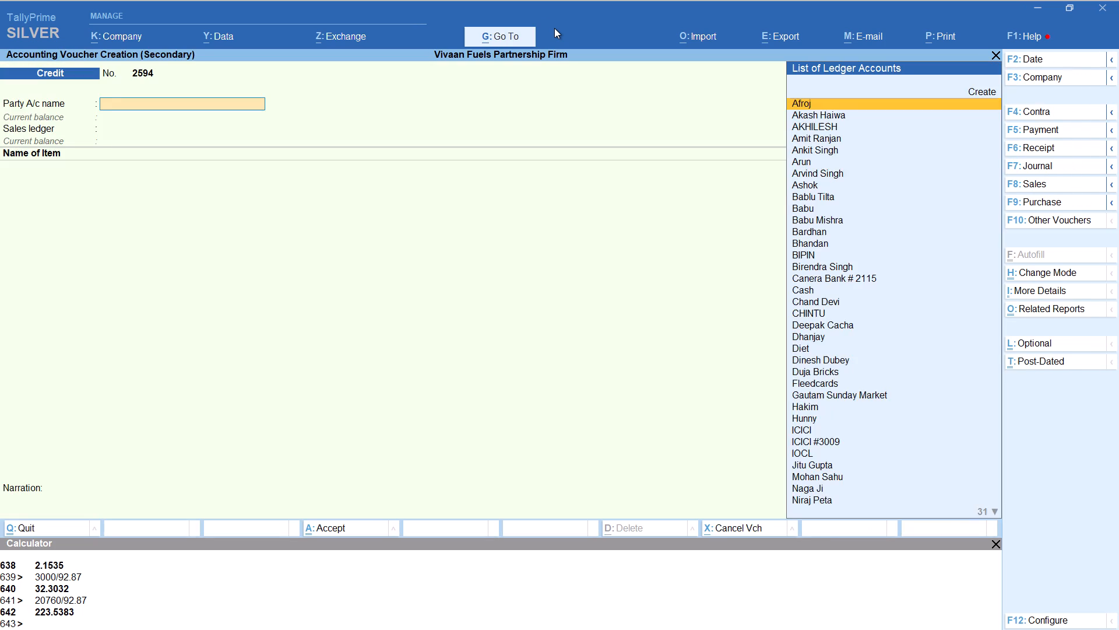
text(raj)
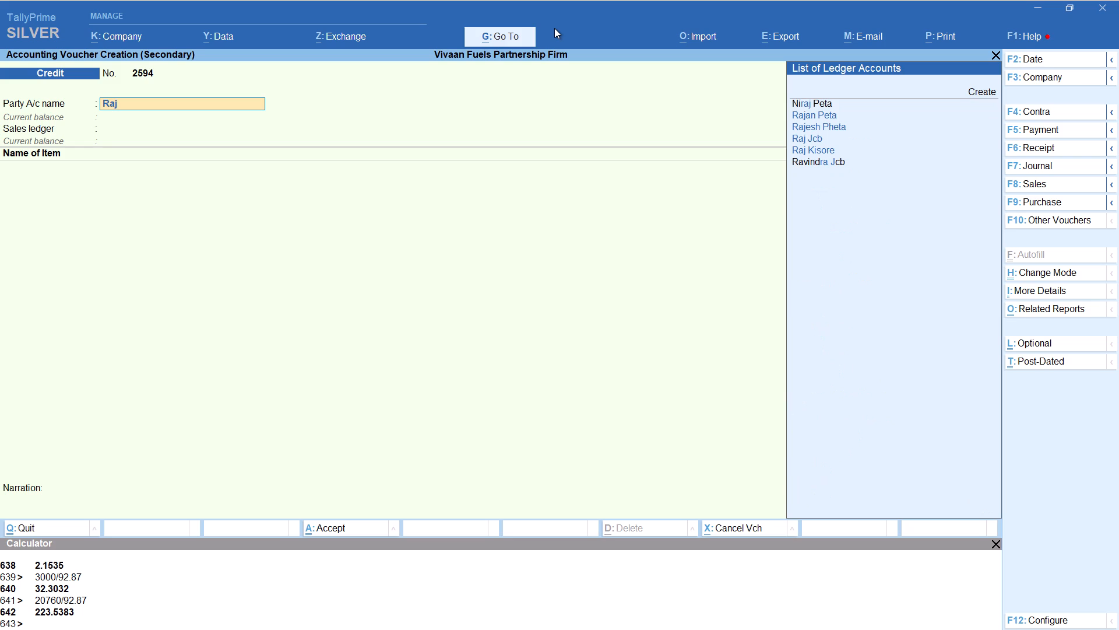
key(Down)
key(Down)
key(Down)
key(Return)
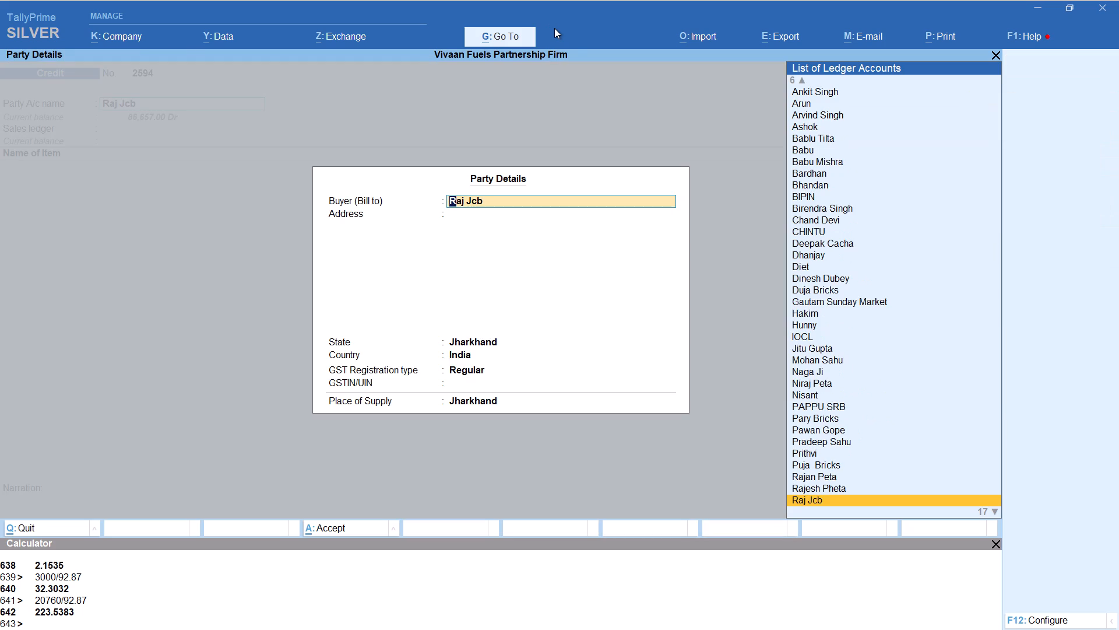
key(Return)
key(Return)
key(Return)
key(Return)
key(Return)
key(Return)
key(Return)
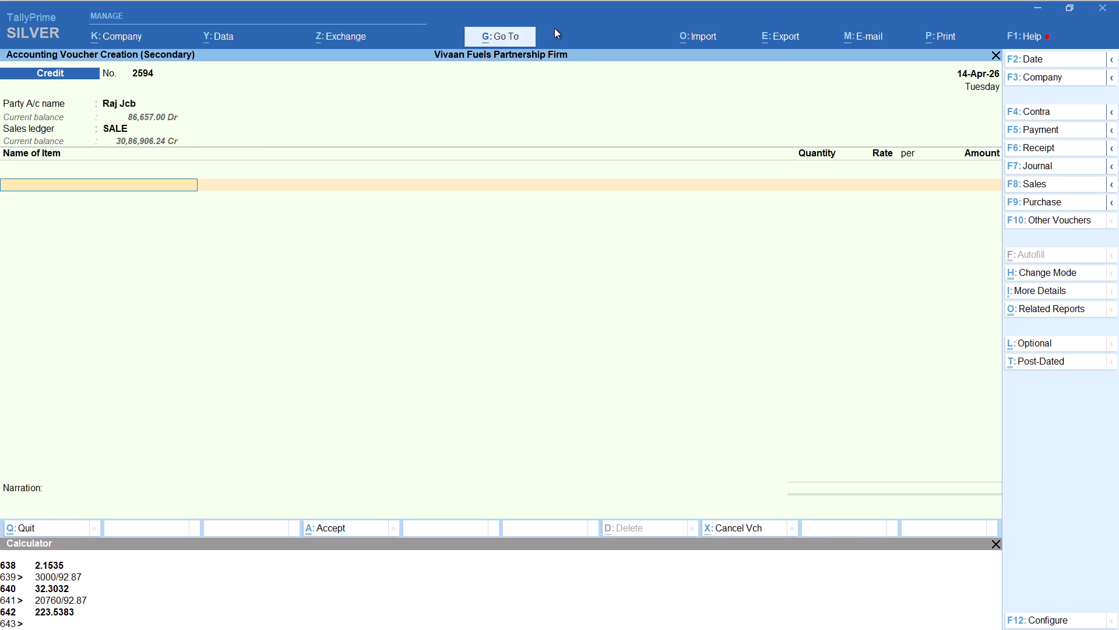
Add item HSD with tracking number Not Applicable, its quantity calculated as 2500/92.87, at the 92.87 rate.
text(hs)
key(Return)
key(Up)
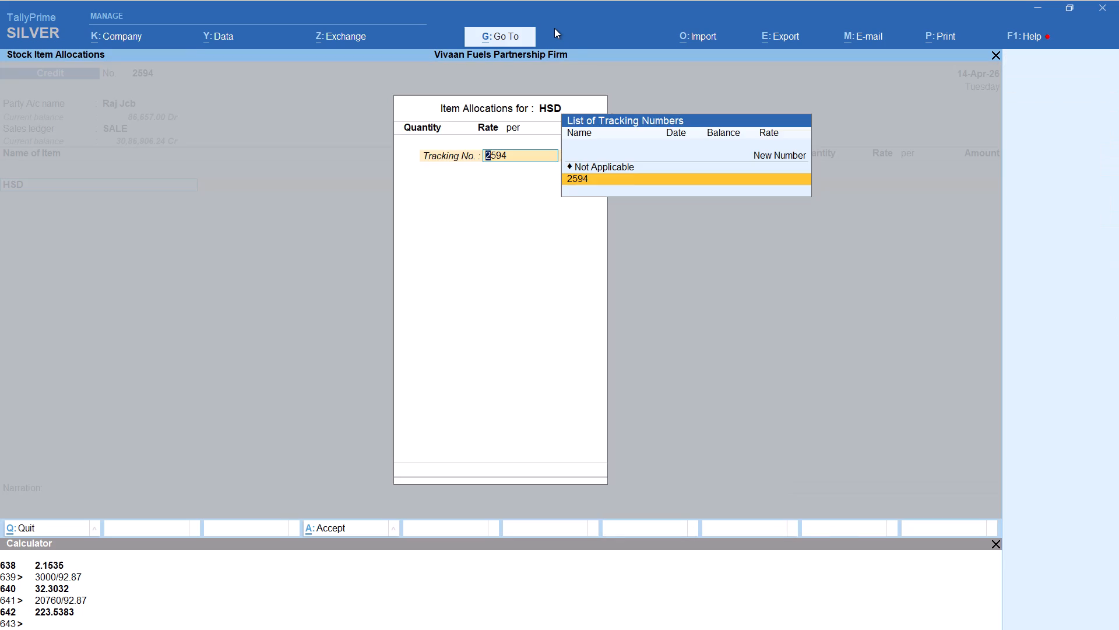
key(Return)
key(alt+c)
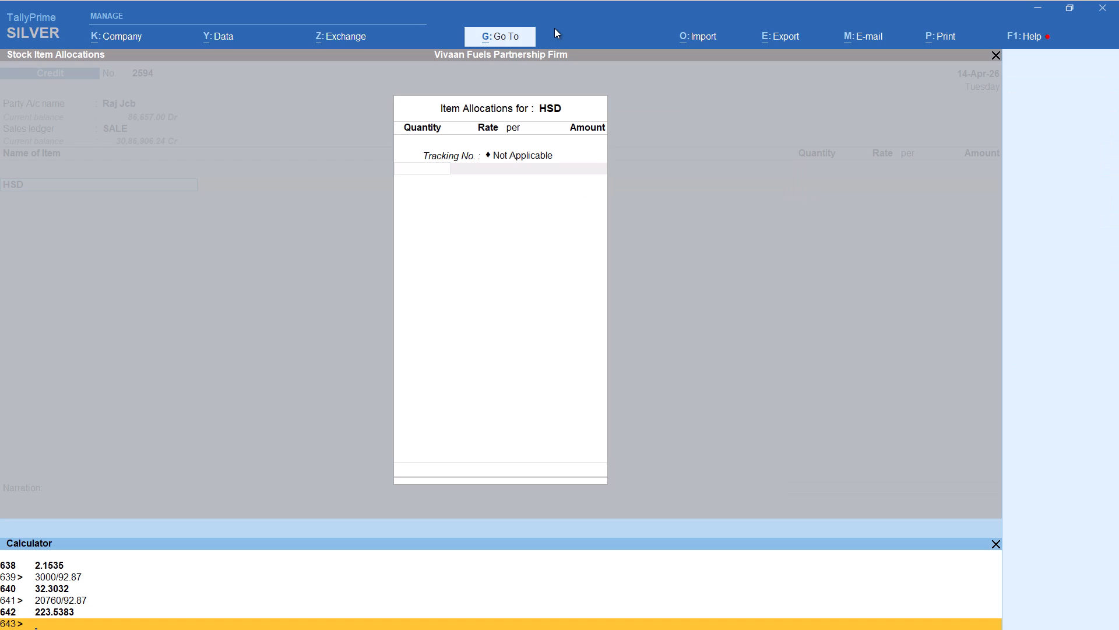
text(2500/92.87)
key(Return)
key(Return)
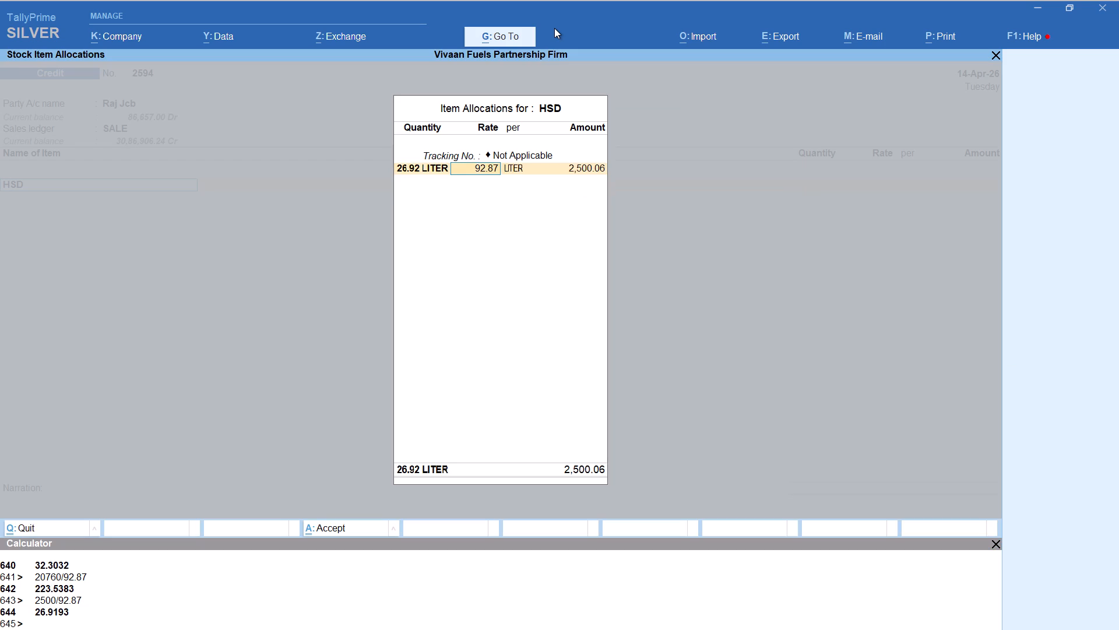
key(Return)
key(Return)
key(Return)
key(Return)
key(Return)
Add the Round Off ledger to Raj Jcb's 2,500-rupee voucher and save it.
text(rou)
key(Return)
key(ctrl+a)
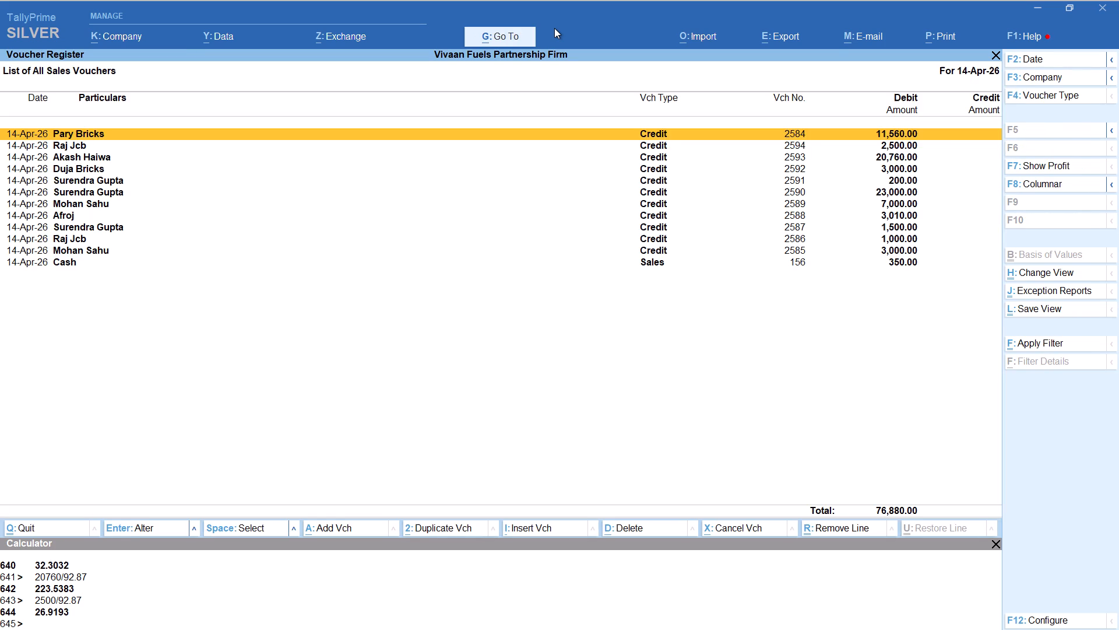
Check the 14-Apr CREDIT formula in the Excel balance sheet against the voucher register total, returning to TallyPrime.
key(alt+Tab)
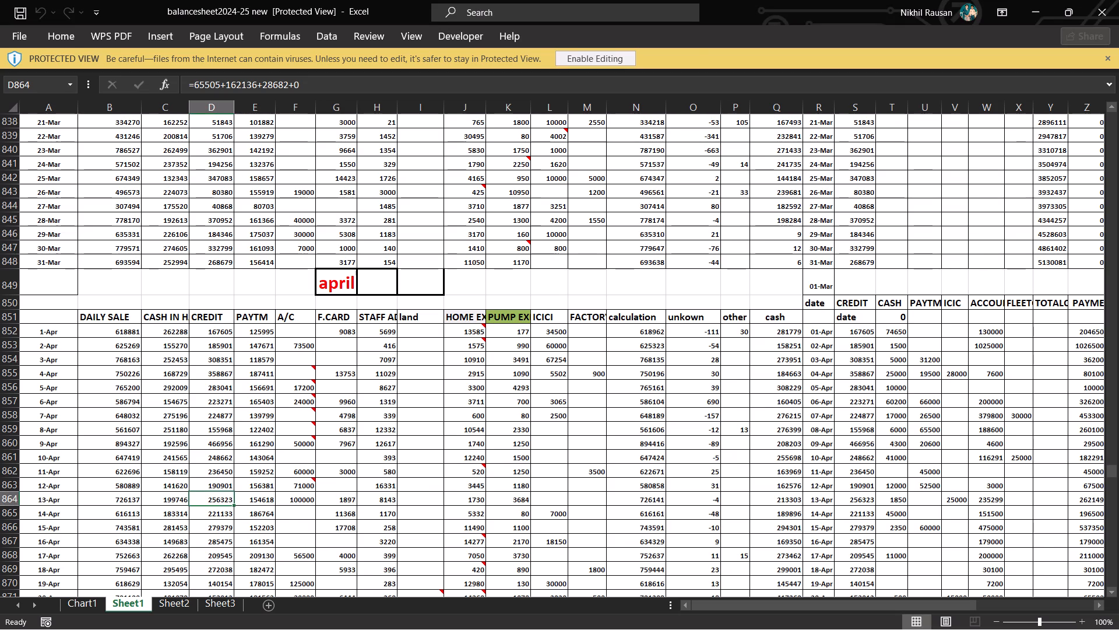
click(218, 514)
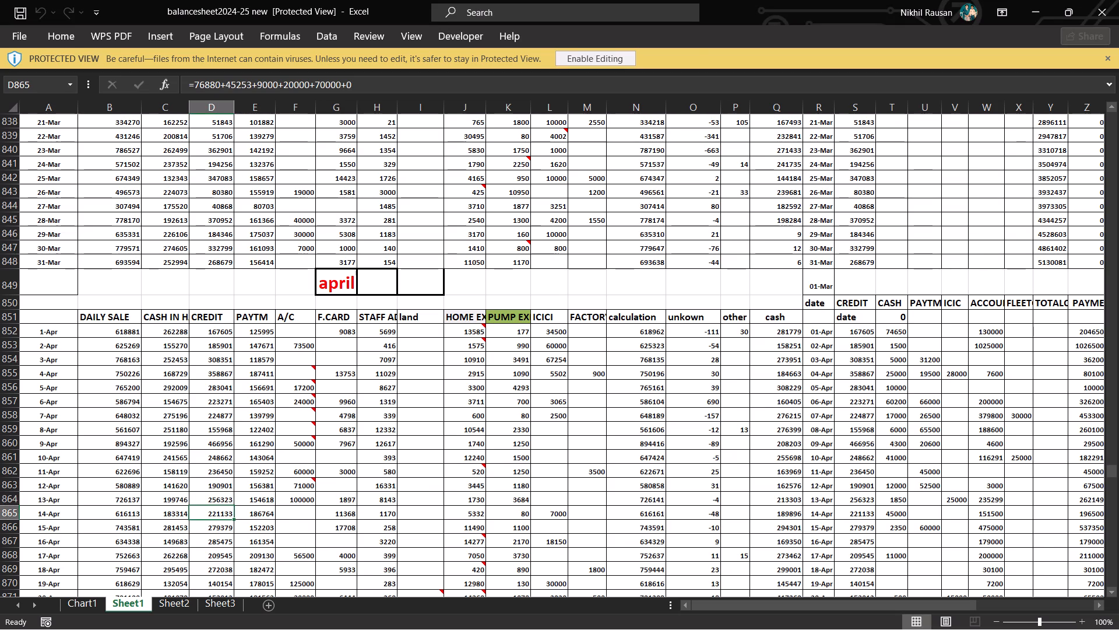
key(alt+Tab)
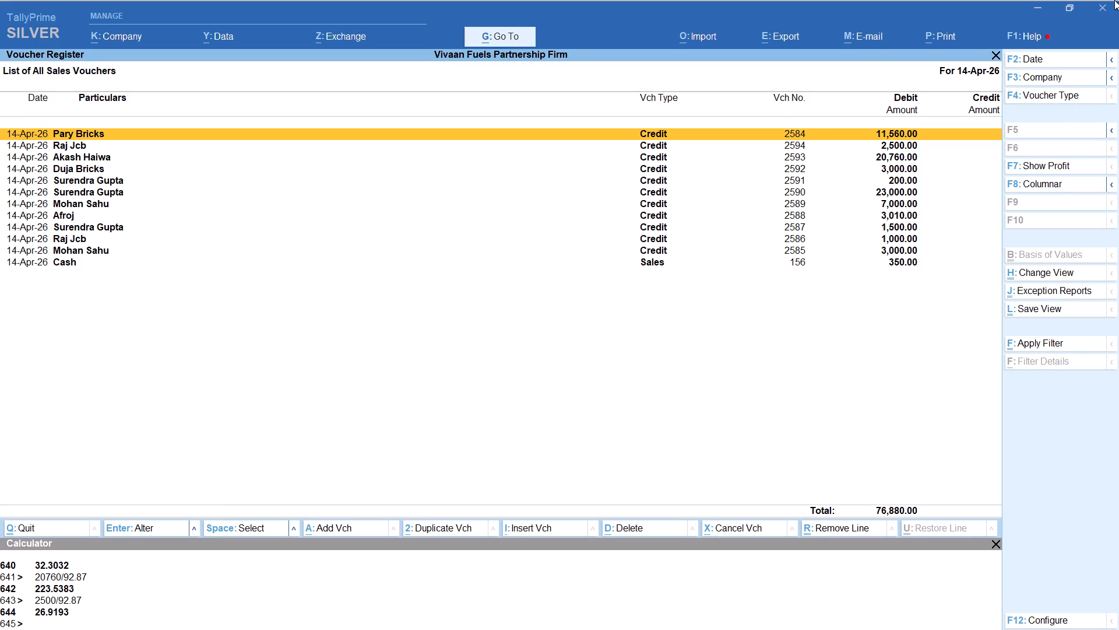
Add a credit sales voucher for the party Mohan, keeping the default party details and the SALE ledger.
key(alt+a)
text(moh)
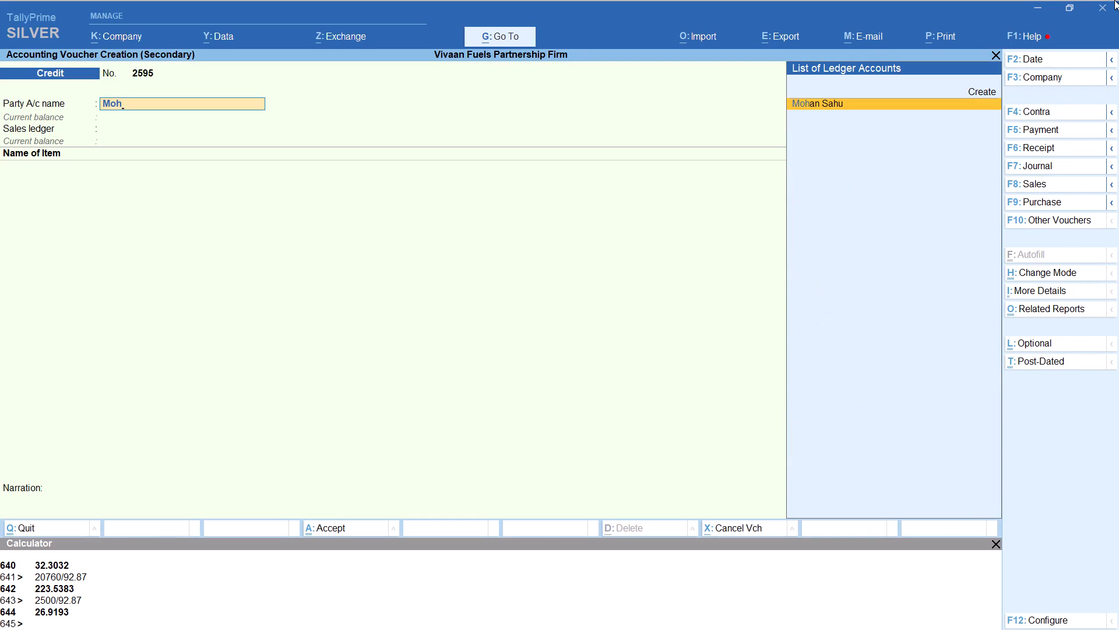
key(Return)
key(Return)
key(Return)
key(Return)
key(Return)
key(Return)
key(Return)
key(Return)
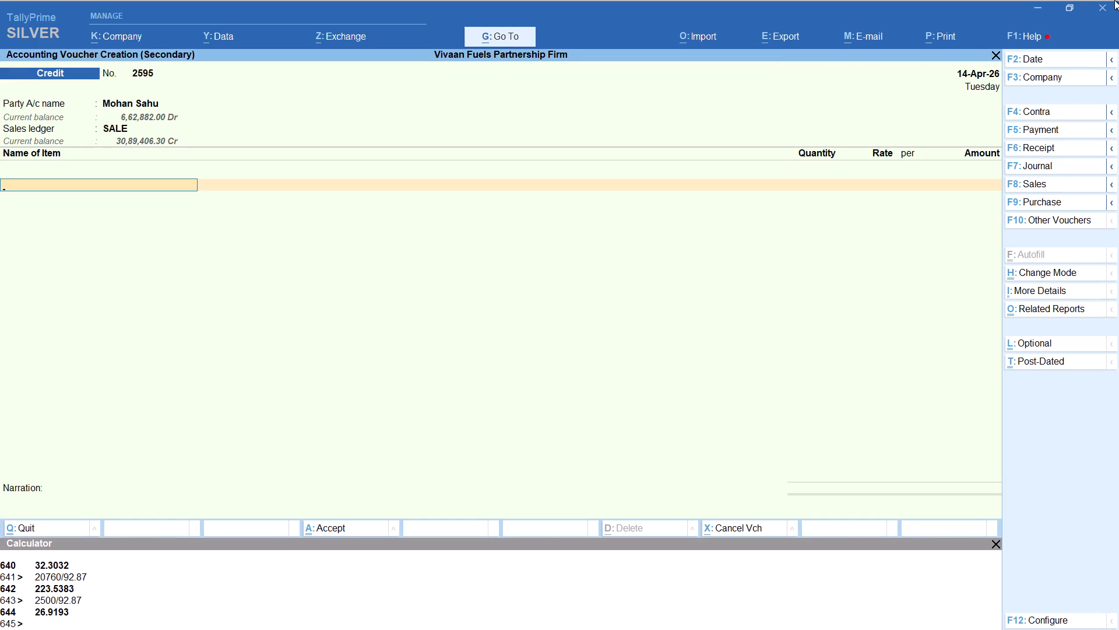
Add item HSD with tracking number Not Applicable, its quantity calculated as 2500/92.87, at the 92.87 rate.
text(hs)
key(Return)
key(Up)
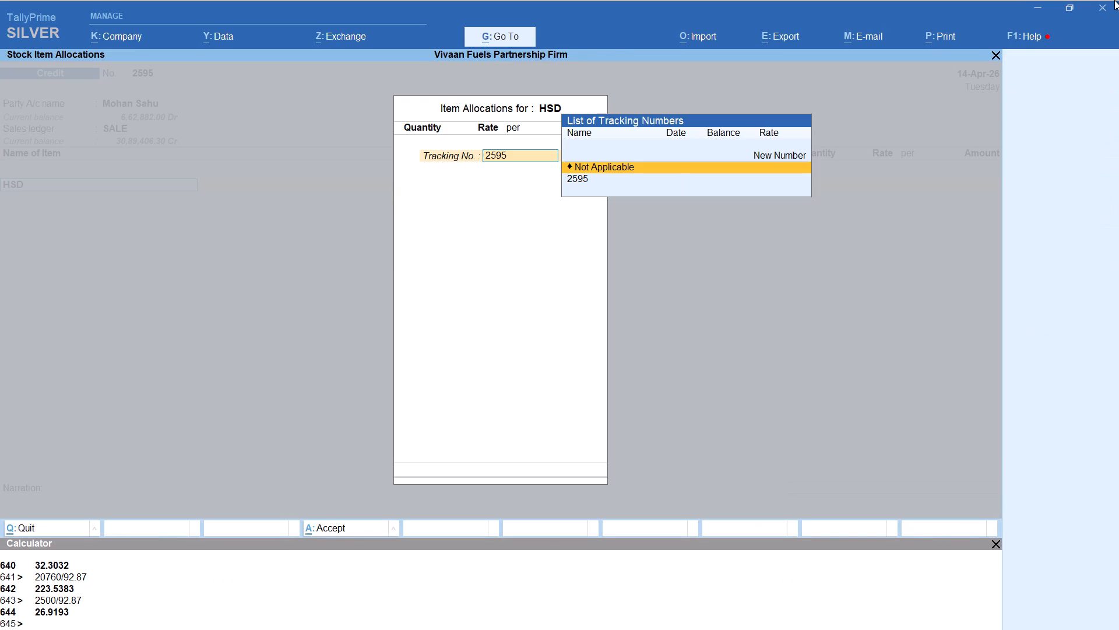
key(Return)
key(alt+c)
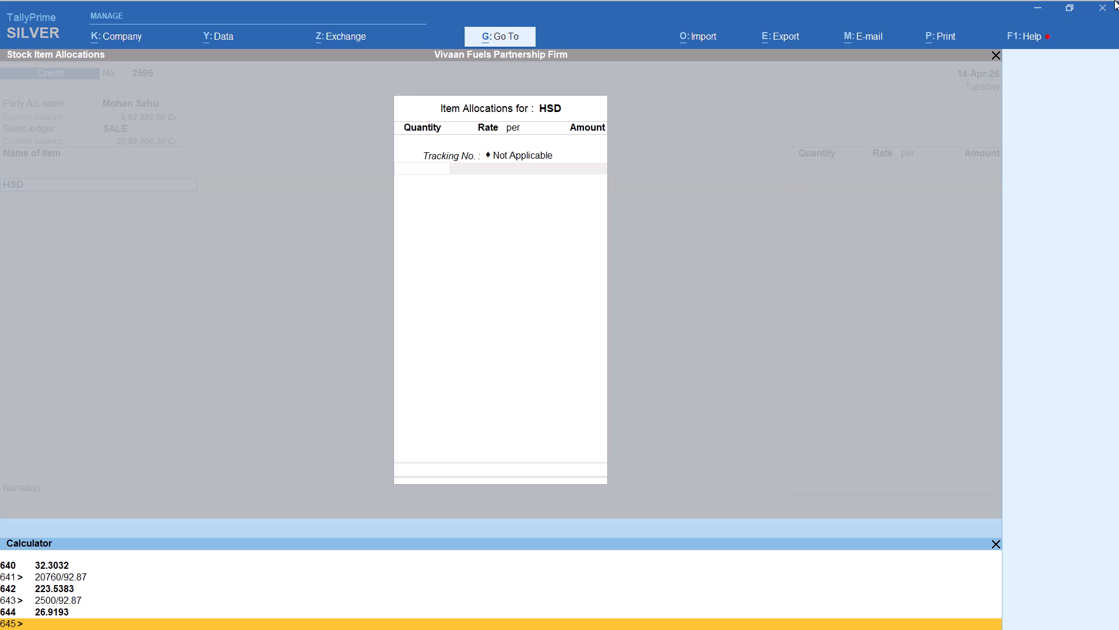
text(2500/92.87)
key(Return)
key(Return)
key(Return)
key(Return)
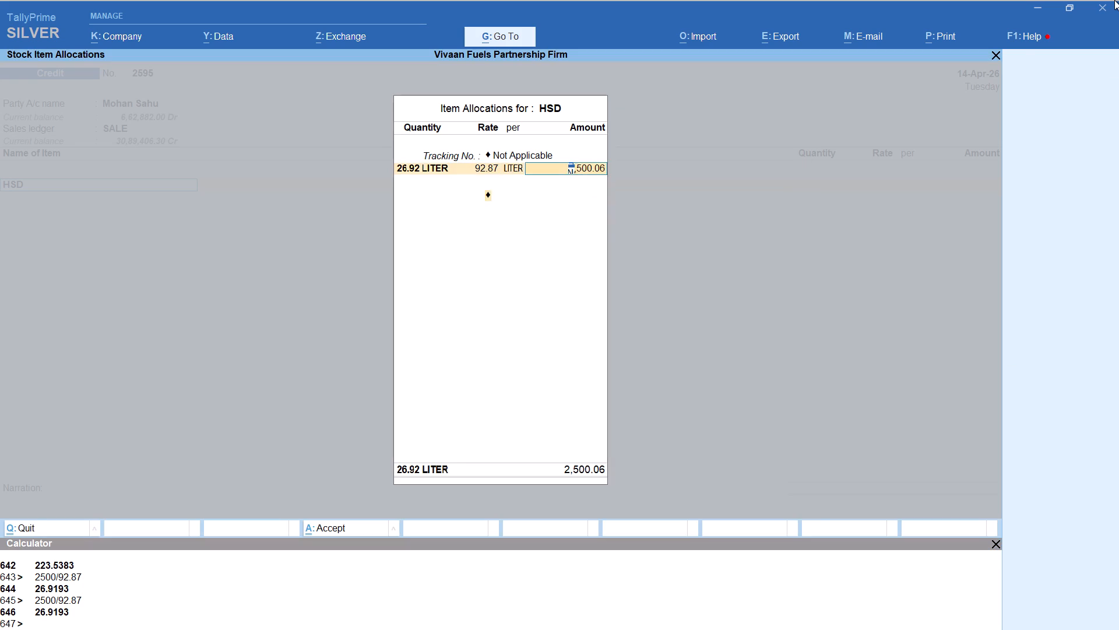
key(Return)
key(Return)
key(Return)
Add the Round Off ledger to Mohan's 2,500-rupee voucher and save it.
text(rou)
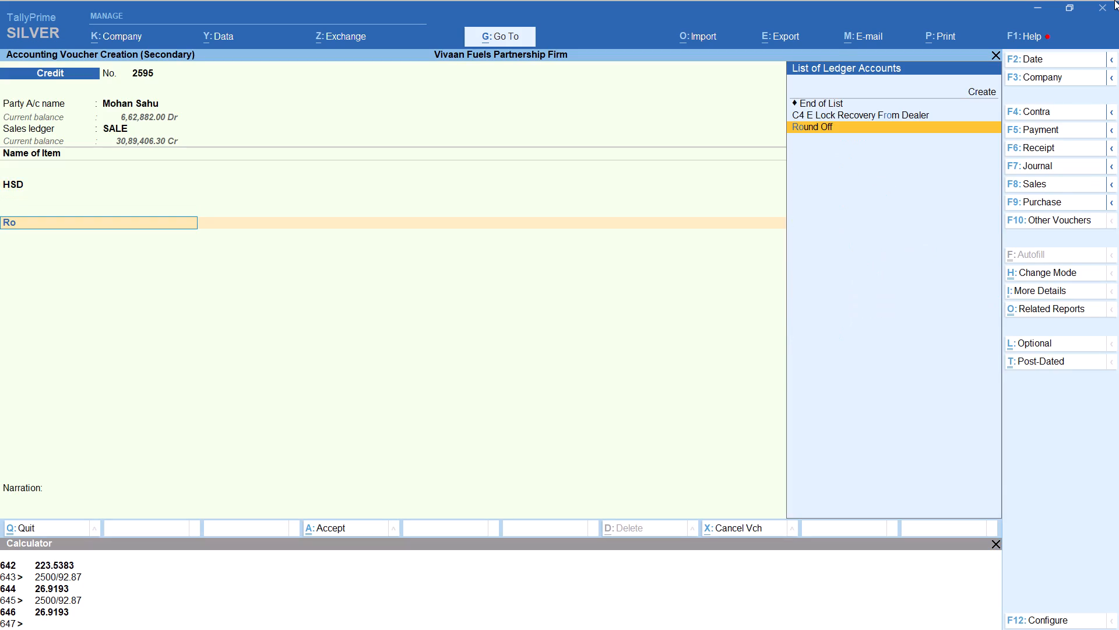
key(Return)
key(ctrl+a)
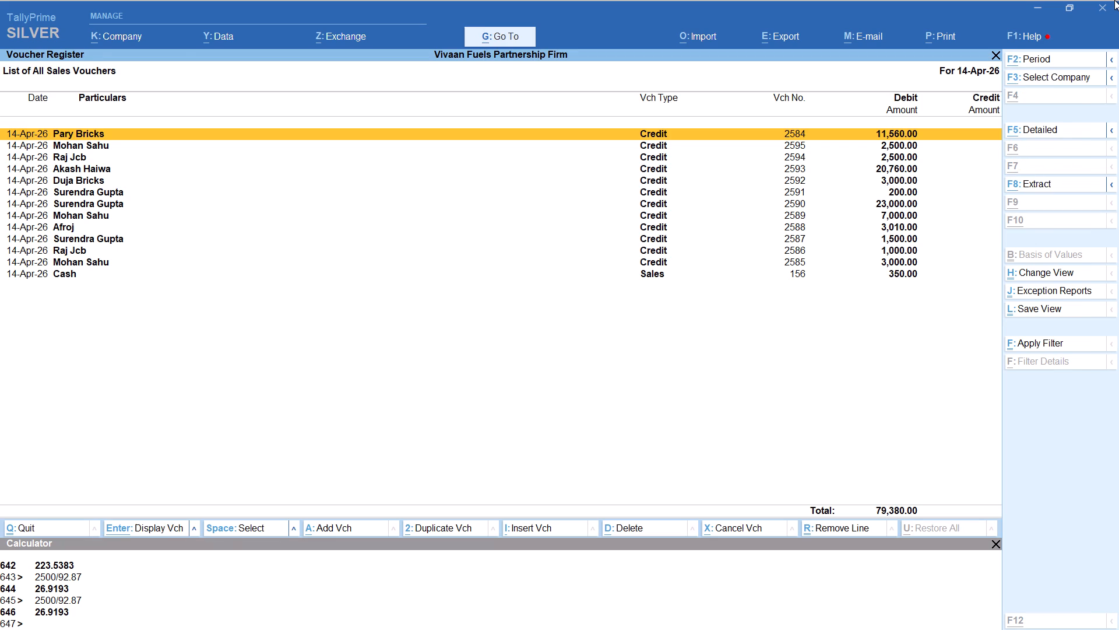
Add a credit sales voucher for the party Surendra, keeping the default party details and the SALE ledger.
key(alt+a)
text(sure)
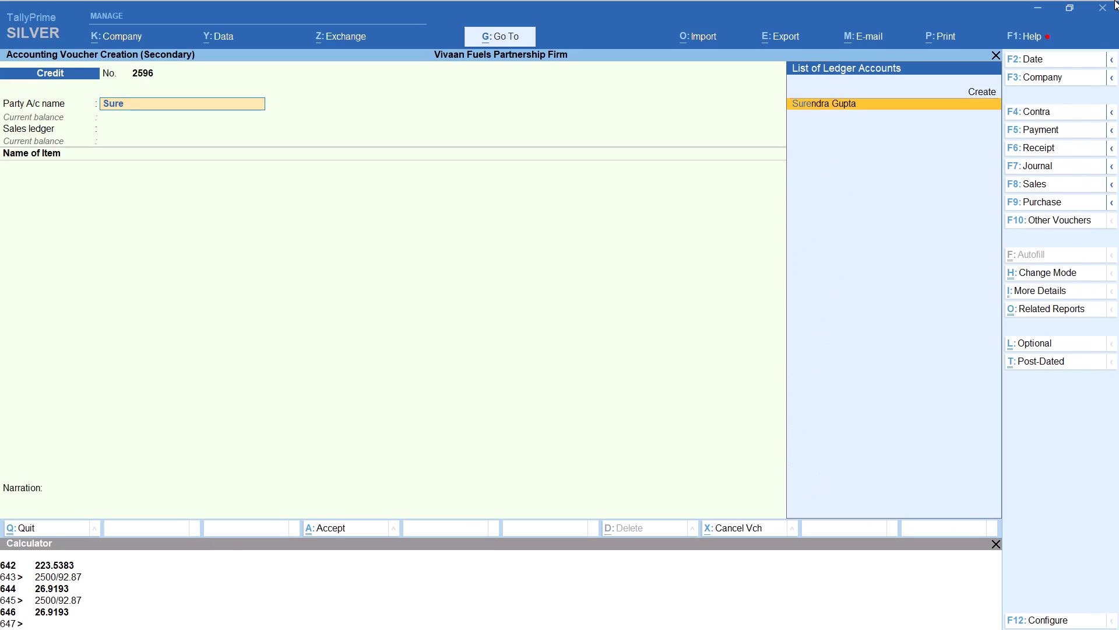
key(Return)
key(Return)
key(Return)
key(Return)
key(Return)
key(Return)
key(Return)
key(Return)
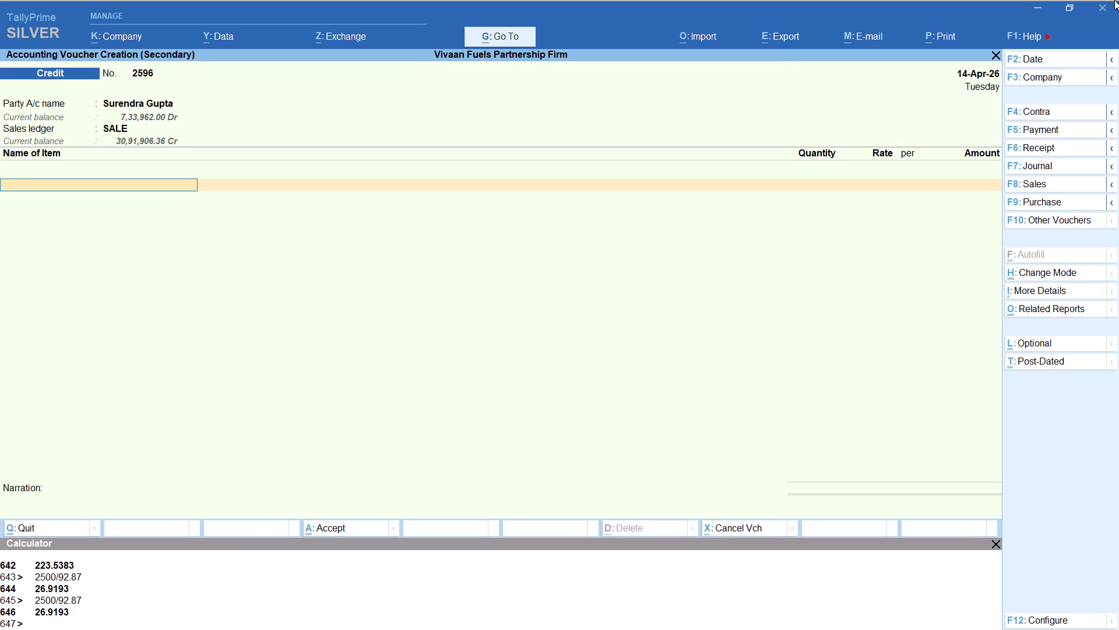
Add item HSD with tracking number Not Applicable, its quantity calculated as 500/92.87, at the 92.87 rate.
text(hs)
key(Return)
key(Up)
key(Return)
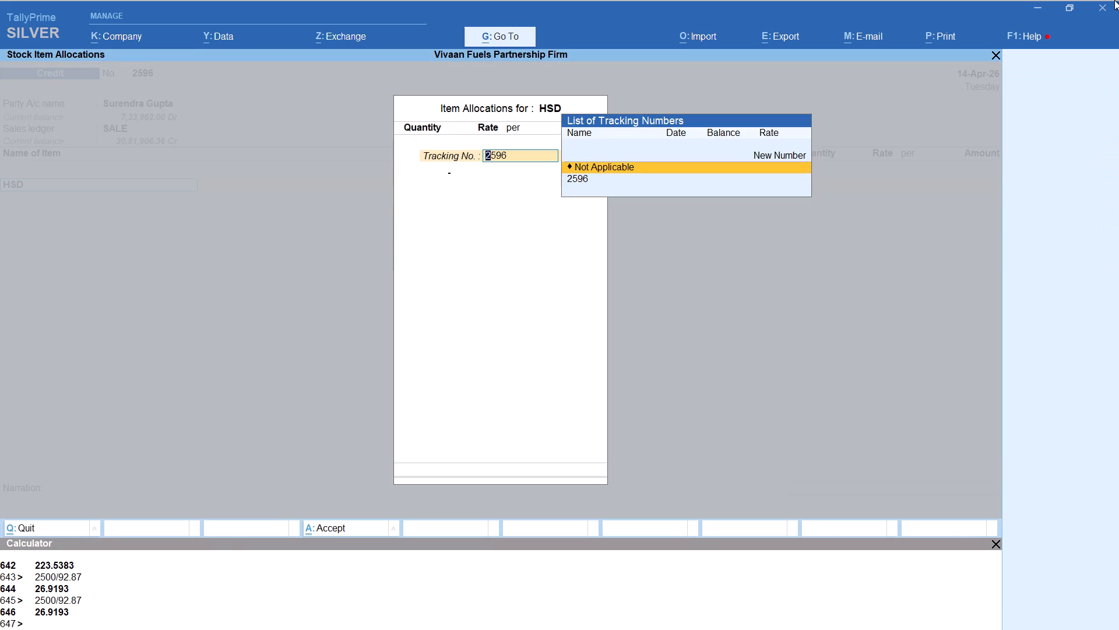
key(alt+c)
text(500/92.87)
key(Return)
key(Return)
key(Return)
key(Return)
key(Return)
key(Return)
key(Return)
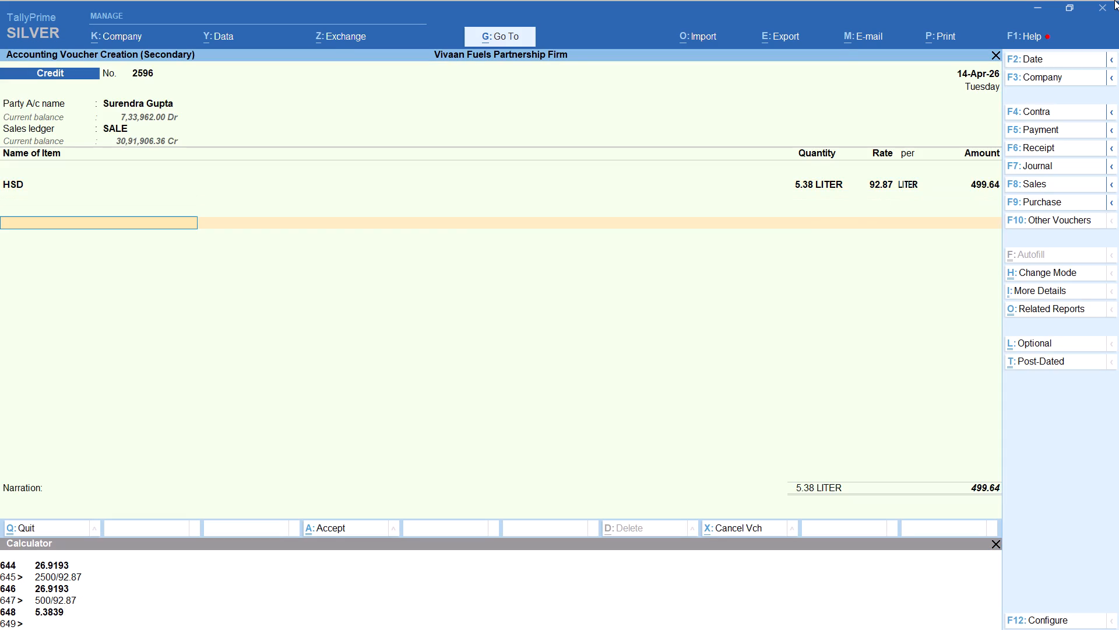
Add the Round Off ledger to Surendra's 500-rupee voucher and save it.
text(rouy)
key(Return)
key(Return)
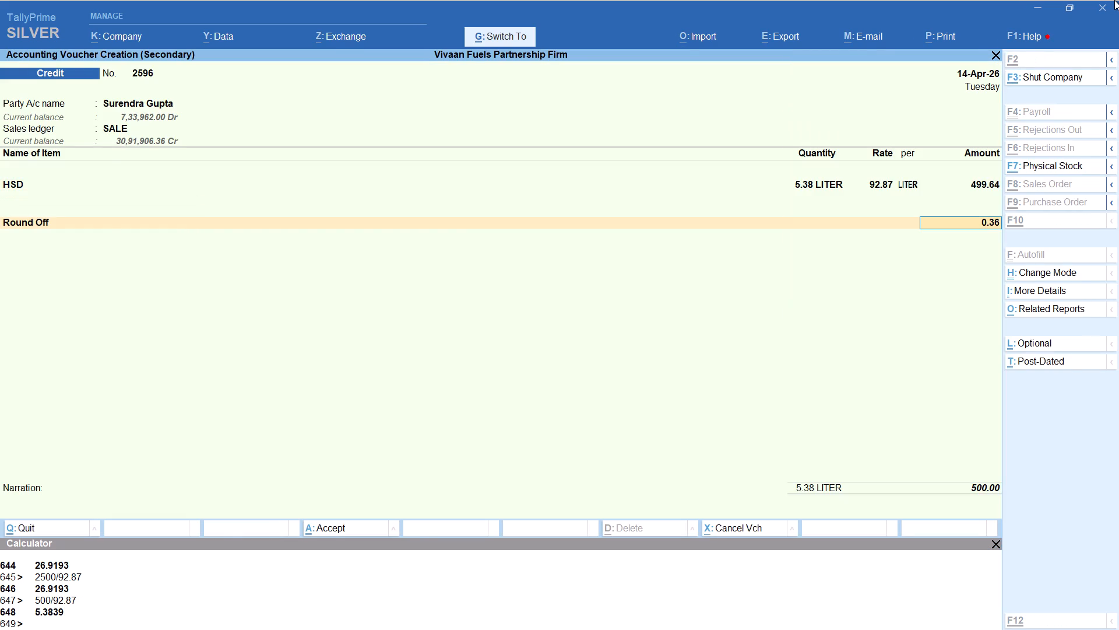
key(ctrl+a)
Add a credit sales voucher for Dhanjay, keeping the default party details and the SALE ledger.
key(alt+a)
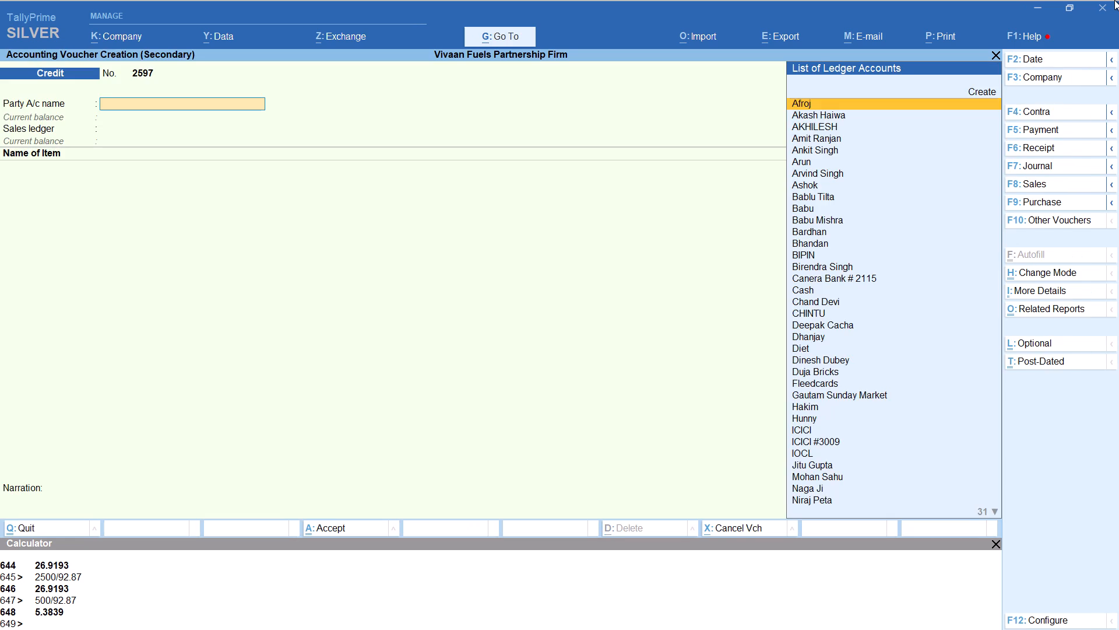
text(dhanj)
key(Return)
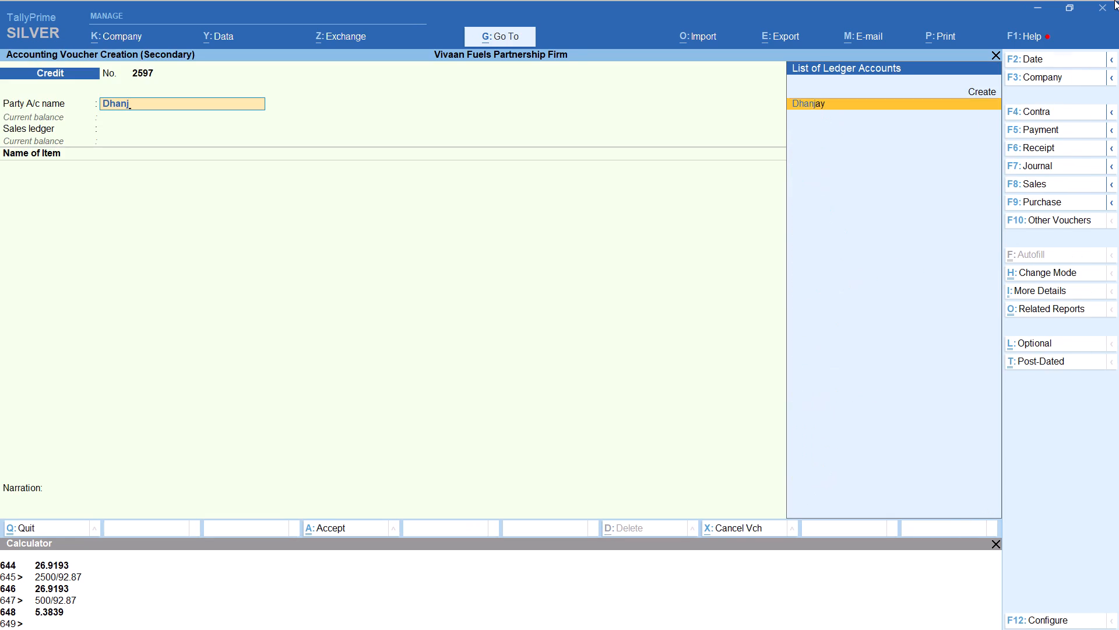
key(Return)
key(Return)
key(Return)
key(Return)
key(Return)
key(Return)
key(Return)
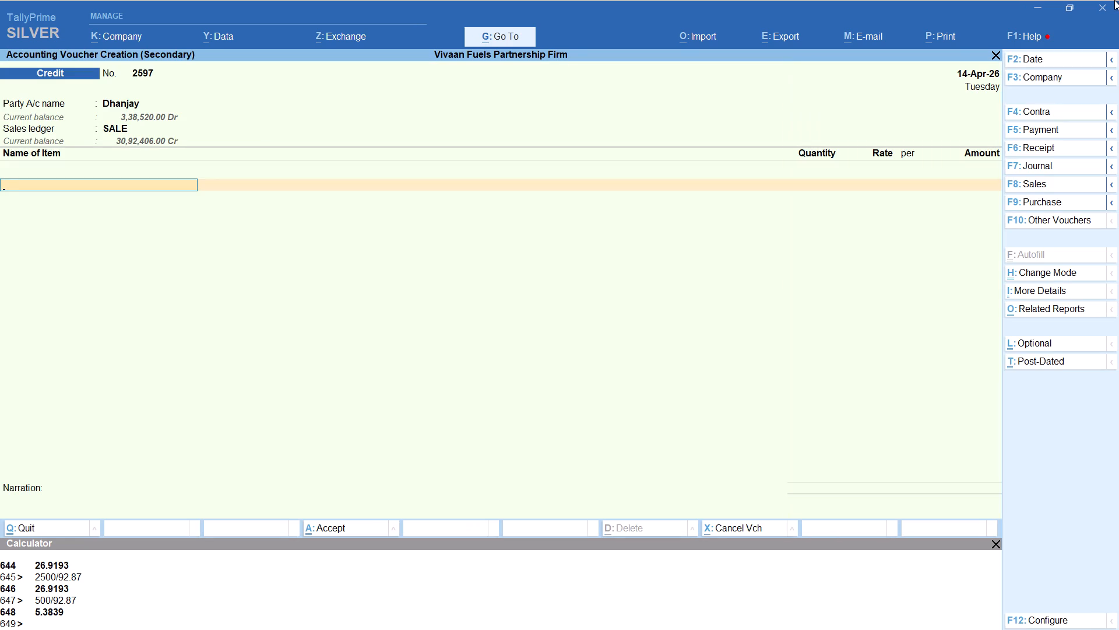
Add item HSD with tracking number Not Applicable, its quantity calculated as 8517/92.87, at the 92.87 rate.
text(hs)
key(Return)
key(Up)
key(Return)
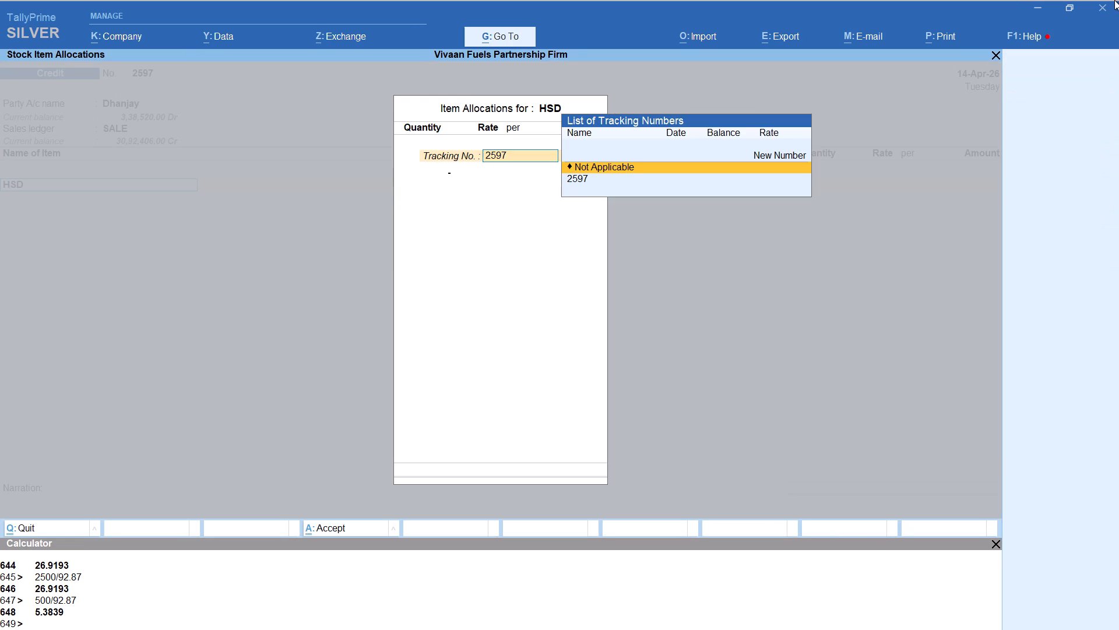
key(alt+c)
text(8517/92.87)
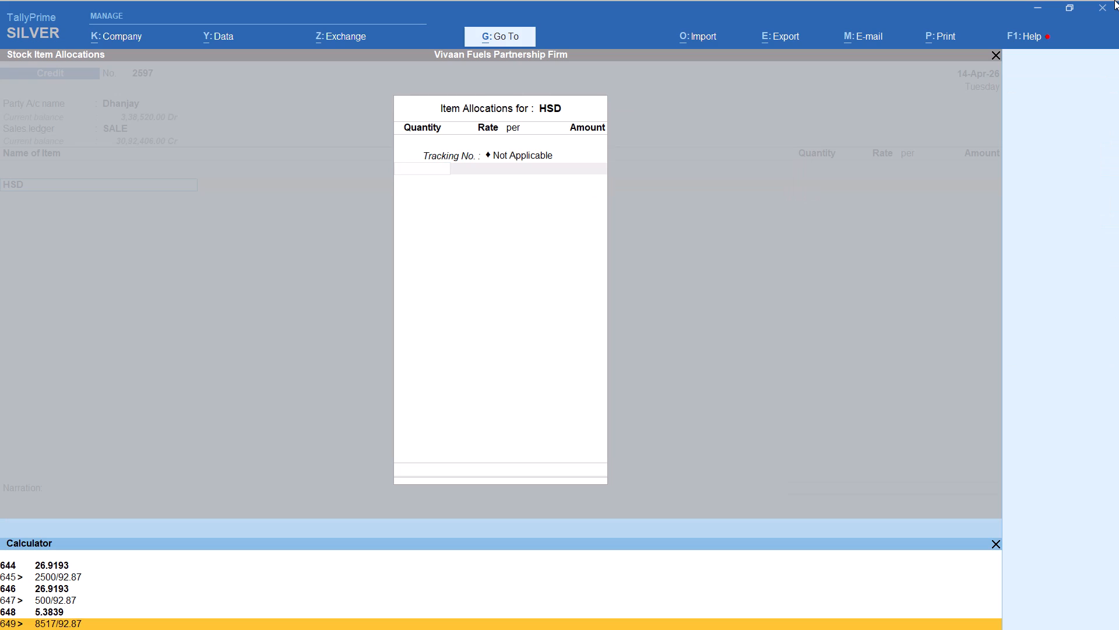
key(Return)
key(Return)
key(Return)
key(Return)
key(Return)
key(Return)
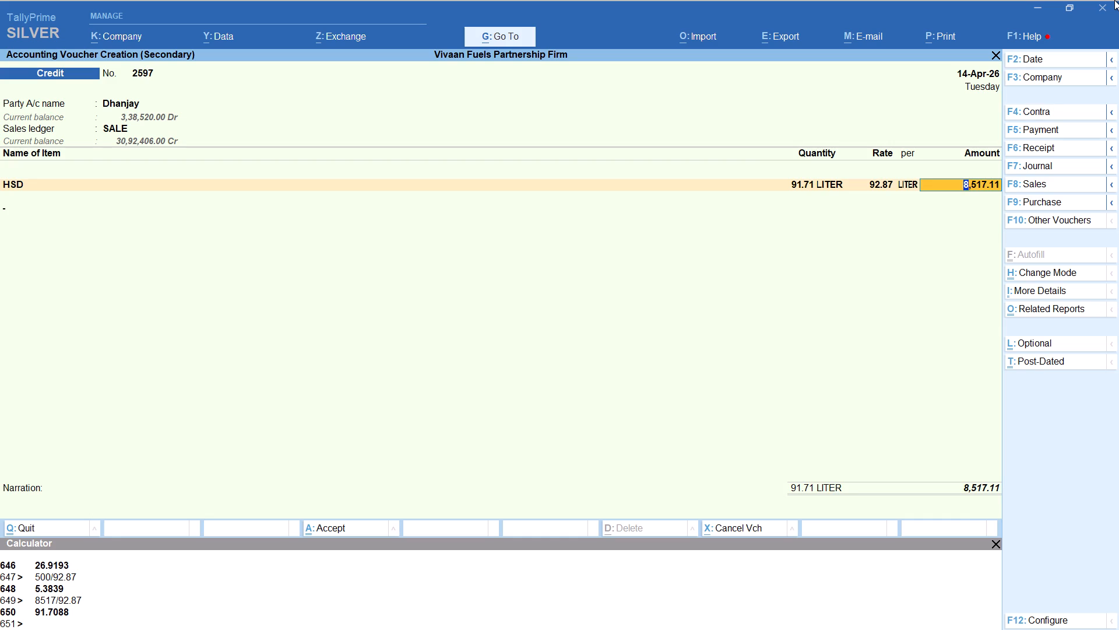
key(Return)
Add the Round Off ledger to Dhanjay's 8,517-rupee voucher and save it.
text(rou)
key(Return)
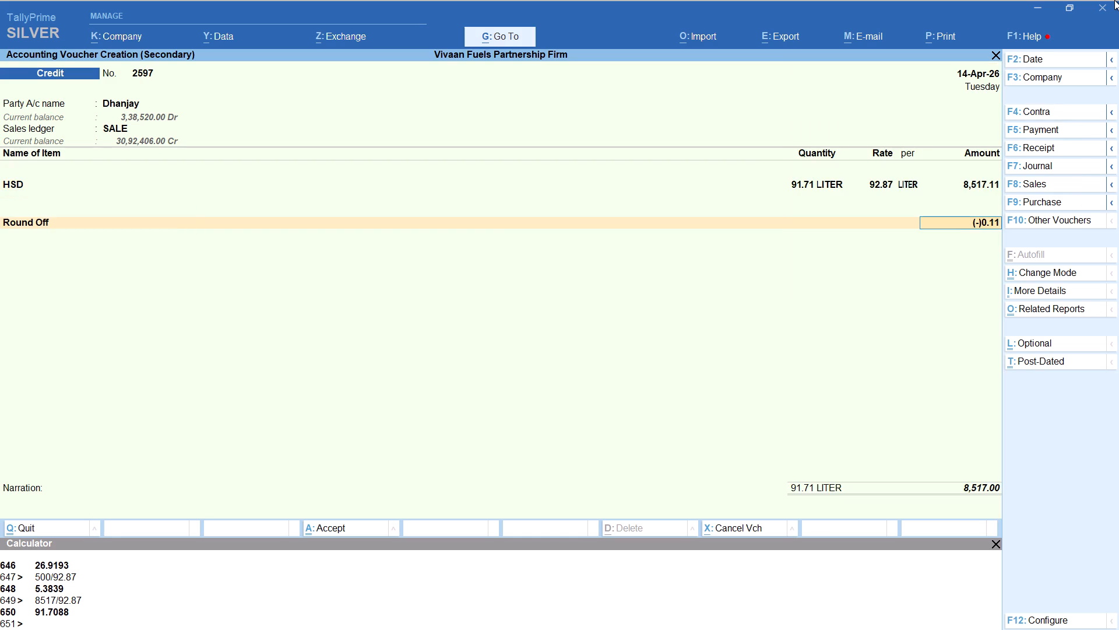
key(ctrl+a)
Add a credit sales voucher for Ranchi Bricks, keeping the default party details and the SALE ledger.
key(alt+a)
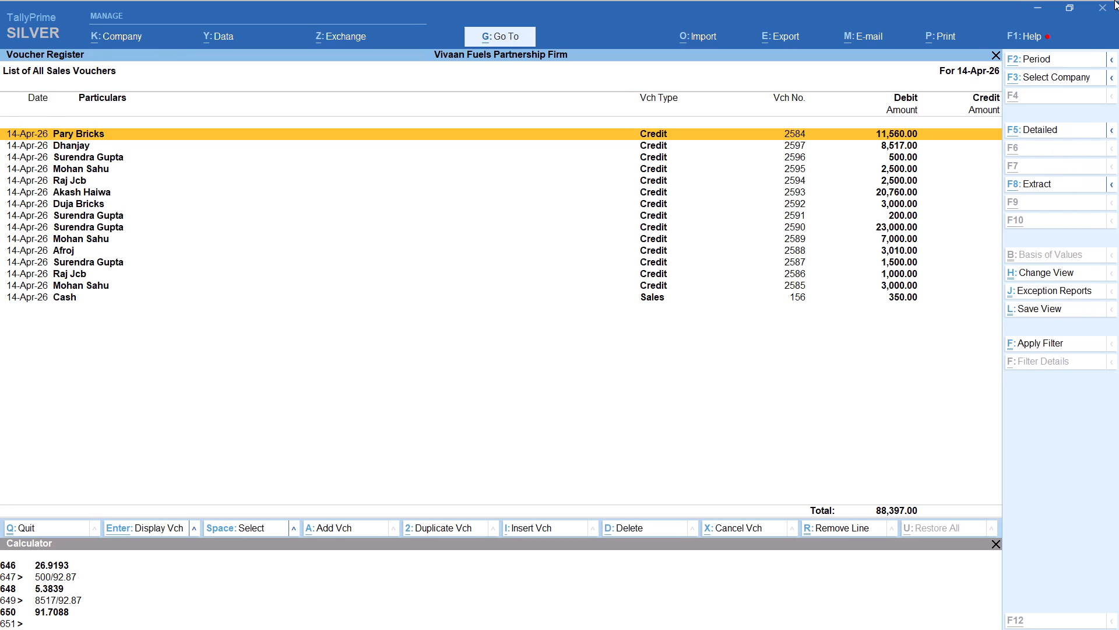
text(ranchi)
key(Return)
key(Return)
key(Return)
key(Return)
key(Return)
key(Return)
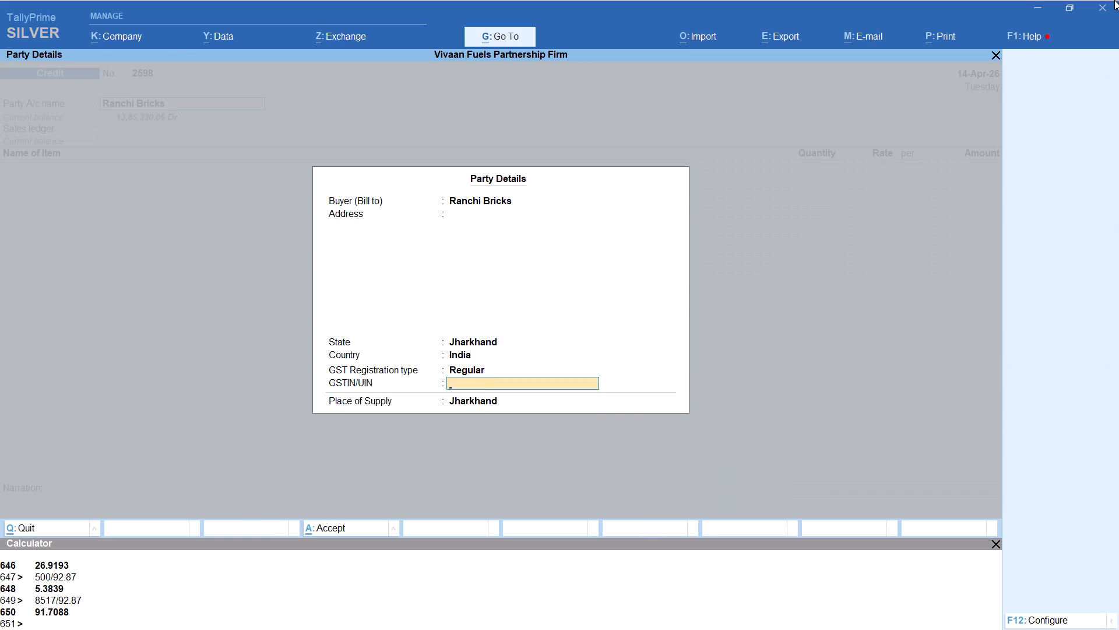
key(Return)
key(Return)
Add item HSD with tracking number Not Applicable, its quantity calculated as 2000/92.87, at the 92.87 rate.
text(hs)
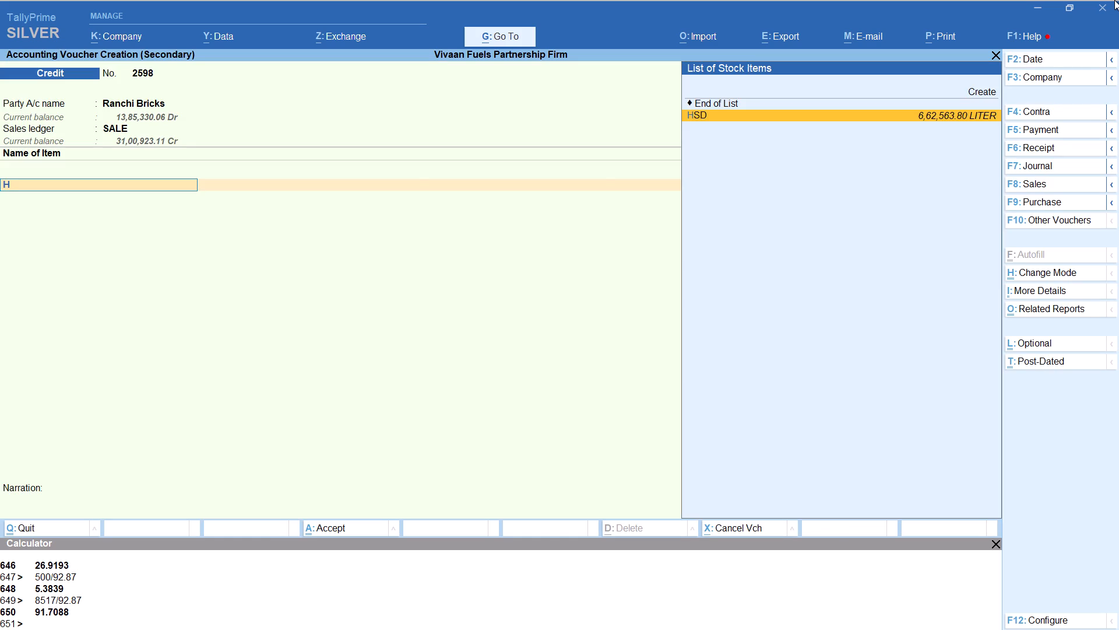
key(Return)
key(Up)
key(Return)
key(alt+c)
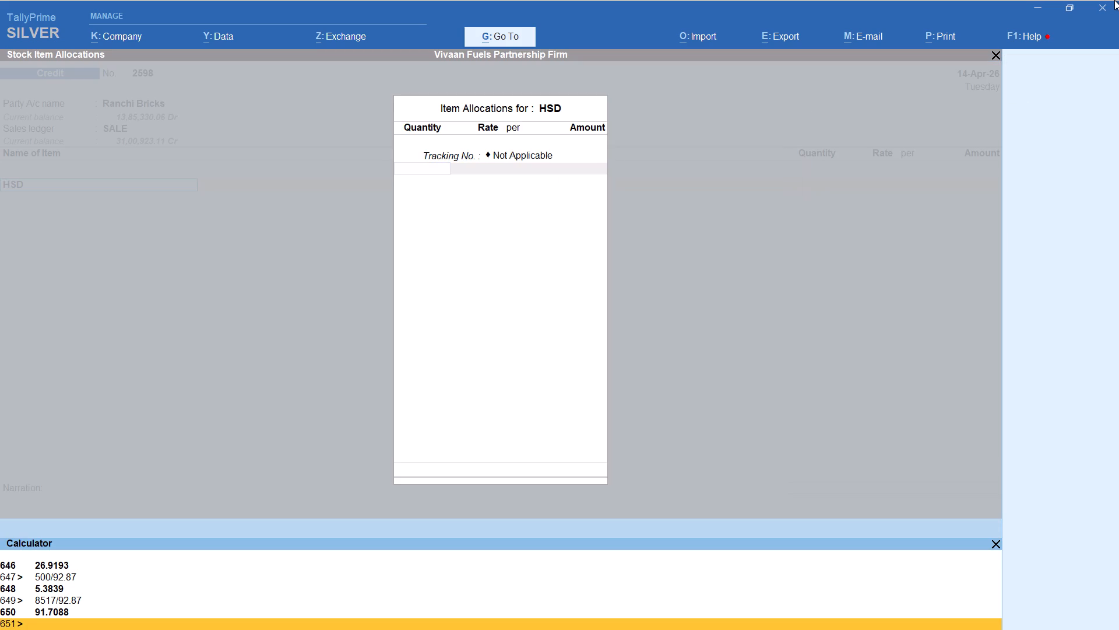
text(2000/92.87)
key(Return)
key(Return)
key(Return)
key(Return)
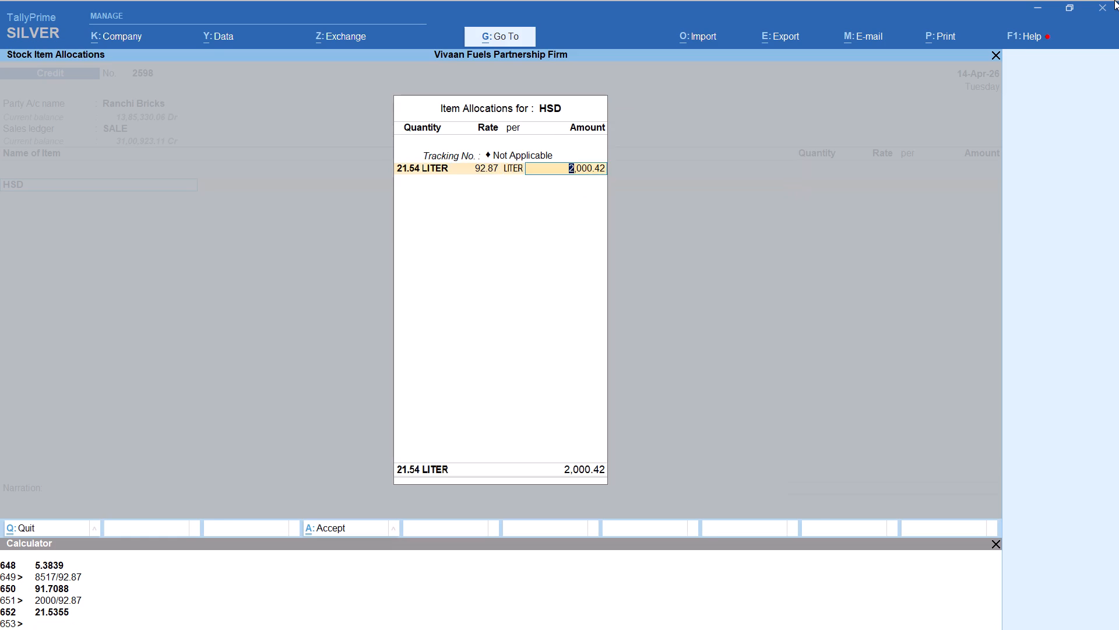
key(Return)
key(Return)
key(Return)
Add the Round Off ledger to Ranchi Bricks' 2,000-rupee voucher and save it.
text(rou)
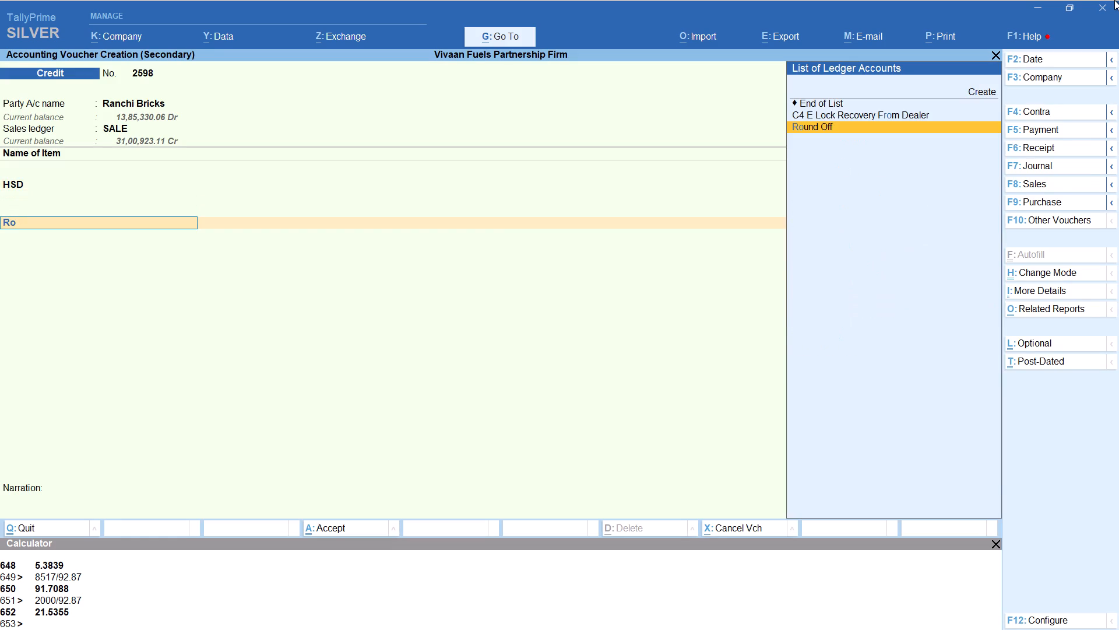
key(Return)
key(ctrl+a)
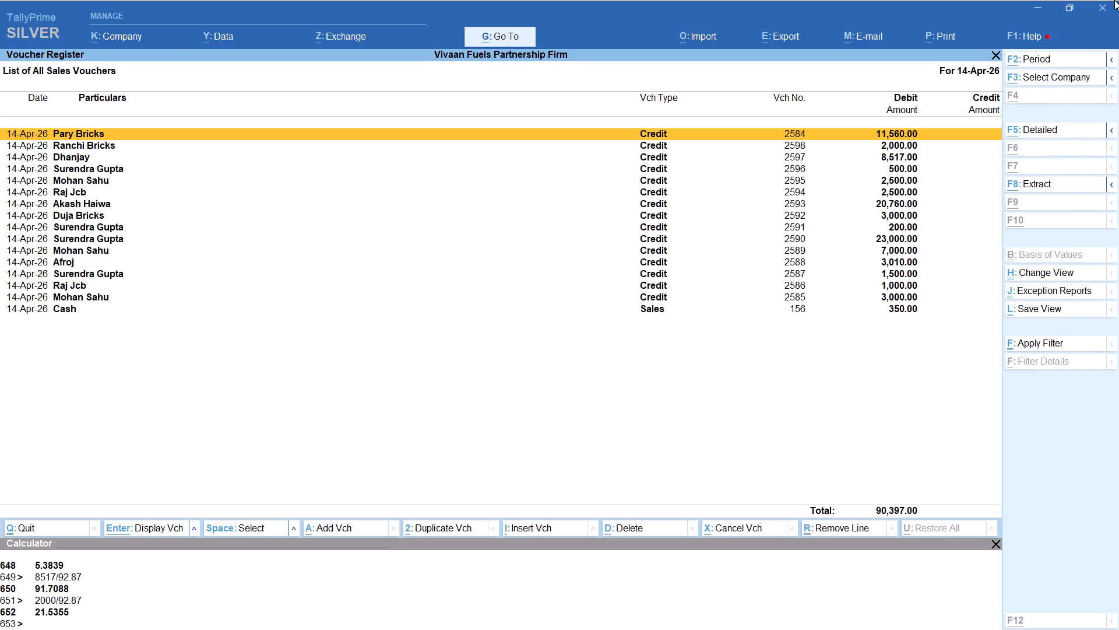
Add a credit sales voucher for the Ravindra party other than Ravindra Jcb, keeping the default party details and the SALE ledger.
key(alt+a)
text(ravindra)
key(Down)
key(Down)
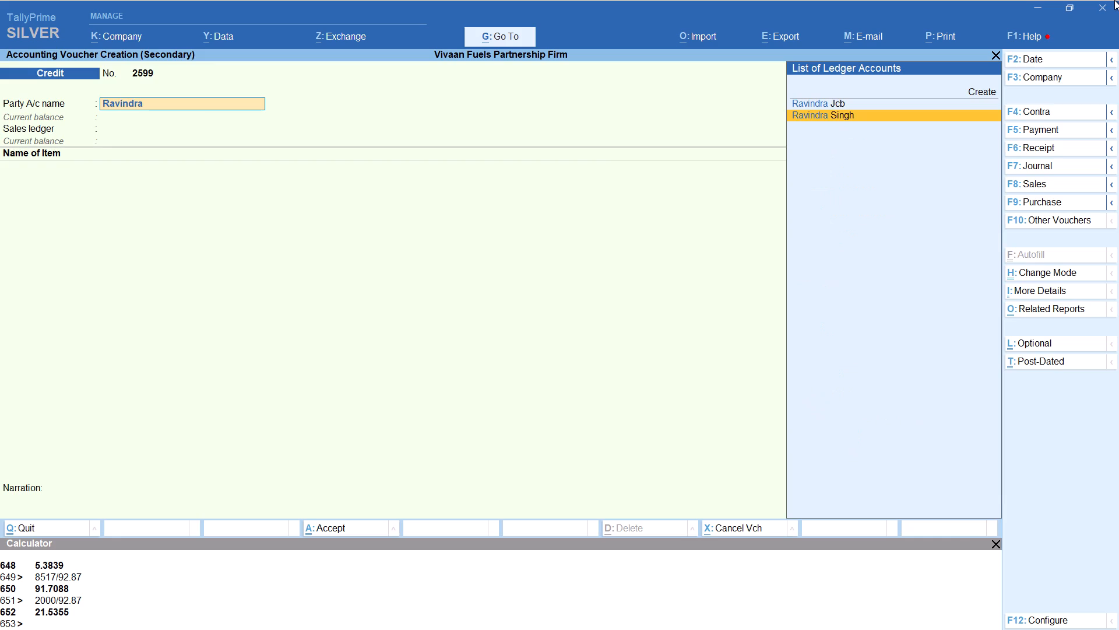
key(Return)
key(Return)
key(Return)
key(Return)
key(Return)
key(Return)
key(Return)
key(Return)
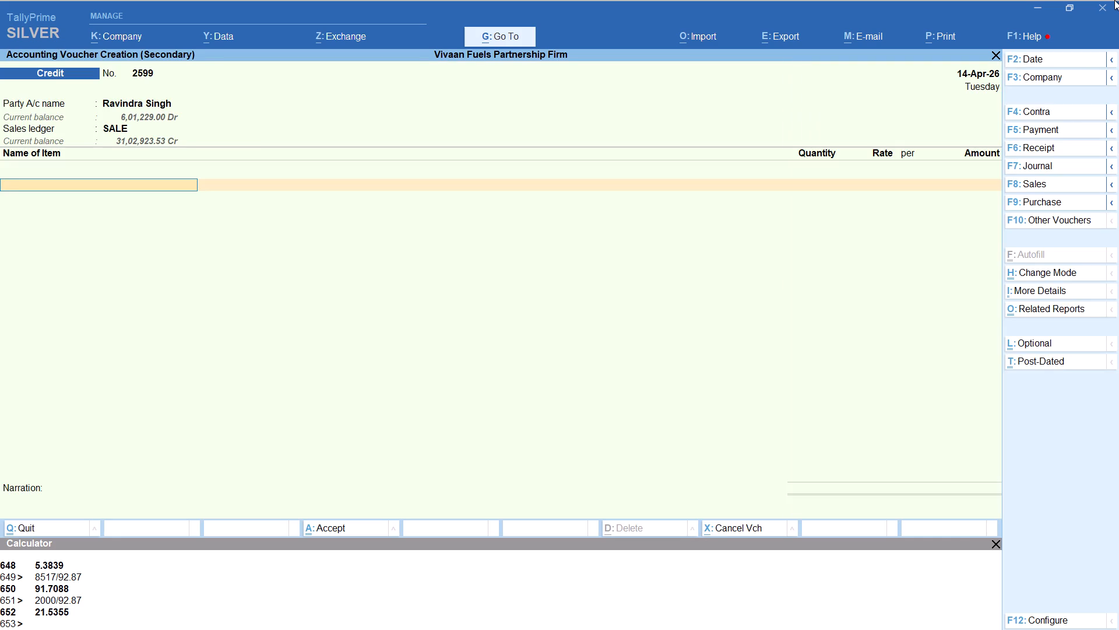
Add item HSD with tracking number Not Applicable, its quantity calculated as 2699/92.87, at the 92.87 rate.
text(hs)
key(Return)
key(Up)
key(Return)
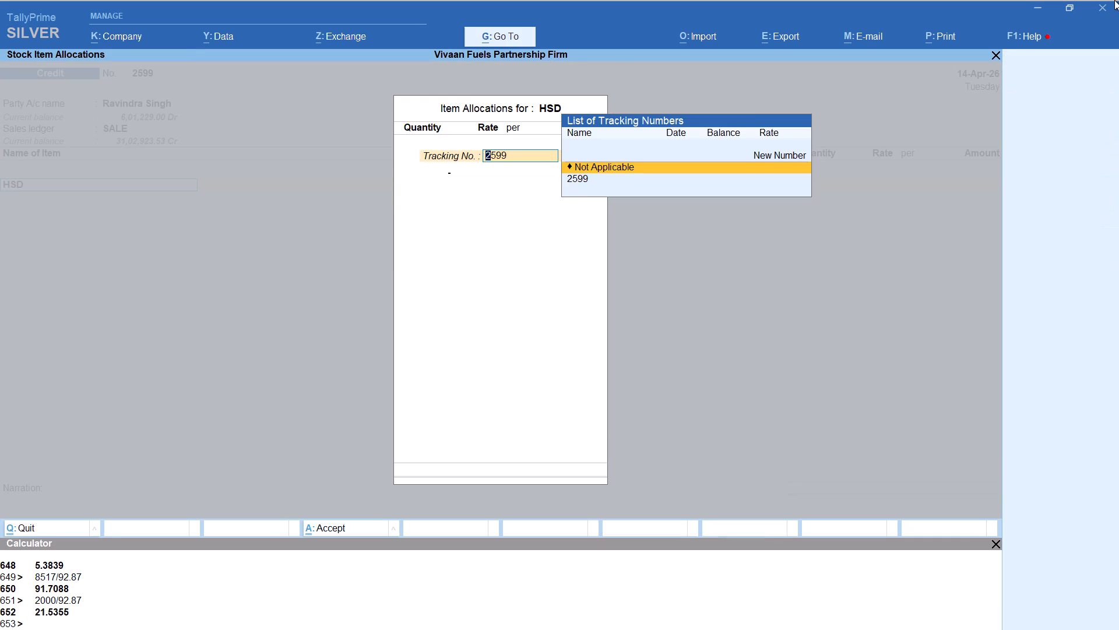
key(alt+c)
text(2699)
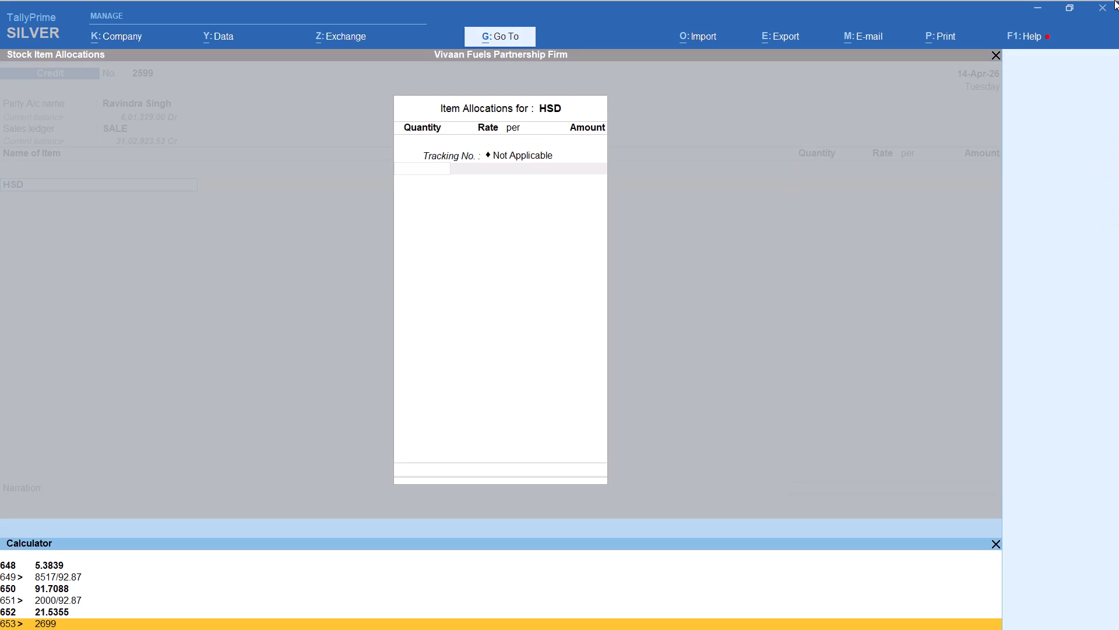
key(slash)
text(92.87)
key(Return)
key(Return)
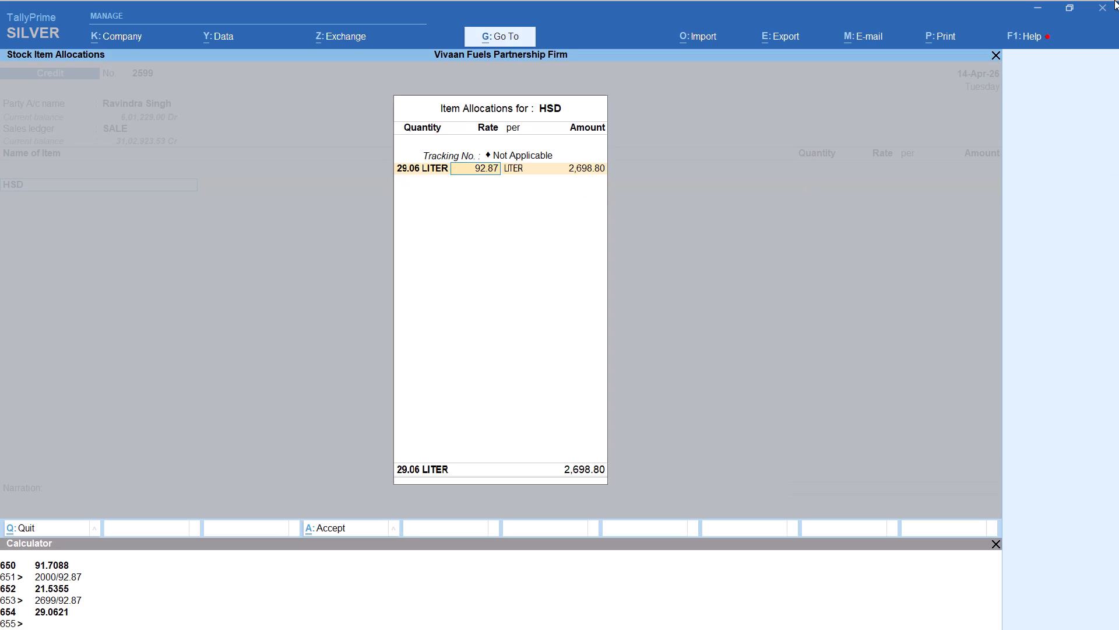
key(Return)
key(Return)
key(Return)
key(Return)
key(Return)
Add the Round Off ledger to Ravindra's 2,699-rupee voucher and save it.
text(rou)
key(Return)
key(ctrl+a)
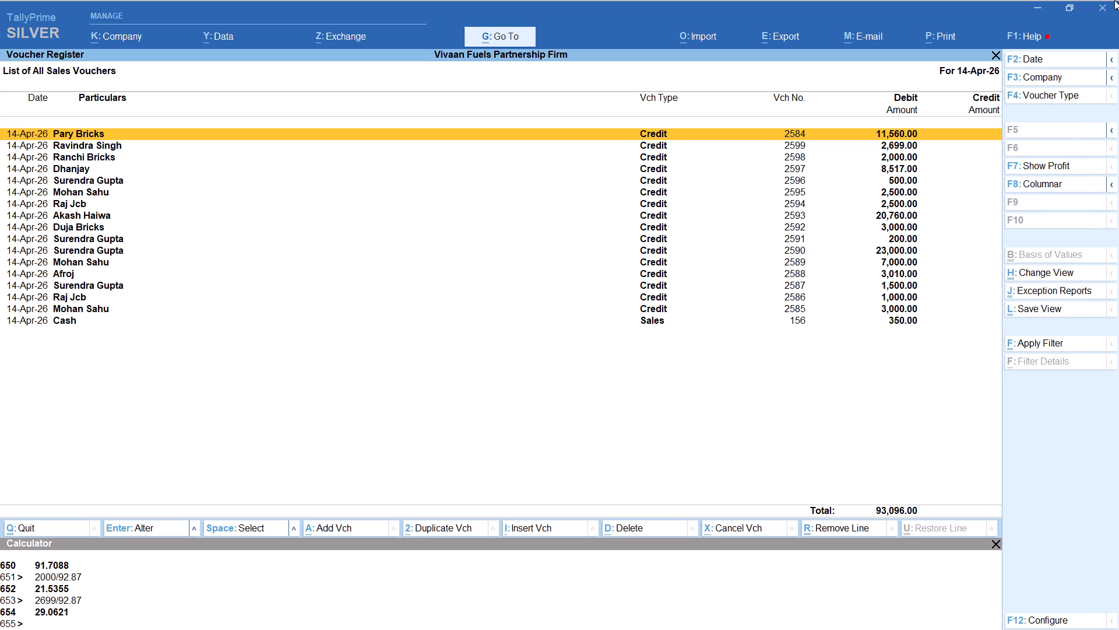
Add a credit sales voucher for the Ravindra party other than Ravindra Jcb, keeping the default party details and the SALE ledger.
key(alt+a)
text(ravindra)
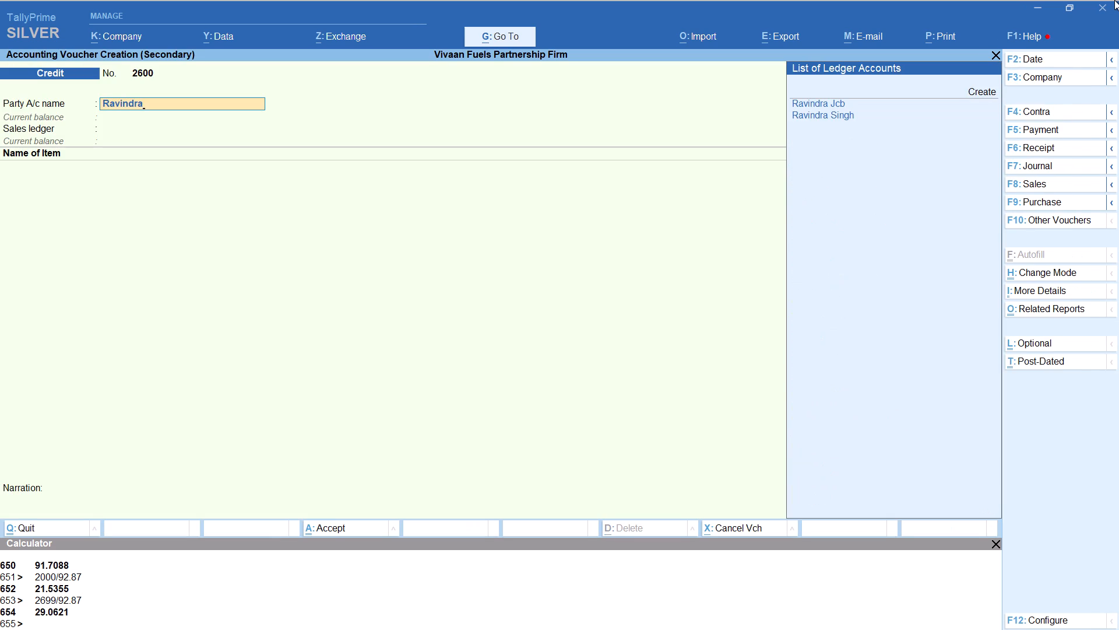
key(Down)
key(Down)
key(Return)
key(Return)
key(Return)
key(Return)
key(Return)
key(Return)
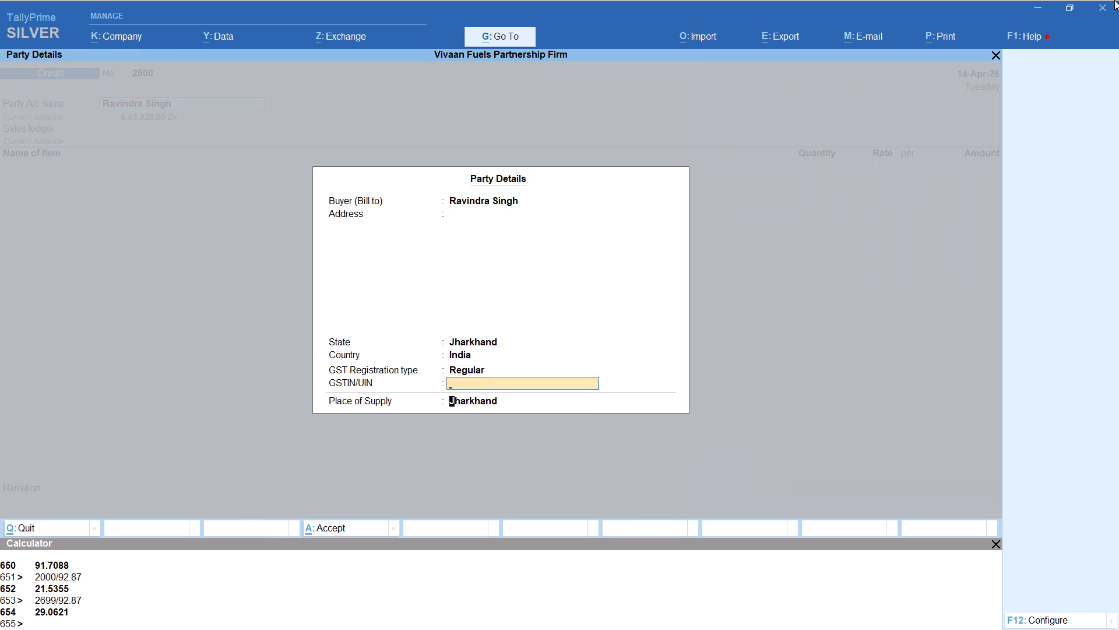
key(Return)
key(Return)
Add item HSD with tracking number Not Applicable, its quantity calculated as 12389/92.87, at the 92.87 rate.
text(hsa)
key(Return)
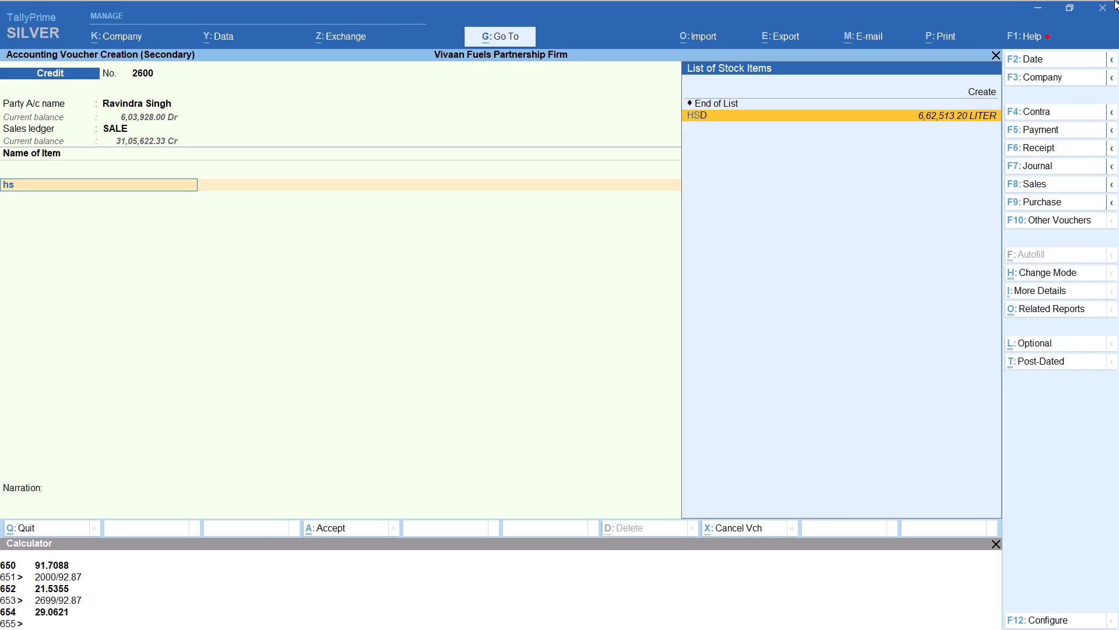
key(Return)
key(Up)
key(Return)
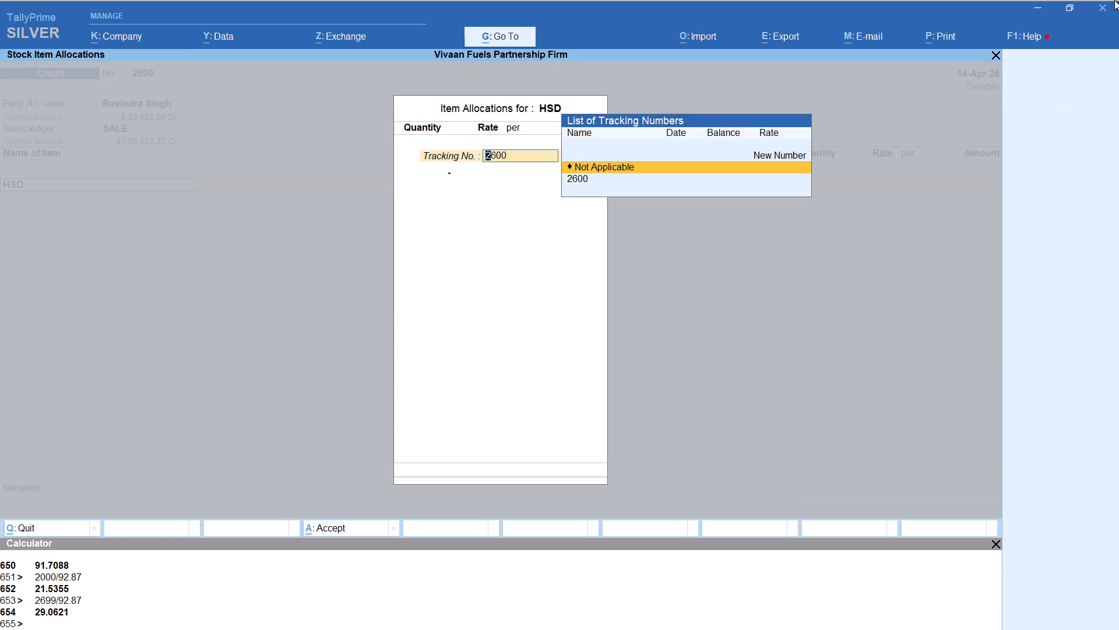
key(alt+c)
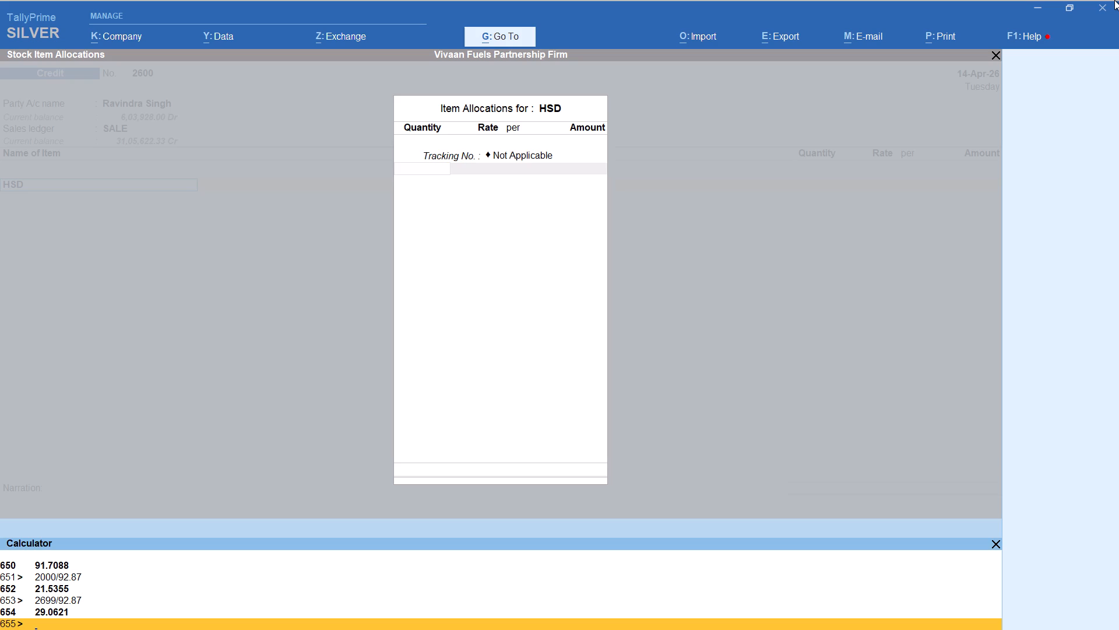
text(12389)
text(/952)
key(BackSpace)
key(BackSpace)
text(2.87)
key(Return)
key(Return)
key(Return)
key(Return)
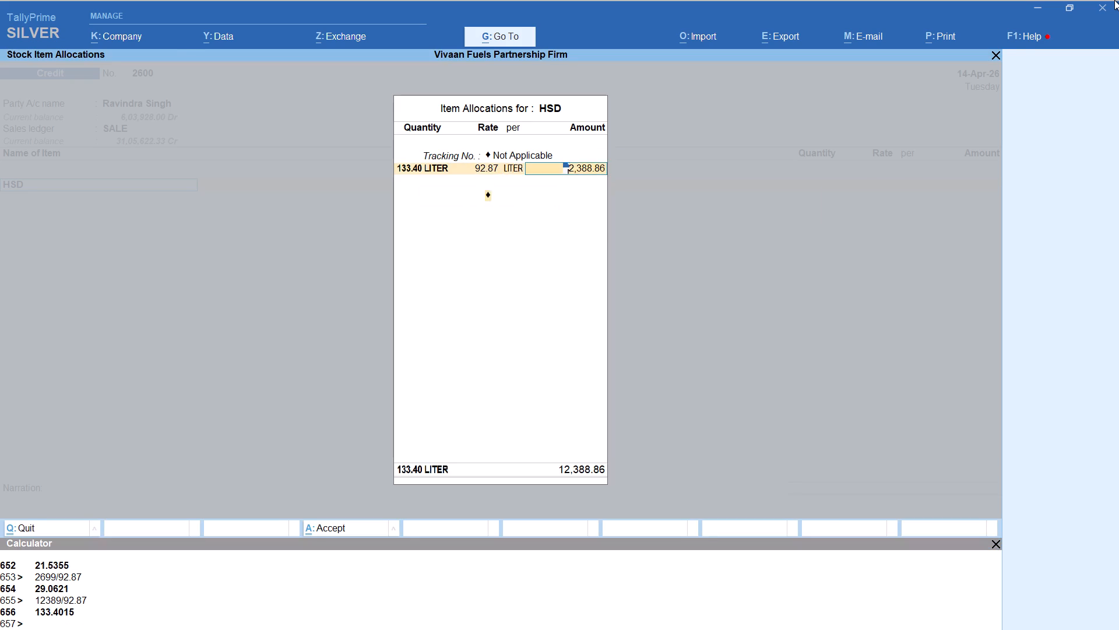
key(Return)
key(Return)
key(Return)
Add the Round Off ledger to Ravindra's 12,389-rupee voucher and save it.
text(rou)
key(Return)
key(ctrl+a)
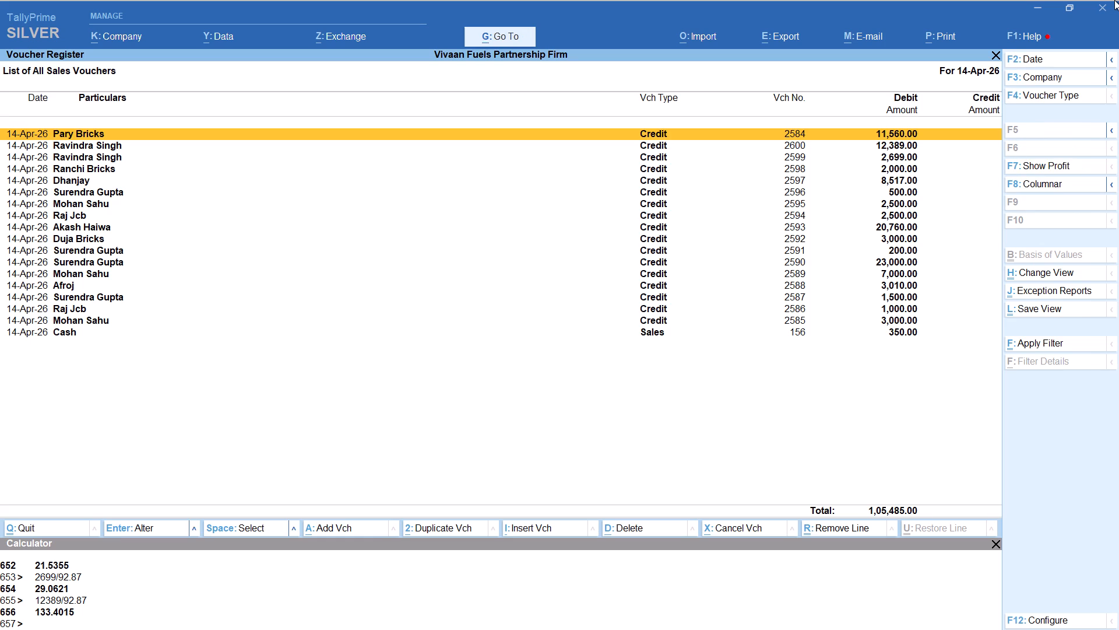
Add a credit sales voucher for the party Mohan, keeping the default party details and the SALE ledger.
key(alt+a)
text(moh)
key(Return)
key(Return)
key(Return)
key(Return)
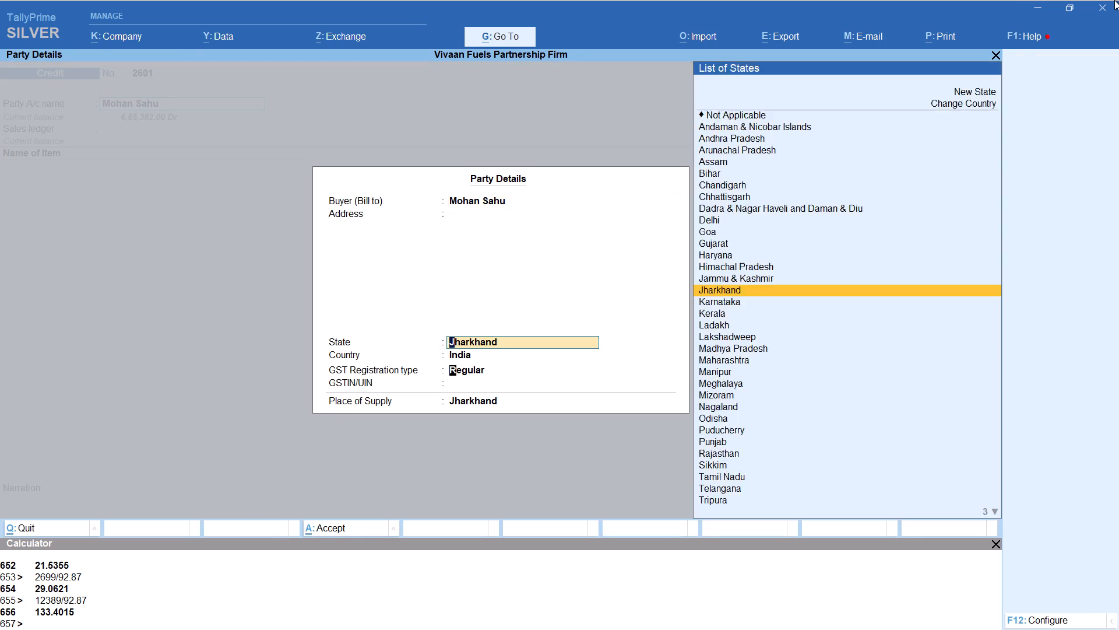
key(Return)
key(Return)
key(Return)
key(Return)
Add item HSD with tracking number Not Applicable, its quantity calculated as 2000/92.87, at the 92.87 rate.
text(hsd)
key(Return)
key(Up)
key(Return)
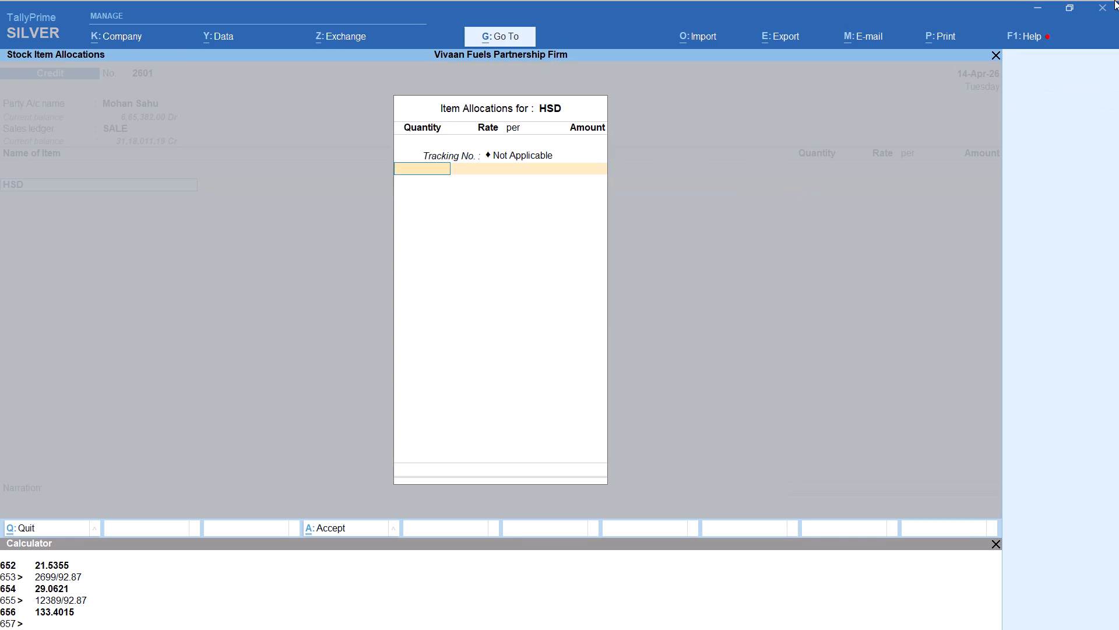
key(alt+c)
text(2000/92.87)
key(Return)
key(Return)
key(Return)
key(Return)
key(Return)
key(Return)
key(Return)
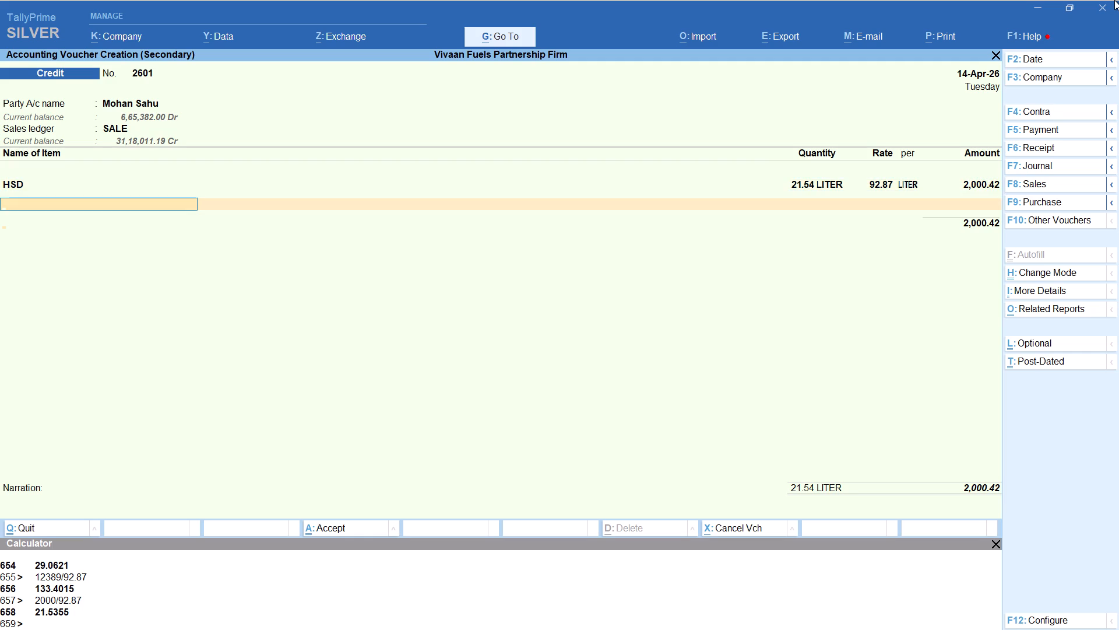
Add the Round Off ledger to Mohan's 2,000-rupee voucher and save it.
text(rou)
key(Return)
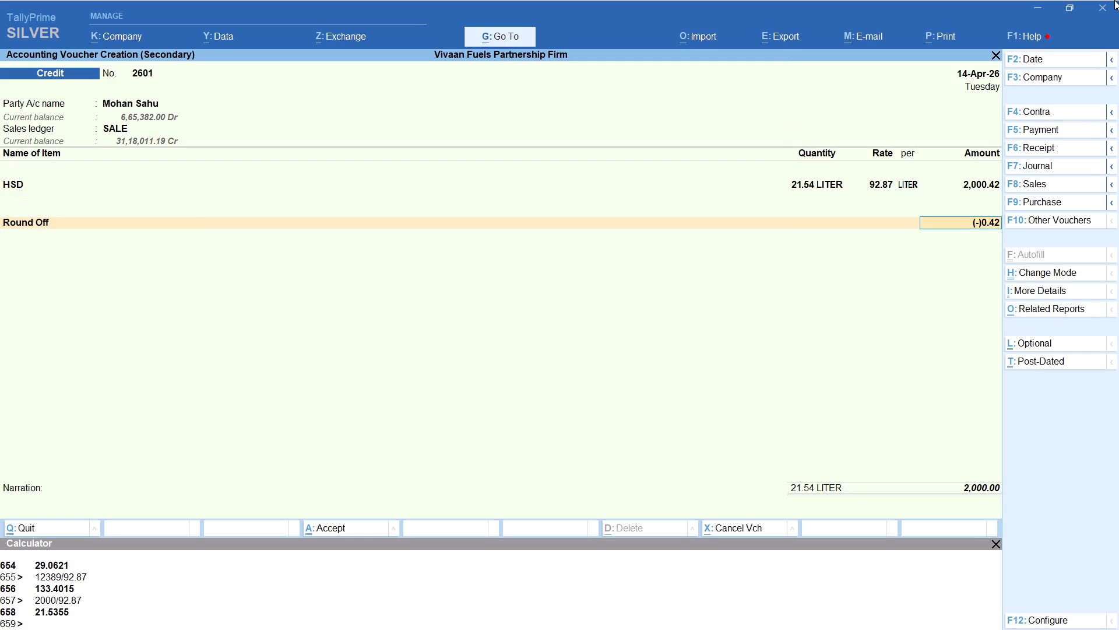
key(ctrl+a)
Add a credit sales voucher for the first-listed Sunil party, keeping the default party details and the SALE ledger.
key(alt+a)
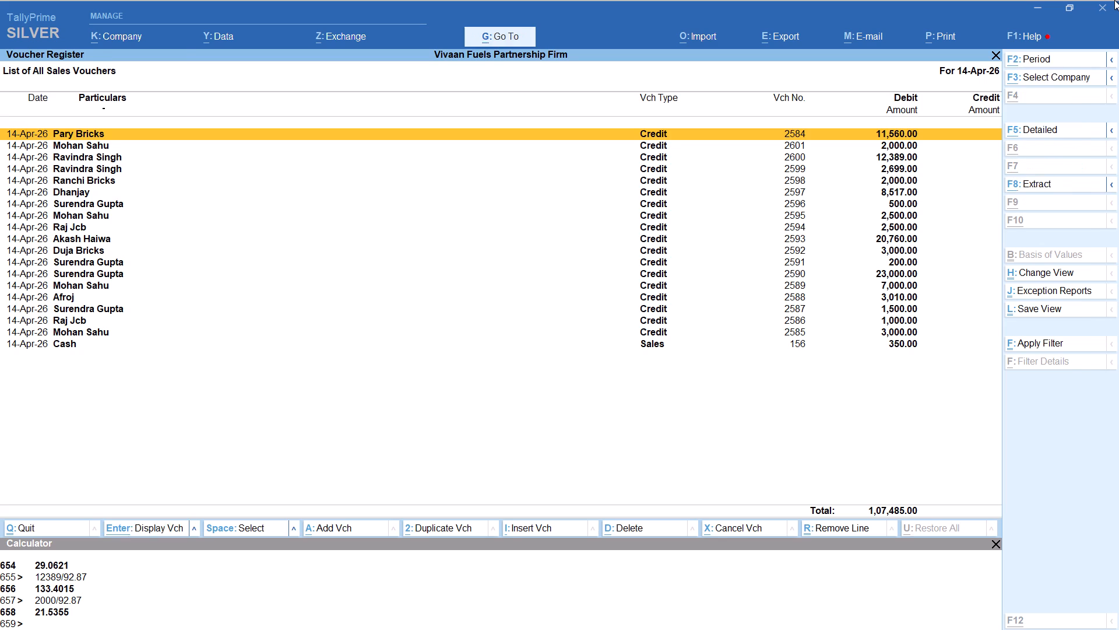
text(sunil)
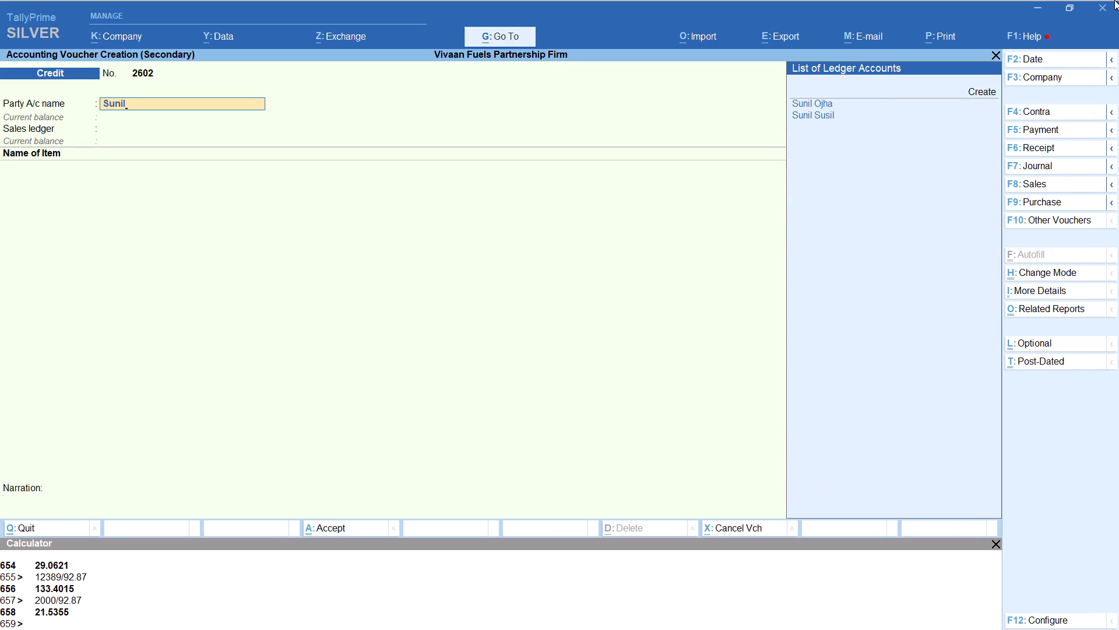
key(Down)
key(Down)
key(Up)
key(Return)
key(Return)
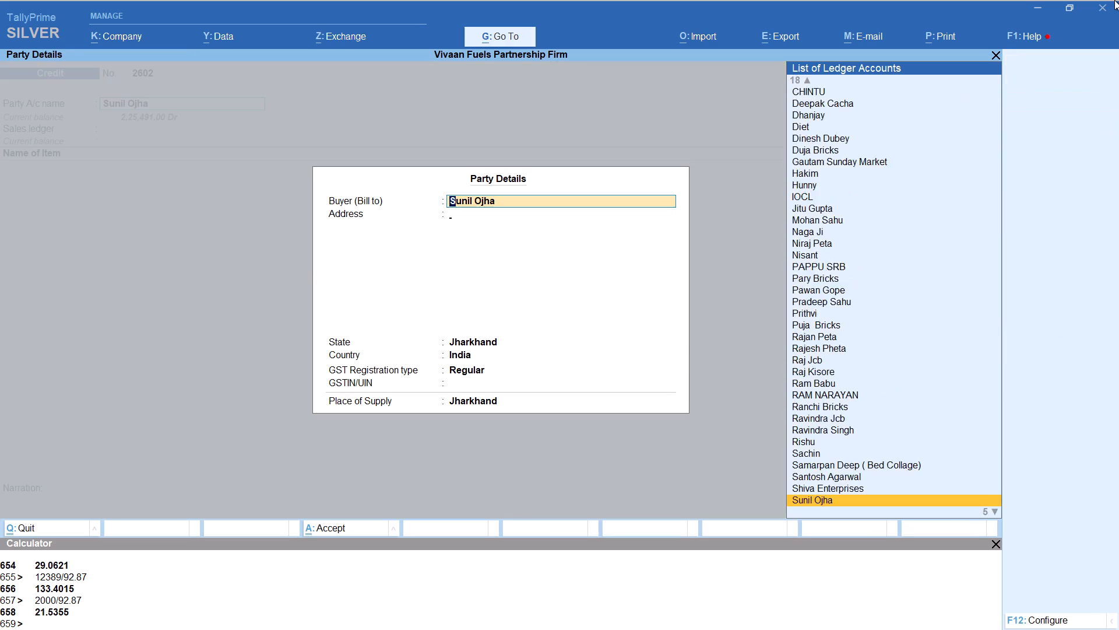
key(Return)
key(Return)
key(Return)
key(Return)
key(Return)
key(Return)
Add item HSD with tracking number Not Applicable, its quantity calculated as 14648/92.87, at the 92.87 rate.
text(hsd)
key(Return)
key(Up)
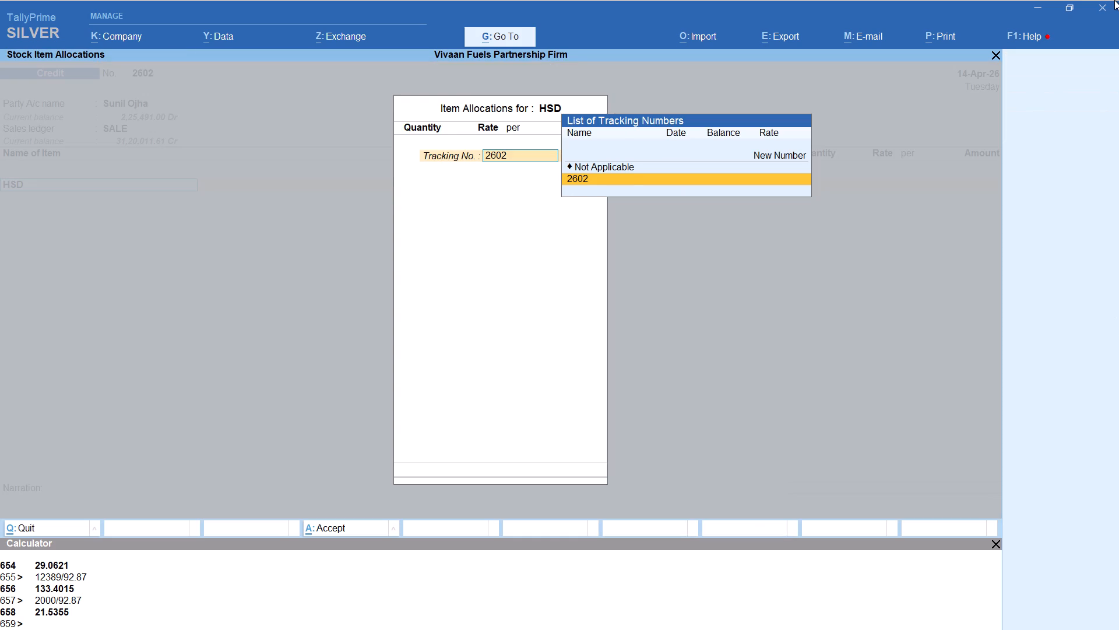
key(Return)
key(alt+c)
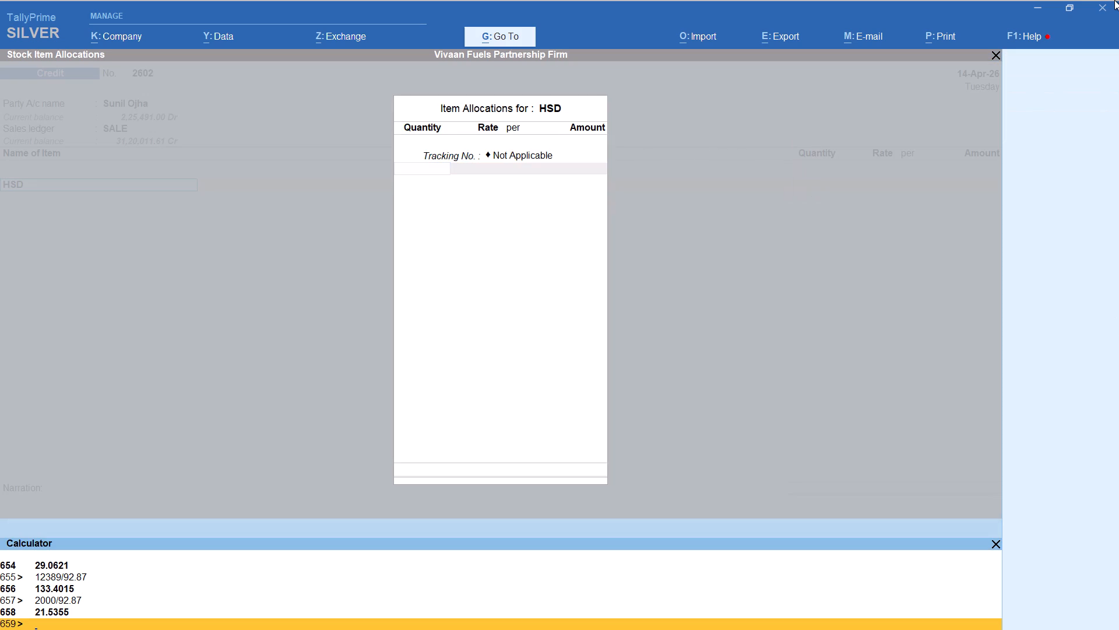
text(14)
text(648)
text(/92.87)
key(Return)
key(Return)
key(Return)
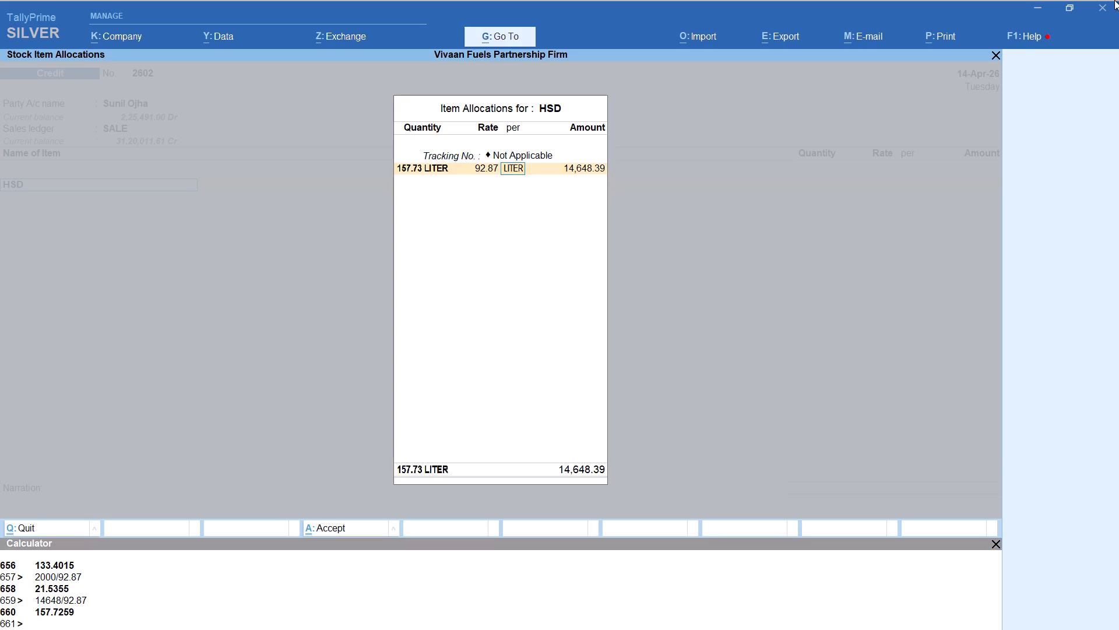
key(Return)
key(Return)
key(Return)
key(Return)
Add the Round Off ledger to Sunil's 14,648-rupee voucher and save it.
text(rou)
key(Return)
key(ctrl+a)
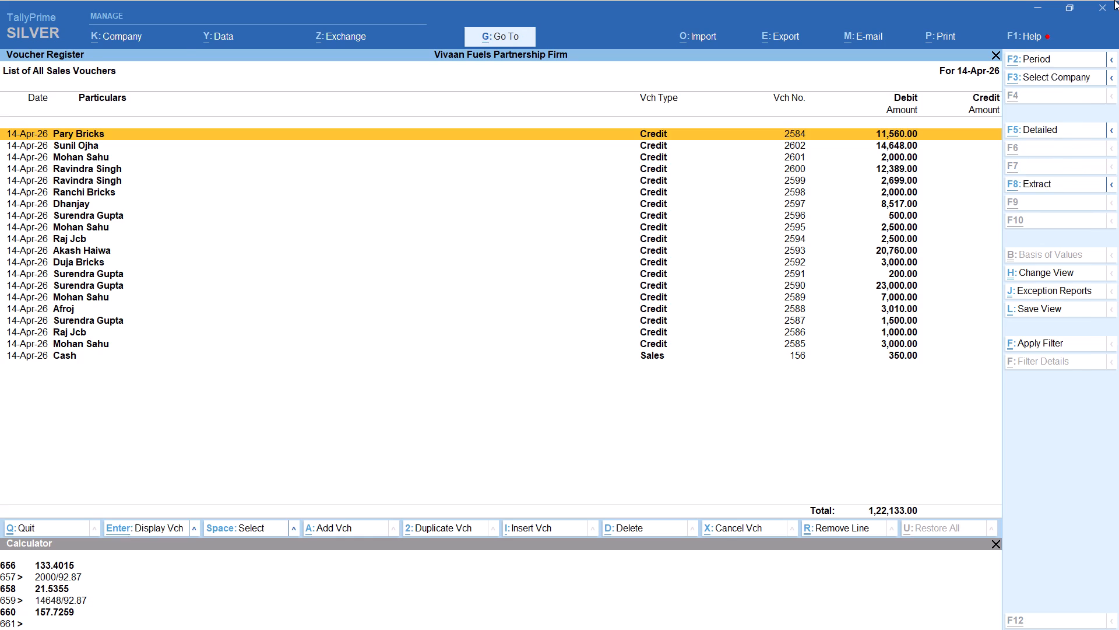
Add another credit sales voucher for the party Mohan, keeping the default party details and the SALE ledger.
key(alt+a)
text(moh)
key(Return)
key(Return)
key(Return)
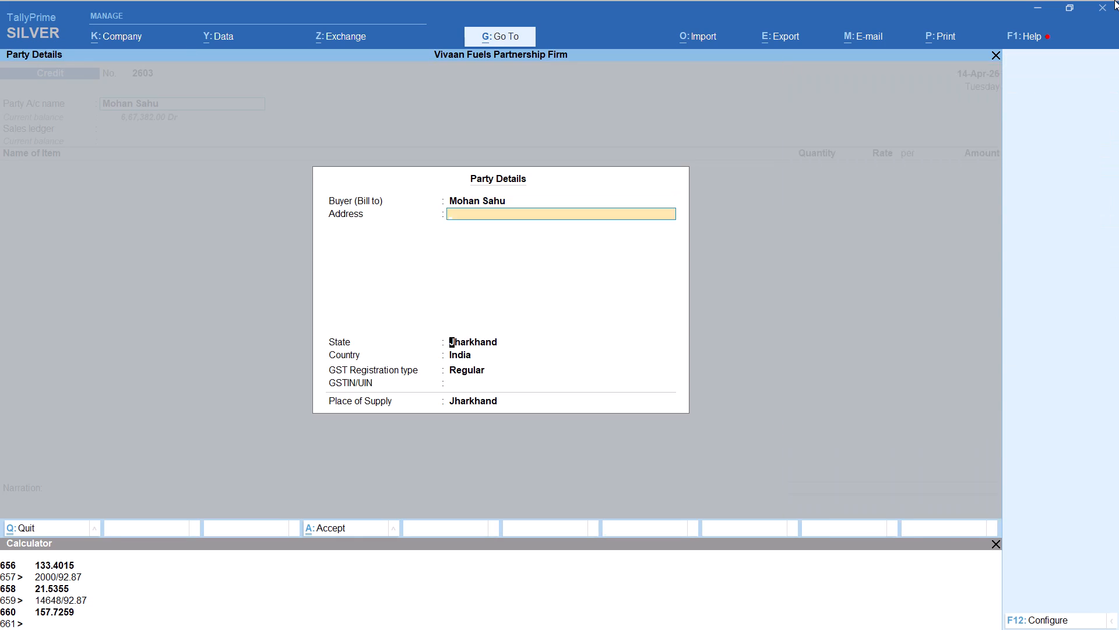
key(Return)
key(Return)
key(Return)
key(Return)
key(Return)
Add item HSD with tracking number Not Applicable, its quantity calculated as 5000/92.87, at the 92.87 rate.
text(hsd)
key(Return)
key(Up)
key(Return)
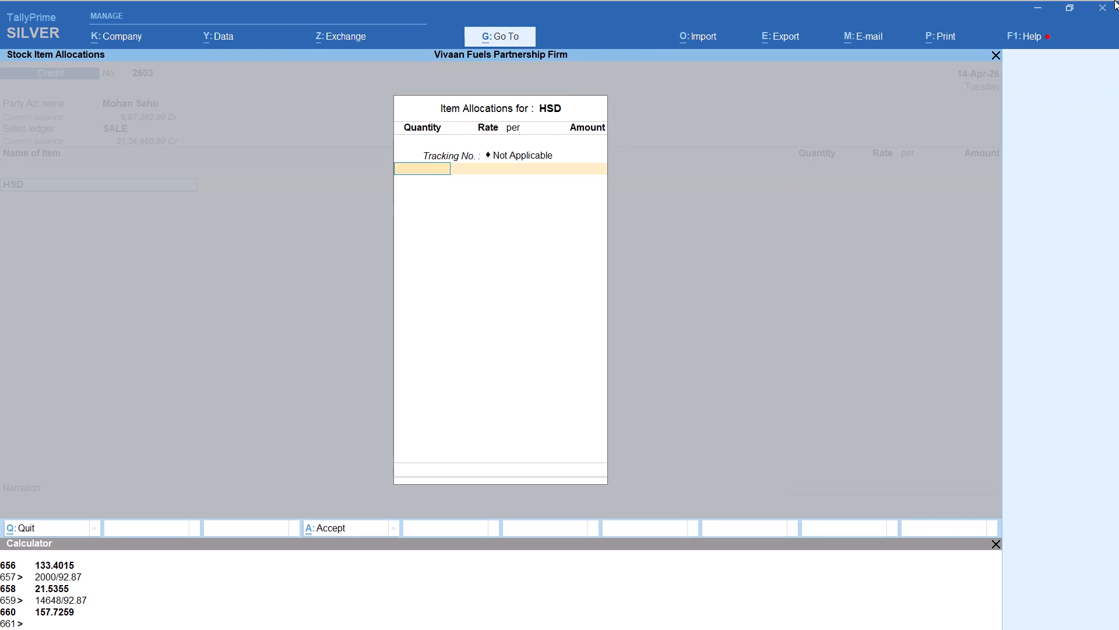
key(alt+c)
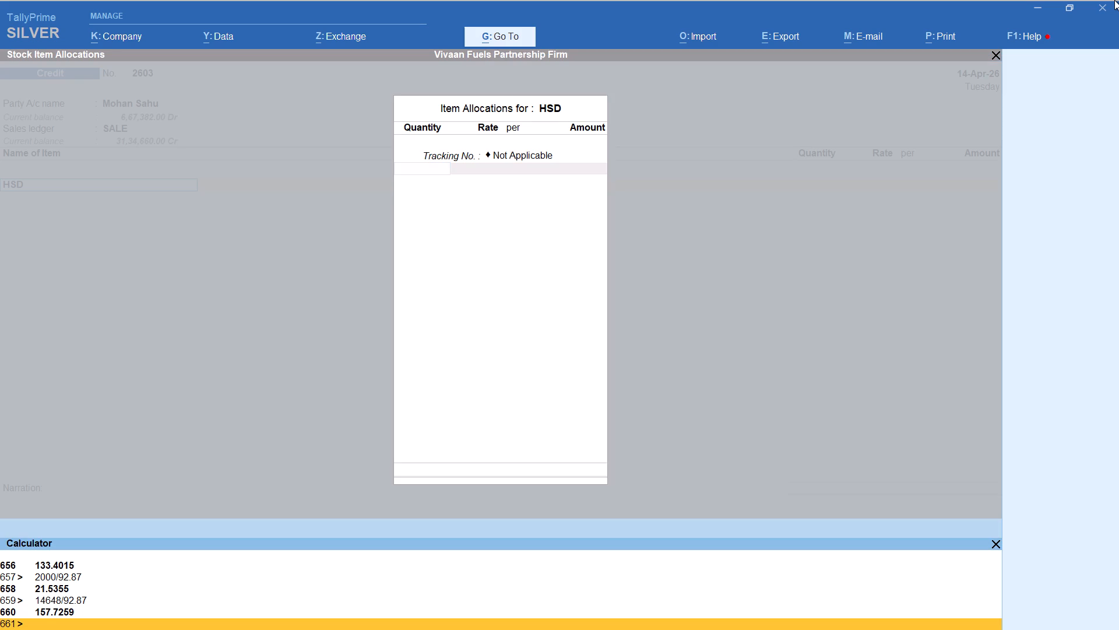
text(5000)
text(/92.87)
key(Return)
key(Return)
key(Return)
key(Return)
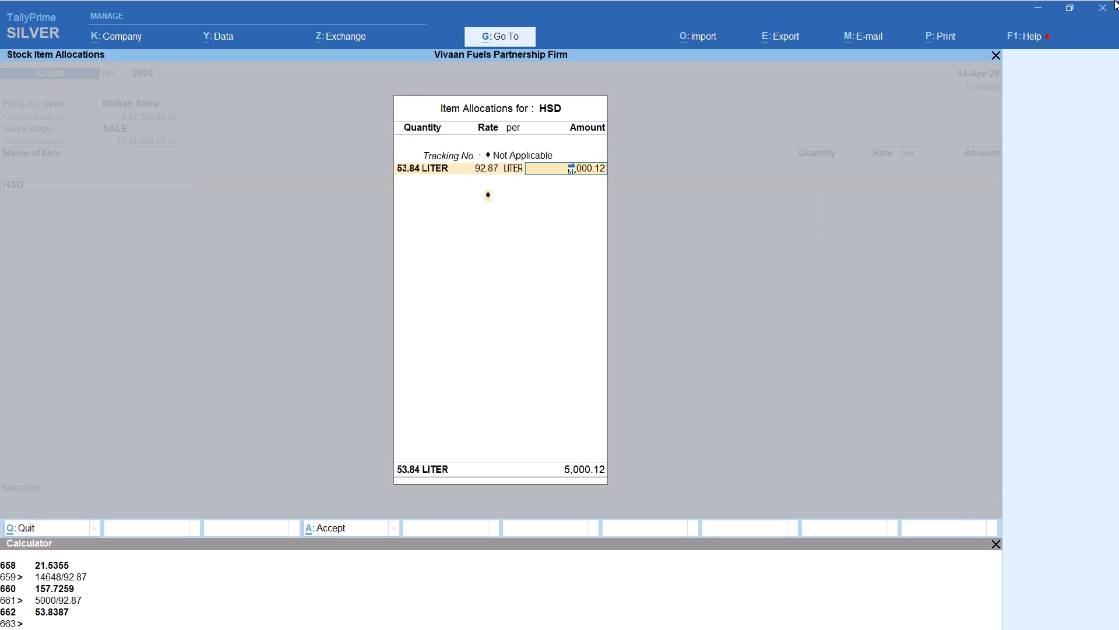
key(Return)
key(Return)
key(Return)
Add the Round Off ledger to Mohan's 5,000-rupee voucher and save it.
text(rou)
key(Return)
key(ctrl+a)
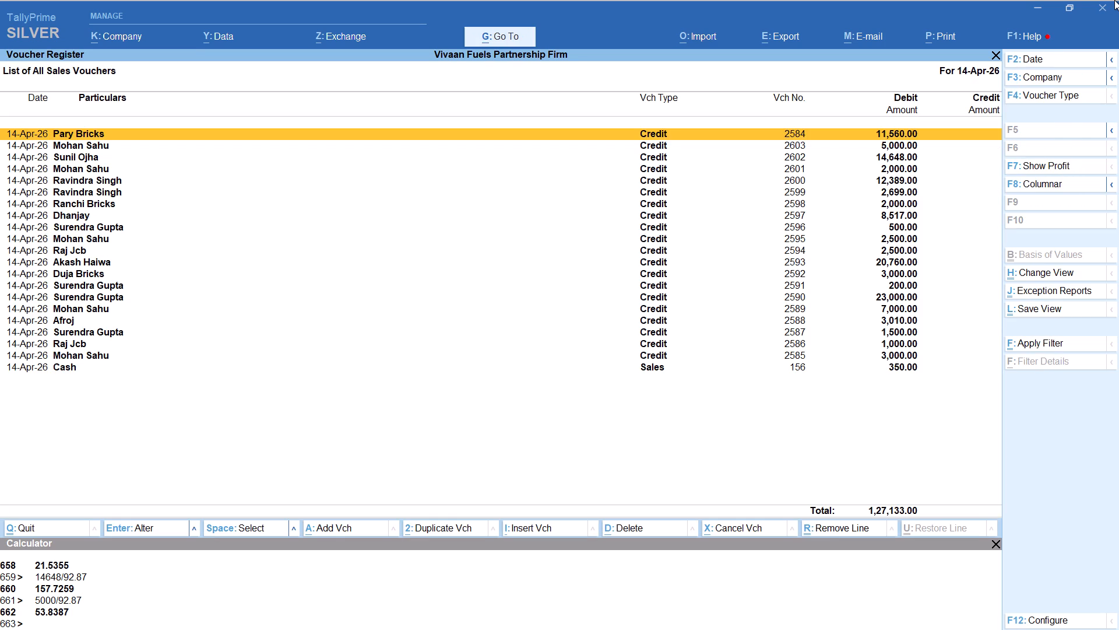
Add a credit sales voucher for the first-listed Ram party, keeping the default party details and the SALE ledger.
key(alt+a)
text(ram)
key(Down)
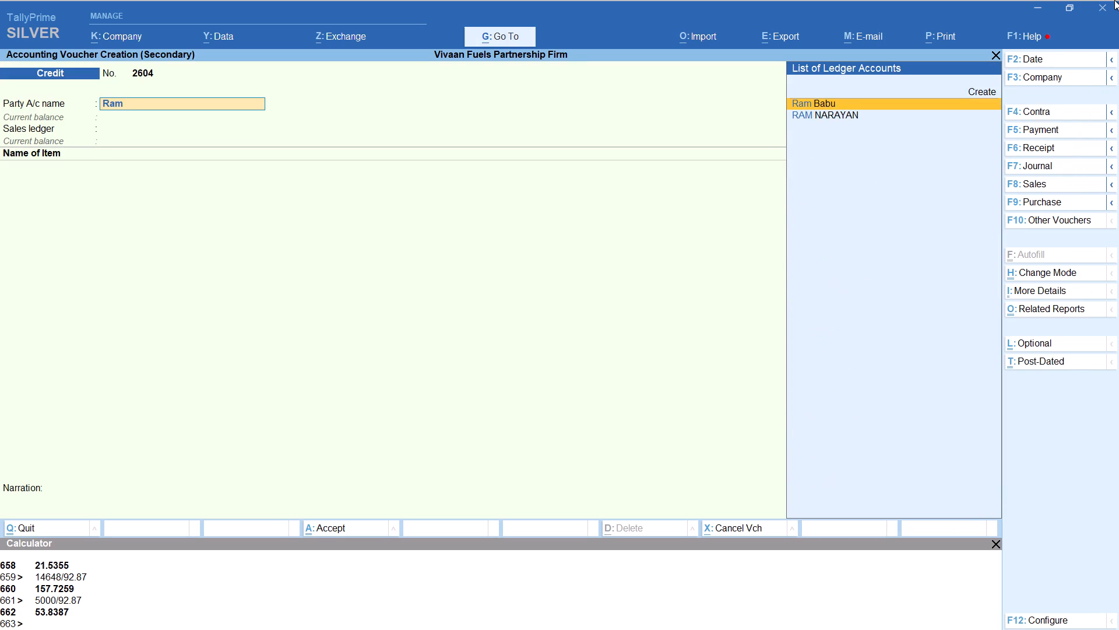
key(Return)
key(Return)
key(Return)
key(Return)
key(Return)
key(Return)
key(Return)
key(Return)
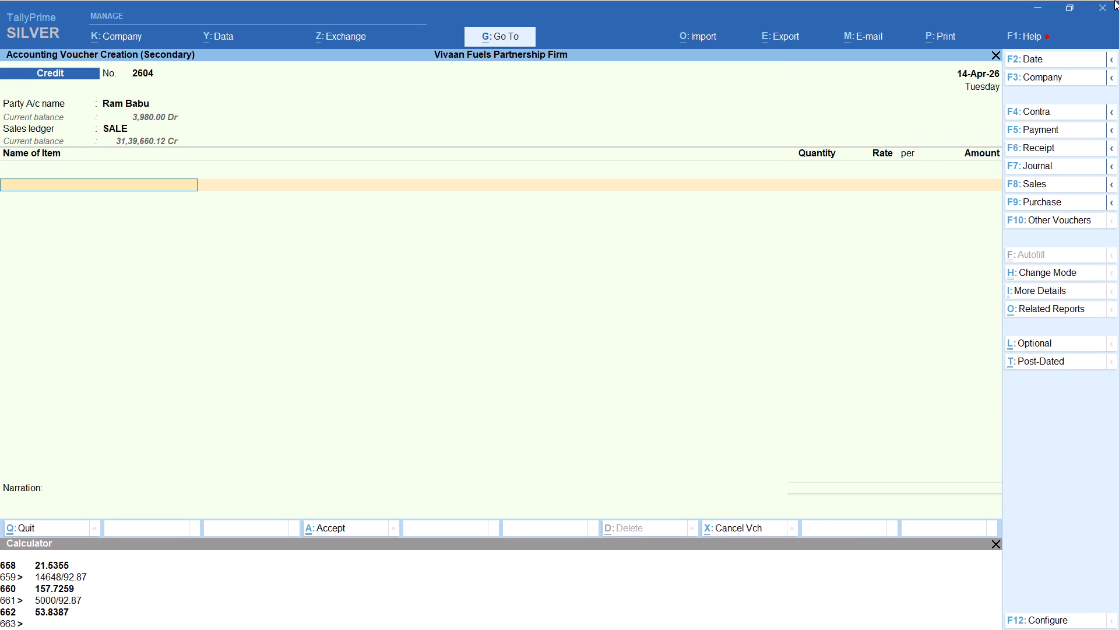
Add item HSD with tracking number Not Applicable, its quantity calculated as 1000/92.87, at the 92.87 rate.
text(hsd)
key(Return)
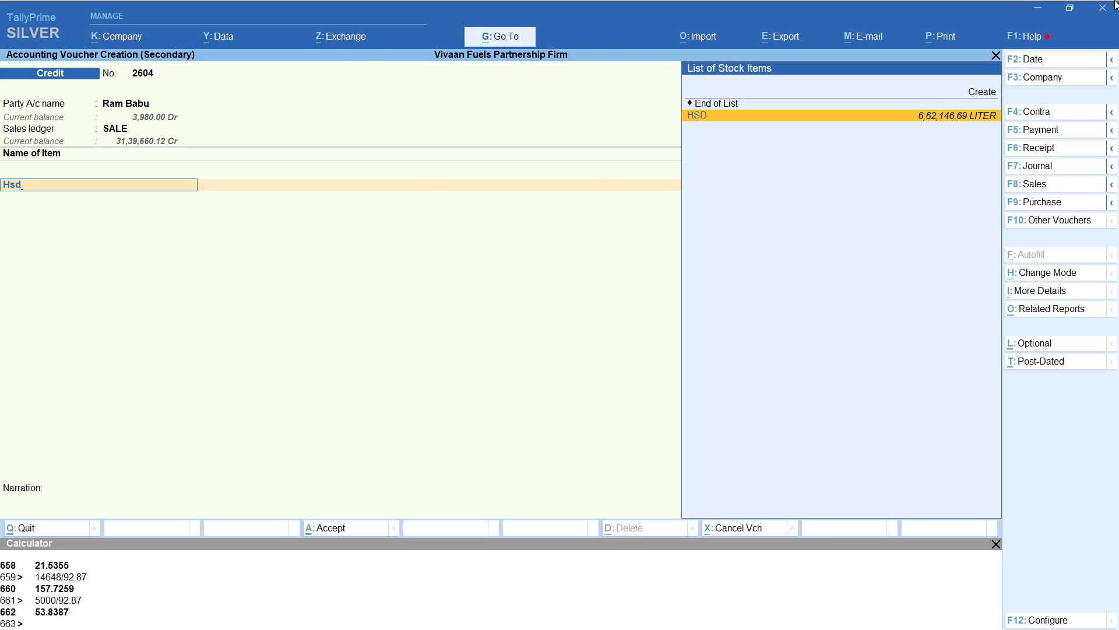
key(Up)
key(Return)
key(alt+c)
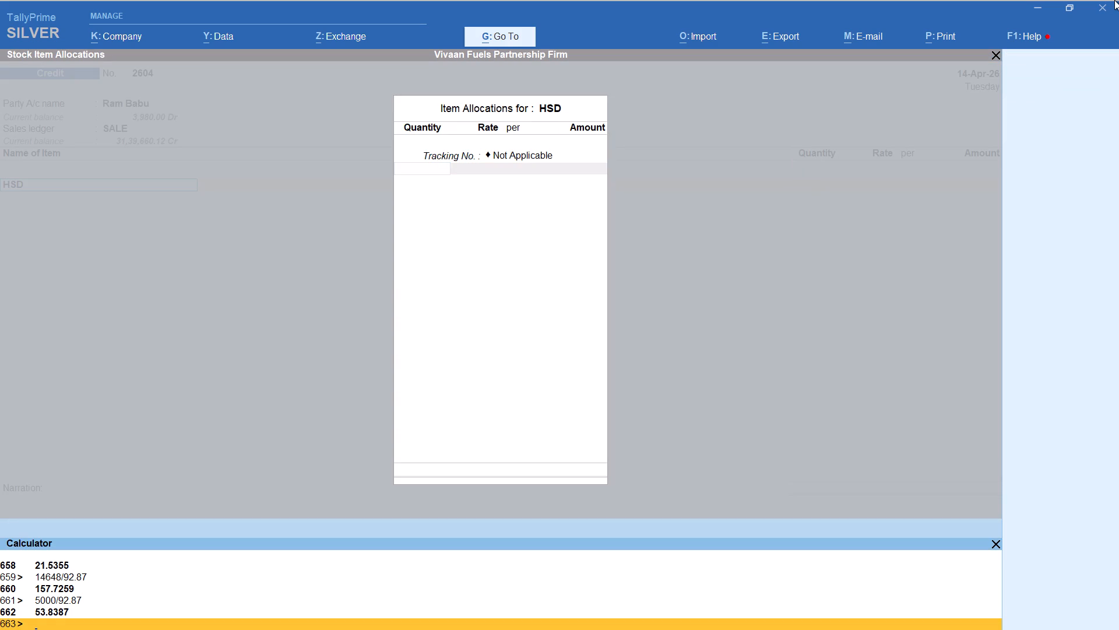
text(10100)
key(BackSpace)
key(BackSpace)
key(BackSpace)
key(BackSpace)
text(000)
text(/92.87)
key(Return)
key(Return)
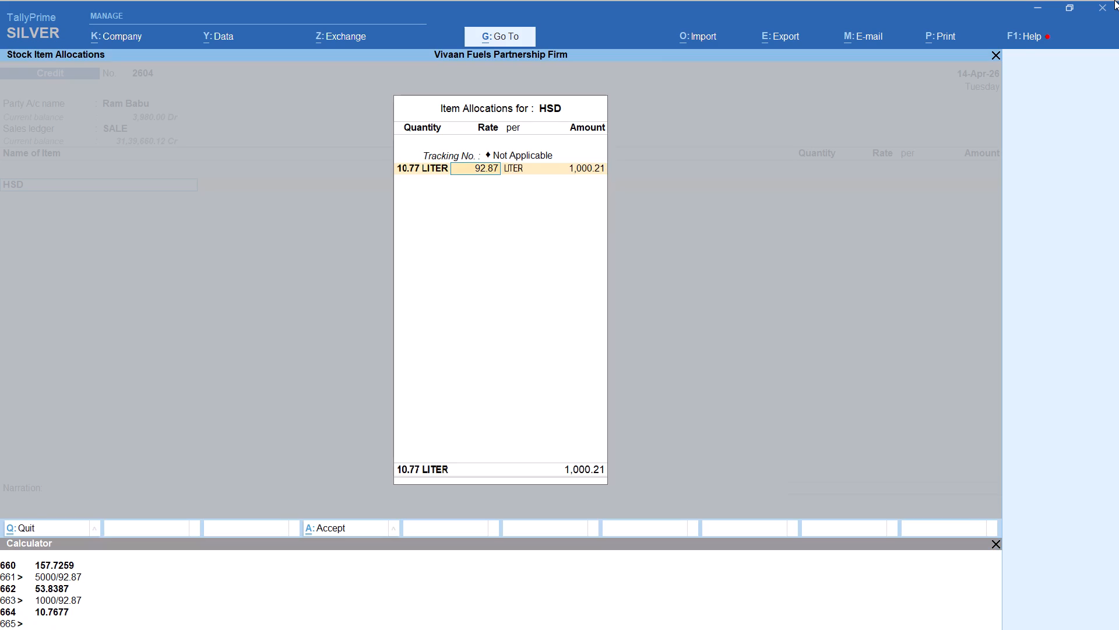
key(Return)
key(Return)
key(Return)
key(Return)
key(Return)
Add the Round Off ledger to Ram's 1,000-rupee voucher and save it.
text(rou)
key(Return)
key(ctrl+a)
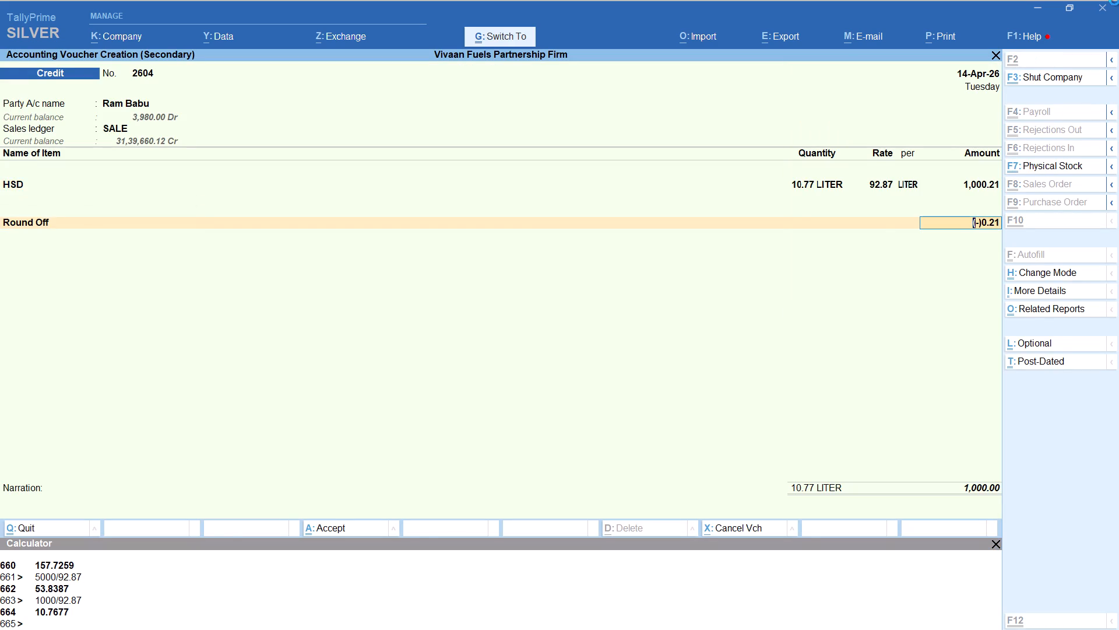
Add a credit sales voucher for party Dhanjay, keeping the default party details and the SALE ledger.
key(alt+a)
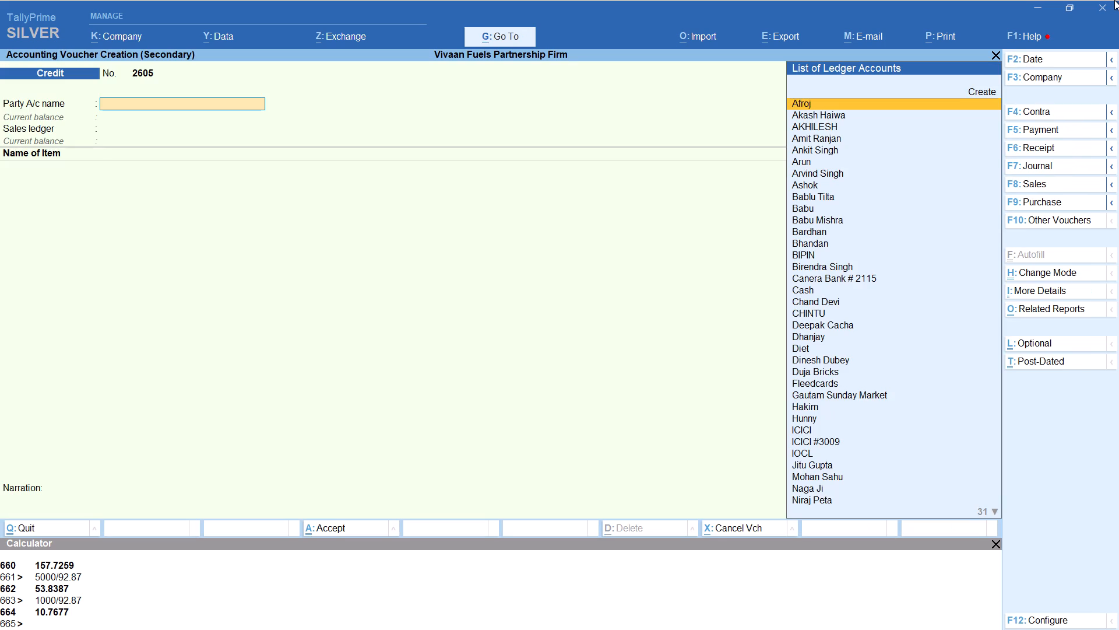
text(dhanj)
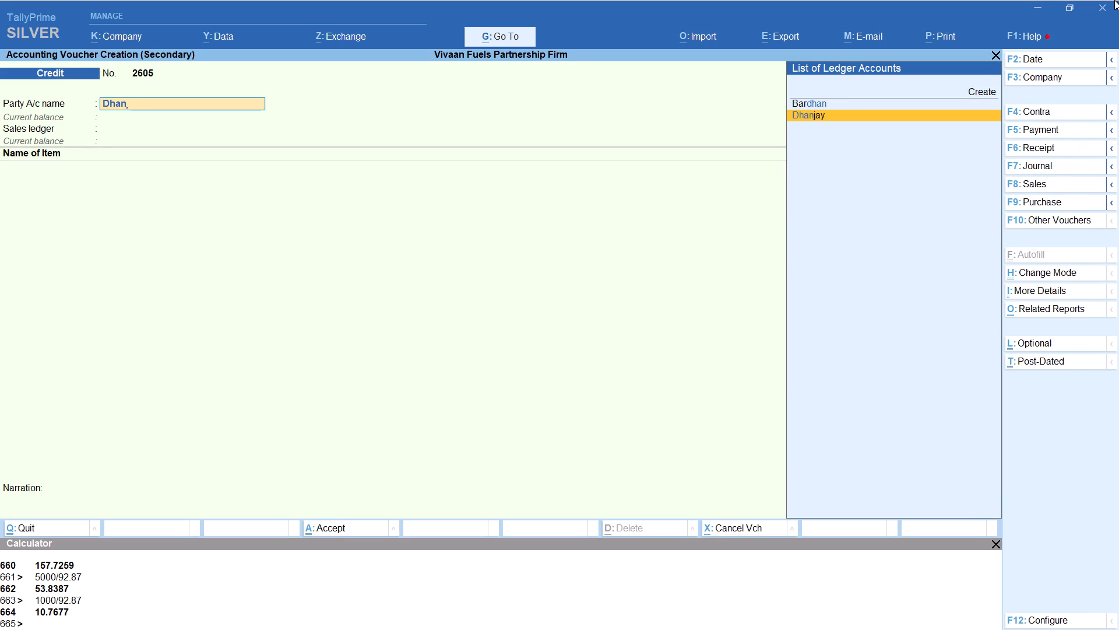
key(Return)
key(Return)
key(Return)
key(Return)
key(Return)
key(Return)
key(Return)
key(Return)
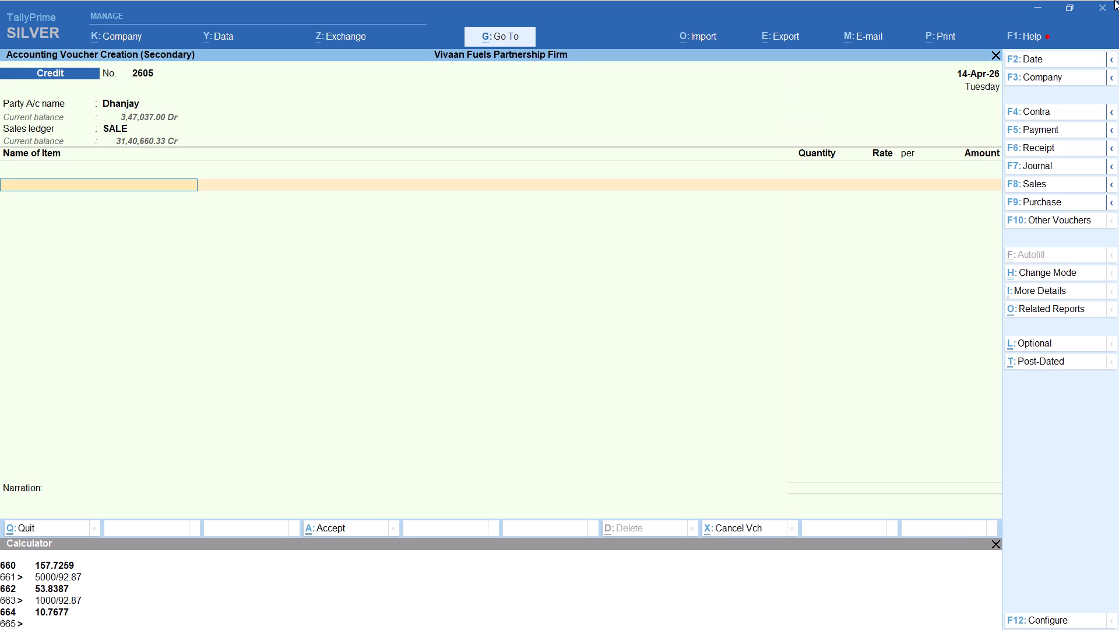
Add item HSD with tracking number Not Applicable, its quantity calculated as 3000/92.87, at the 92.87 rate.
text(hsd)
key(Return)
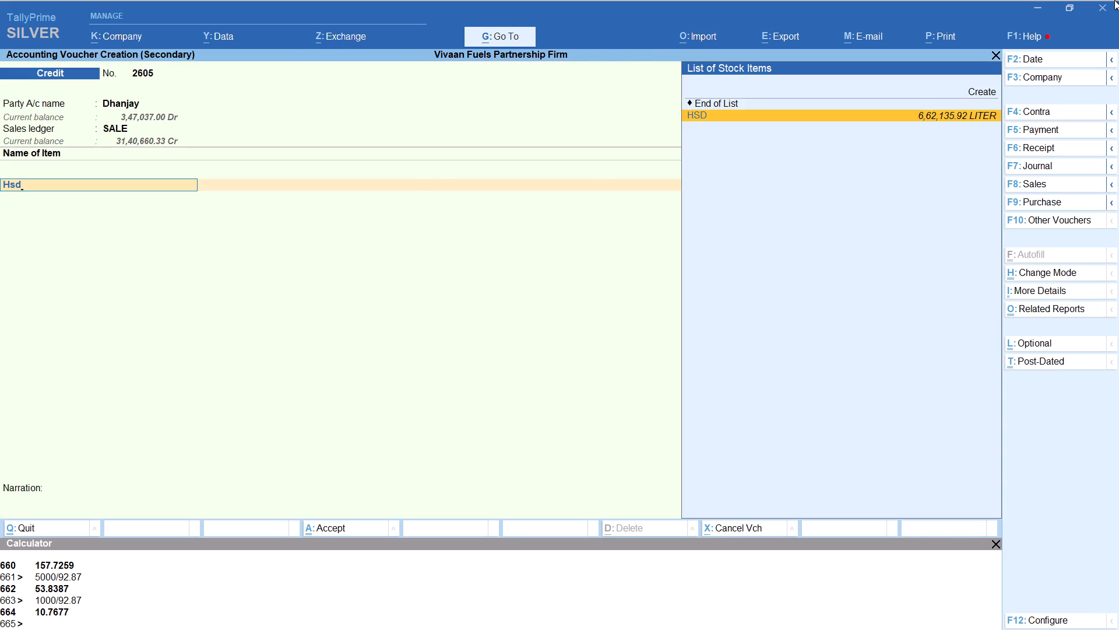
key(Up)
key(Return)
key(alt+c)
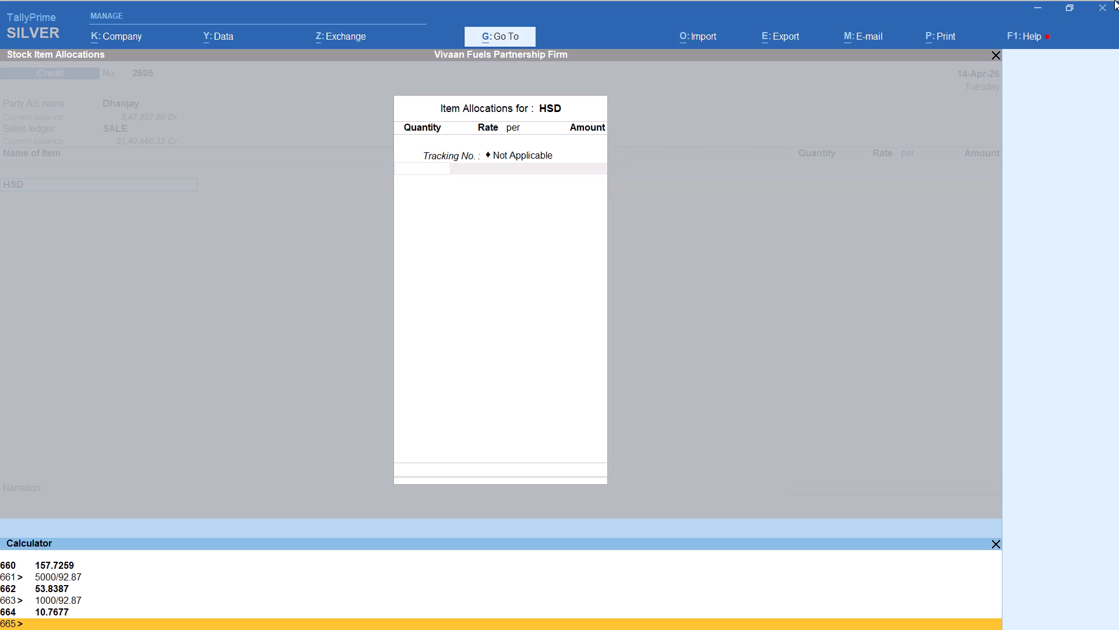
text(3000)
text(/92.87)
key(Return)
key(Return)
key(Return)
key(Return)
key(Return)
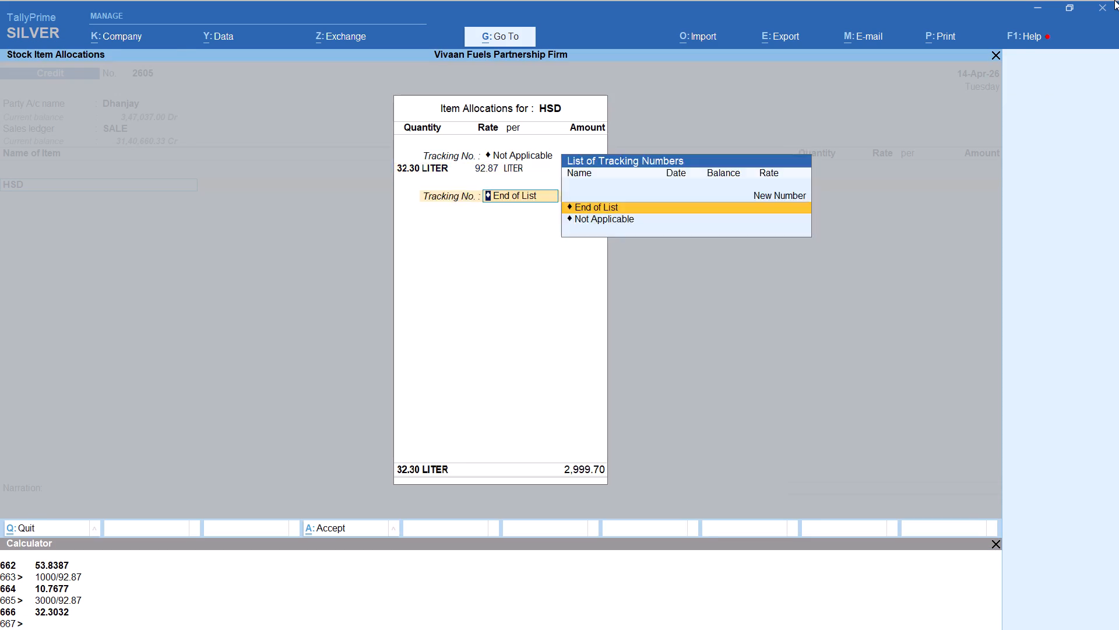
key(Return)
key(Return)
Add the Round Off ledger to Dhanjay's 3,000-rupee voucher and save it.
text(rou)
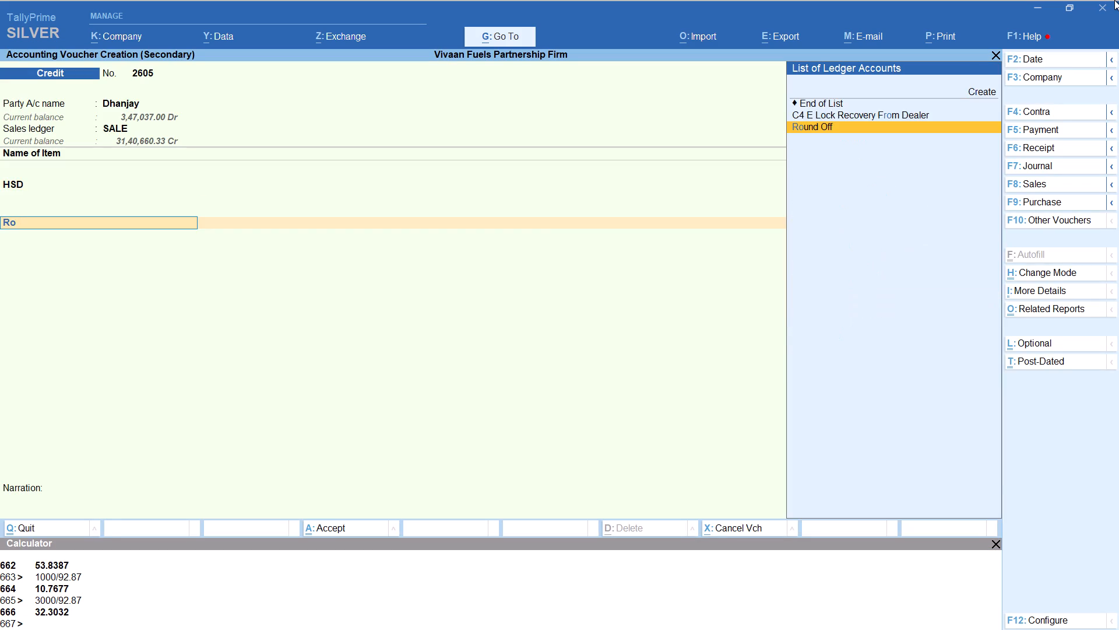
key(Return)
key(ctrl+a)
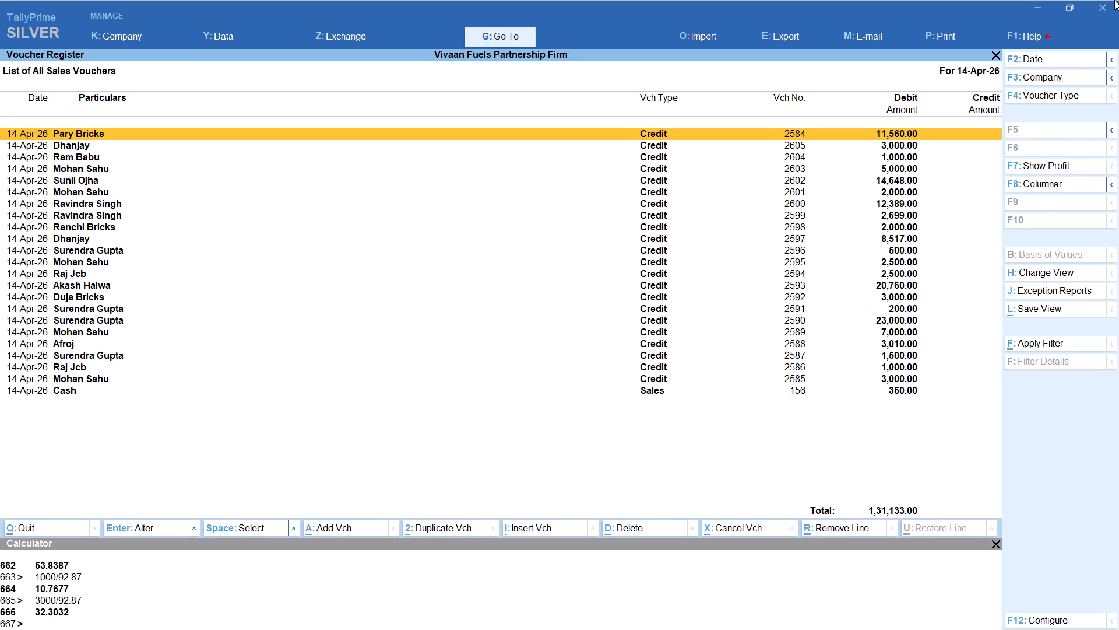
Switch to the Excel balance sheet to check the 14-Apr credit sales figure.
key(alt+Tab)
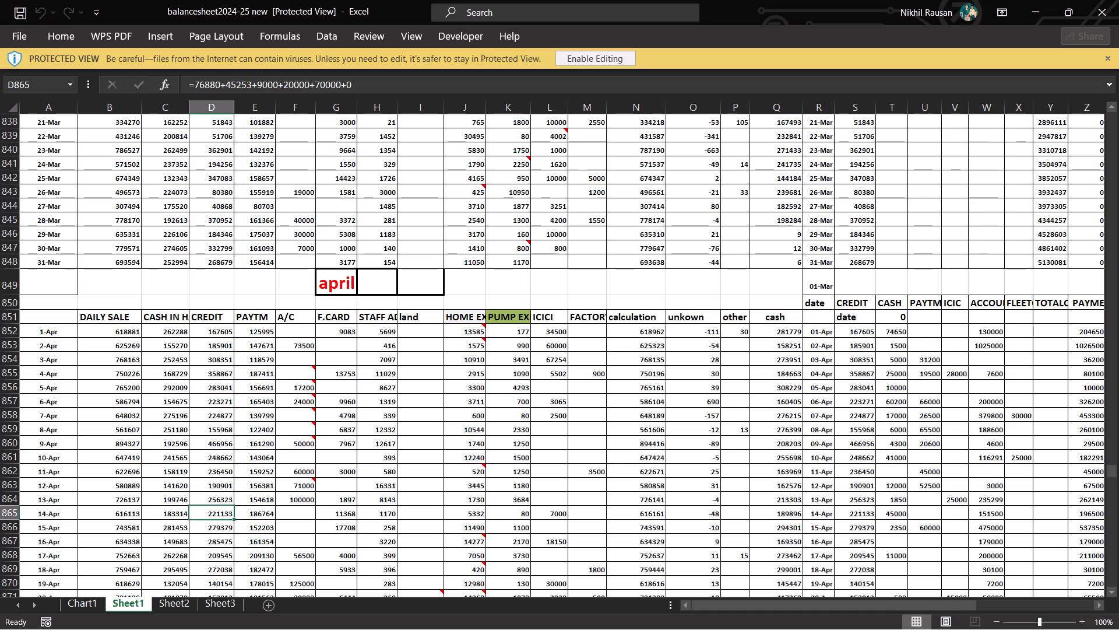
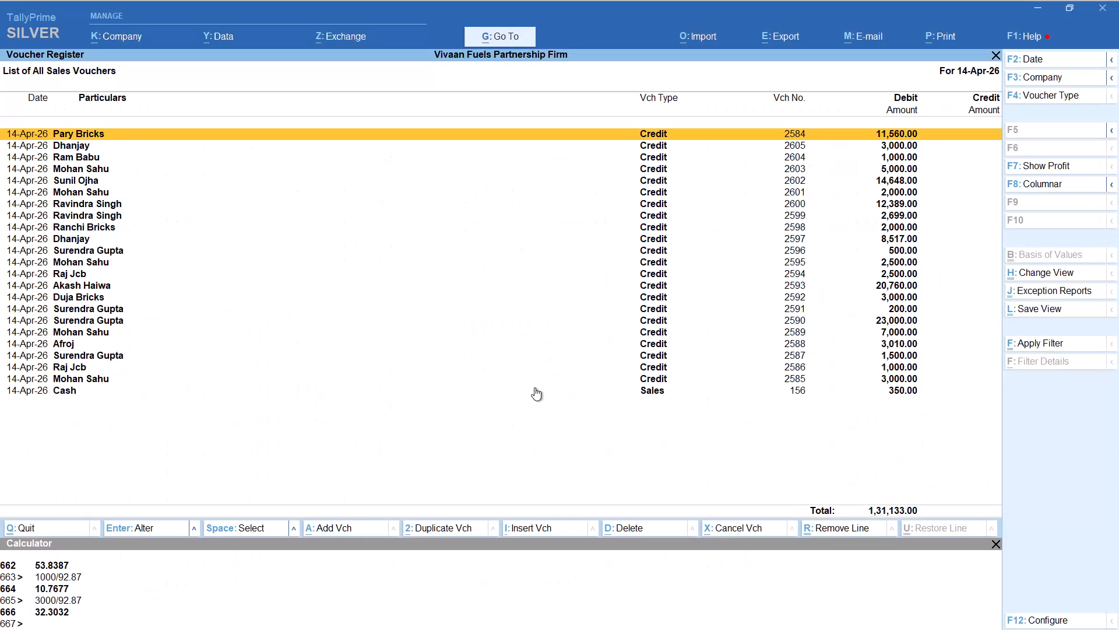
Compare the 14-Apr credit sales figure in the Excel balance sheet with the TallyPrime voucher register total.
key(alt+Tab)
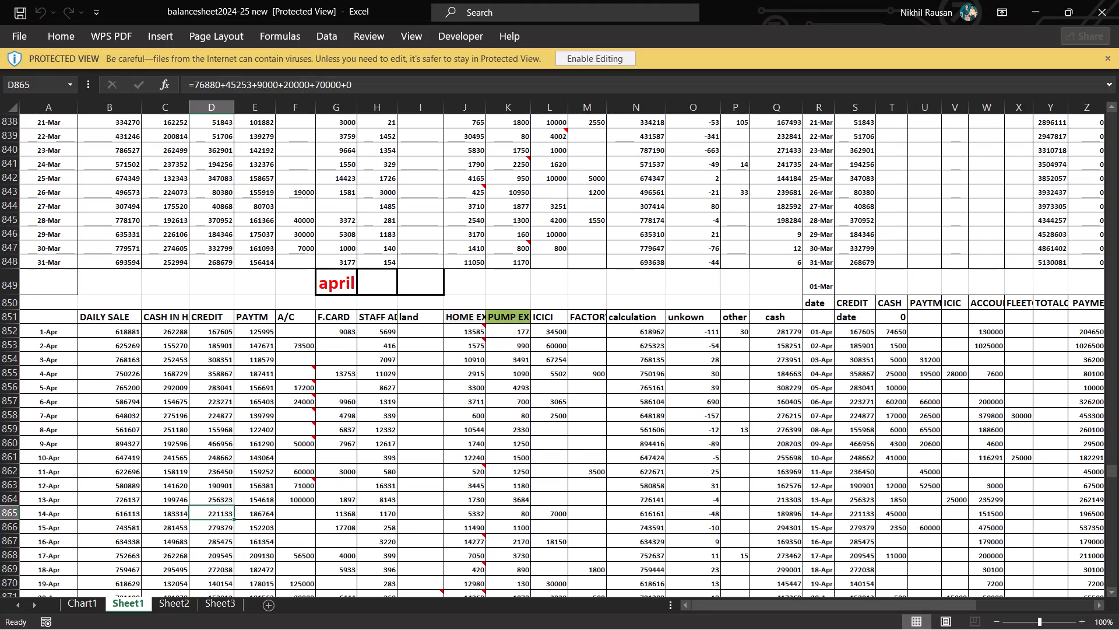
key(alt+Tab)
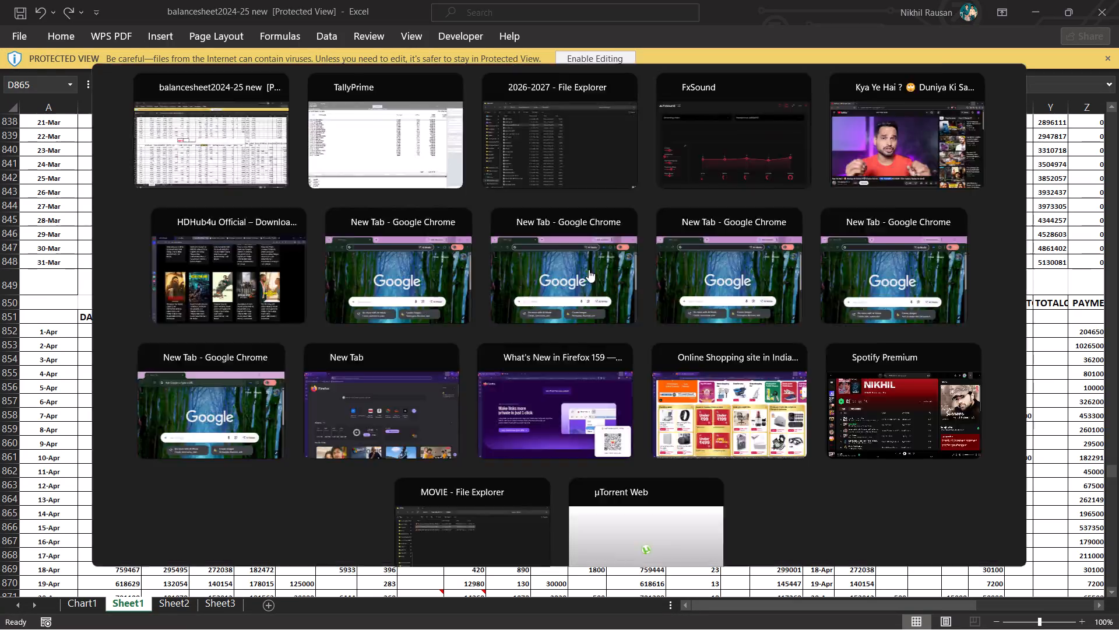
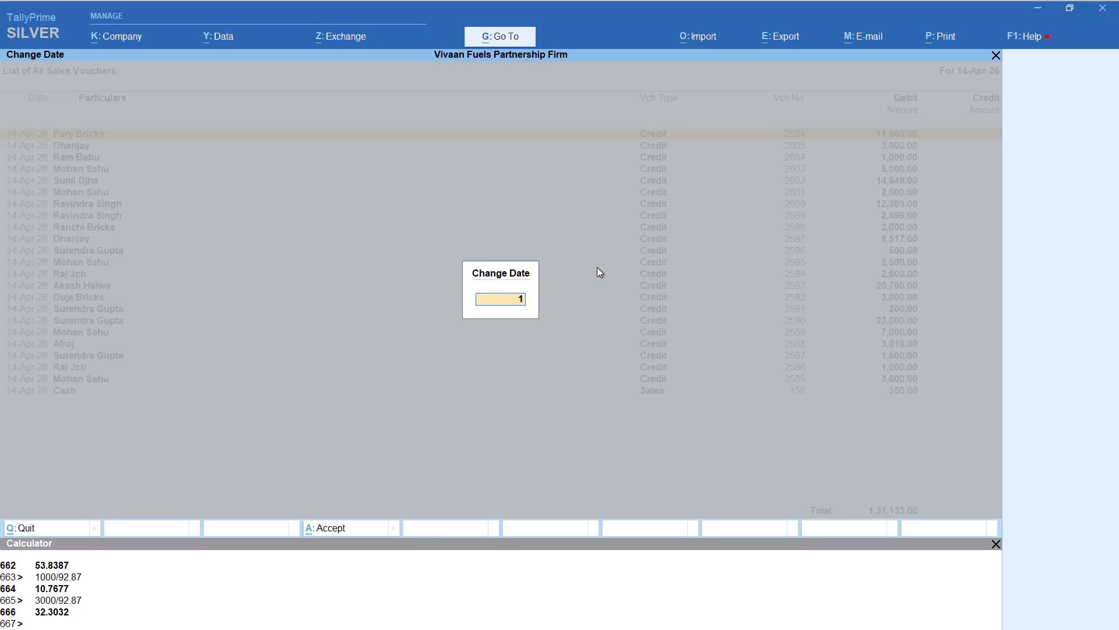
Start a new Credit sales voucher dated 15-Apr-26 from the sales voucher register.
key(Return)
key(alt+a)
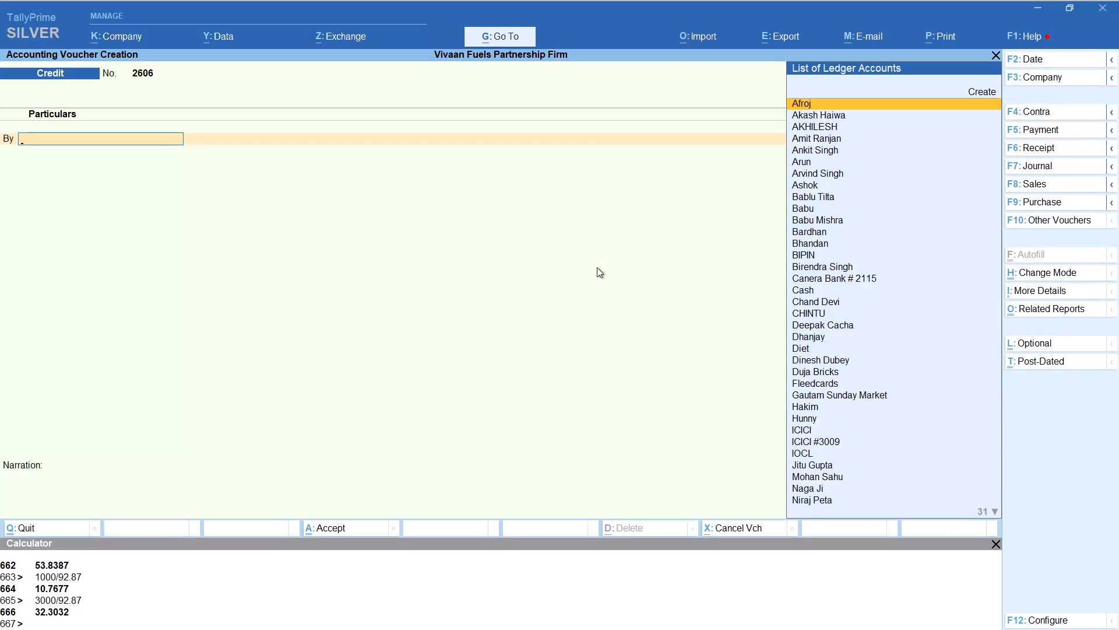
key(F8)
key(Down)
key(Down)
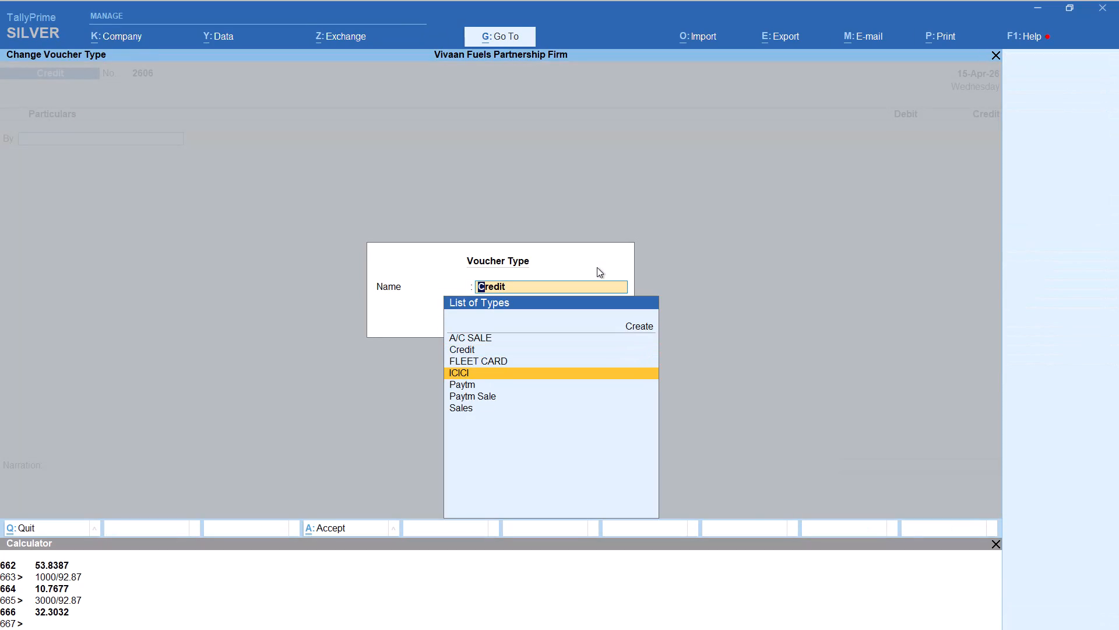
key(Up)
key(Up)
key(Return)
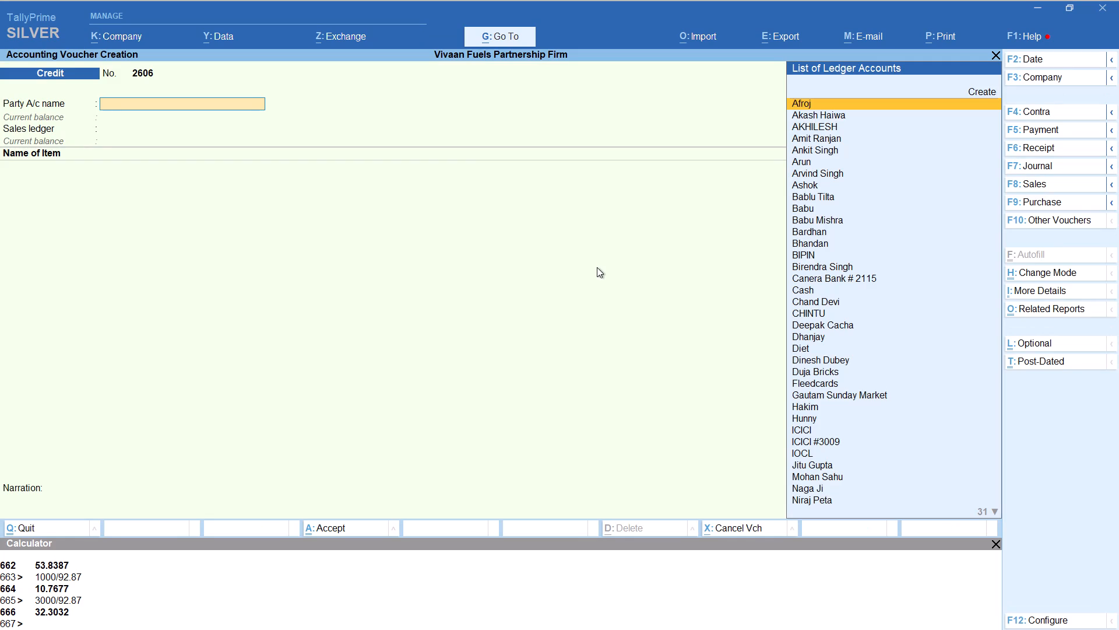
Set the voucher's party to Puja Bricks and its sales ledger to SALE, and look up the HSD stock item.
text(puja)
key(Return)
key(Return)
key(Return)
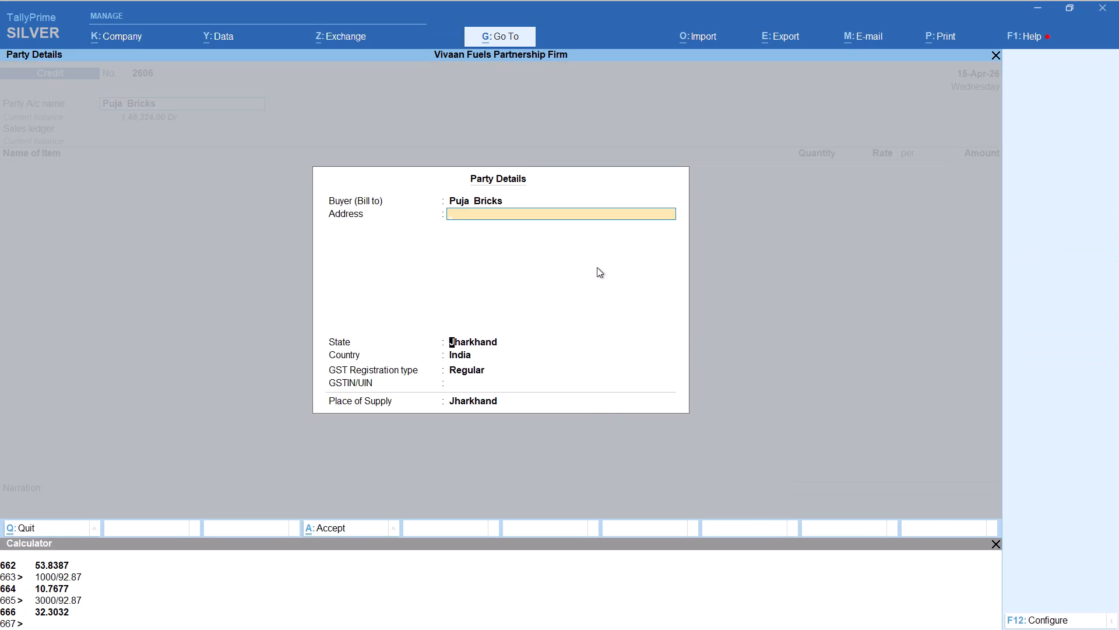
key(Return)
key(Return)
key(Return)
key(Return)
key(Return)
text(hs)
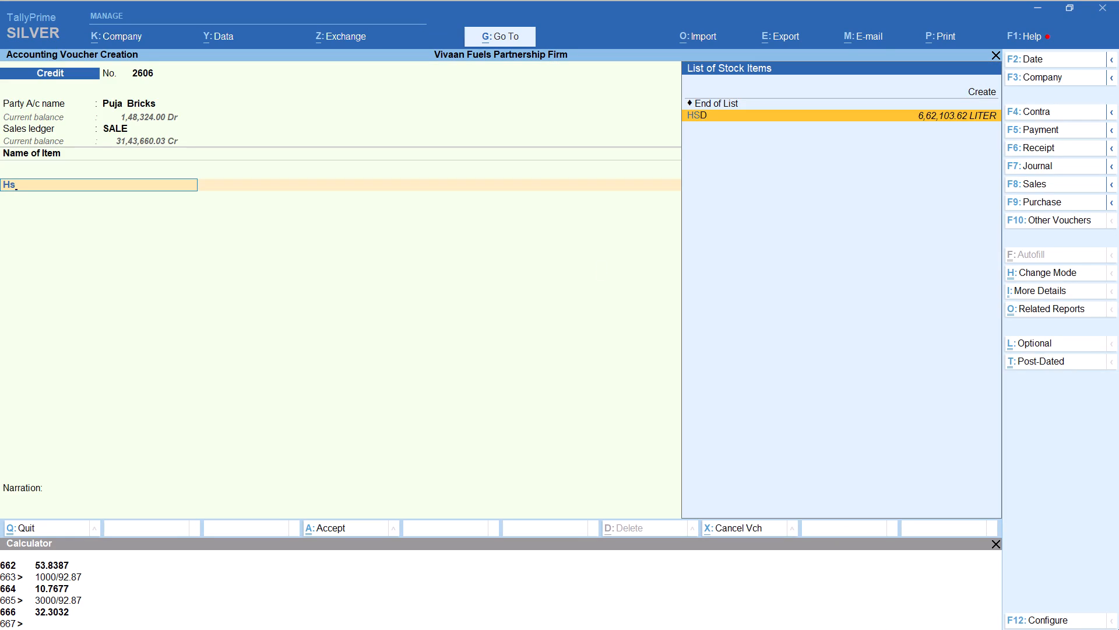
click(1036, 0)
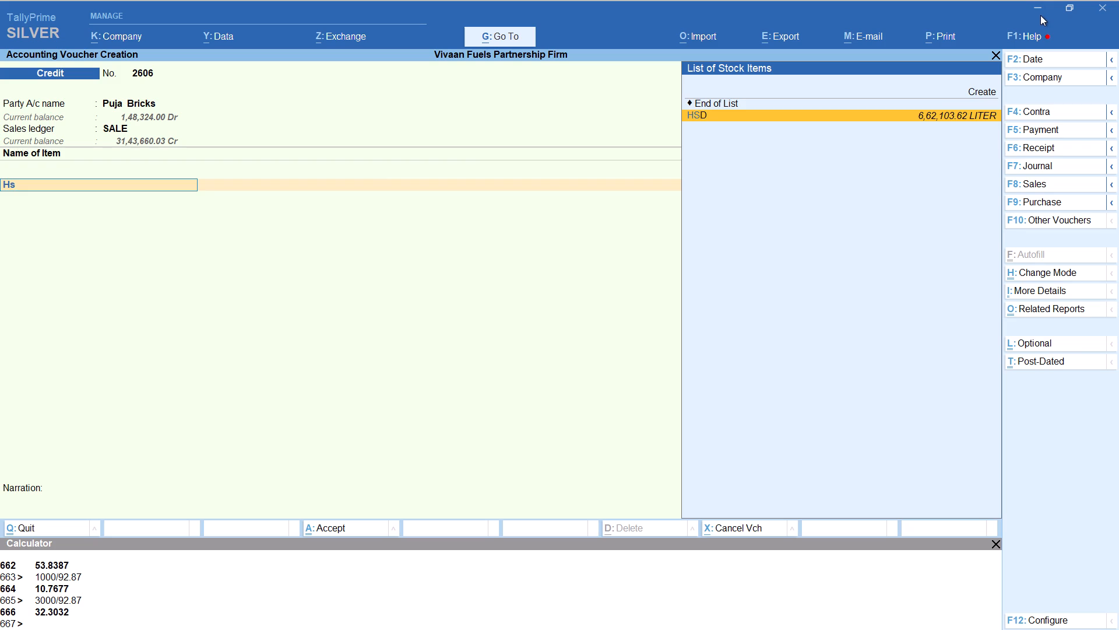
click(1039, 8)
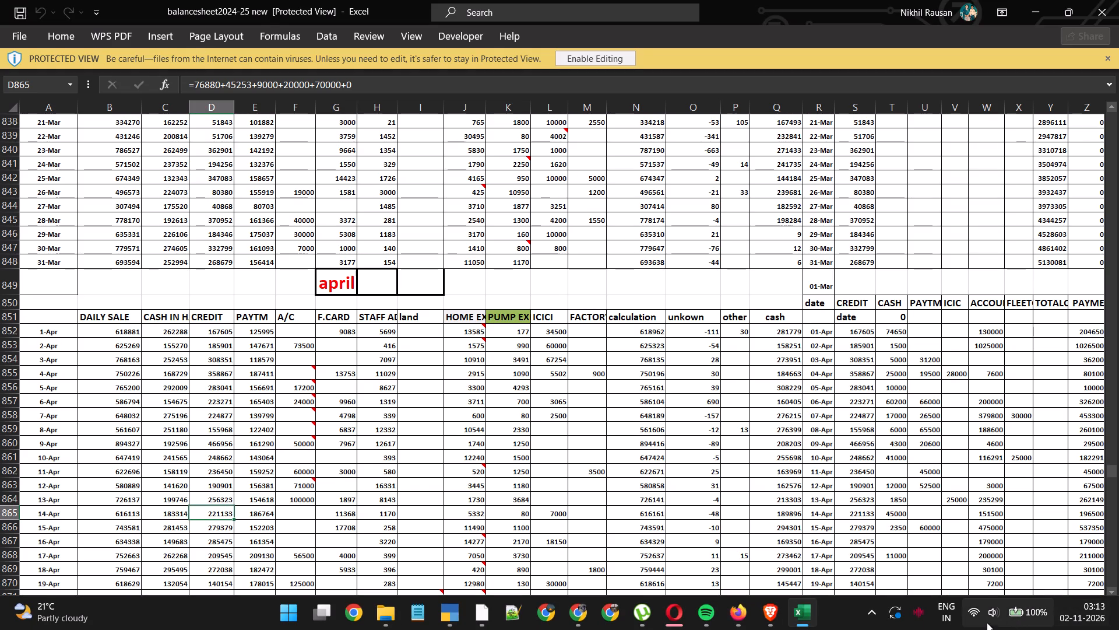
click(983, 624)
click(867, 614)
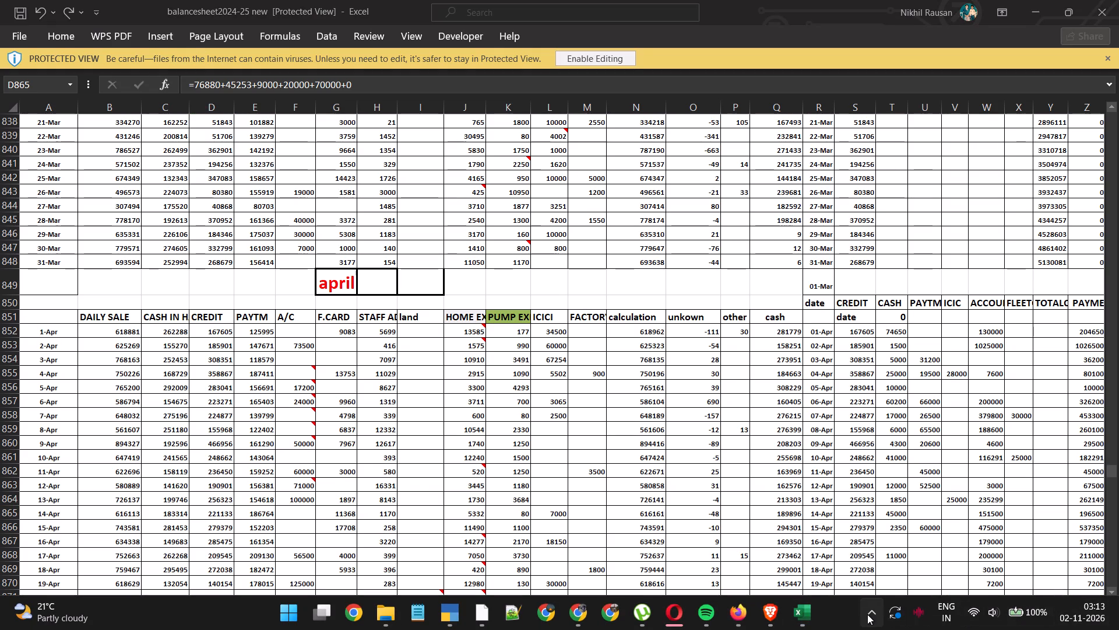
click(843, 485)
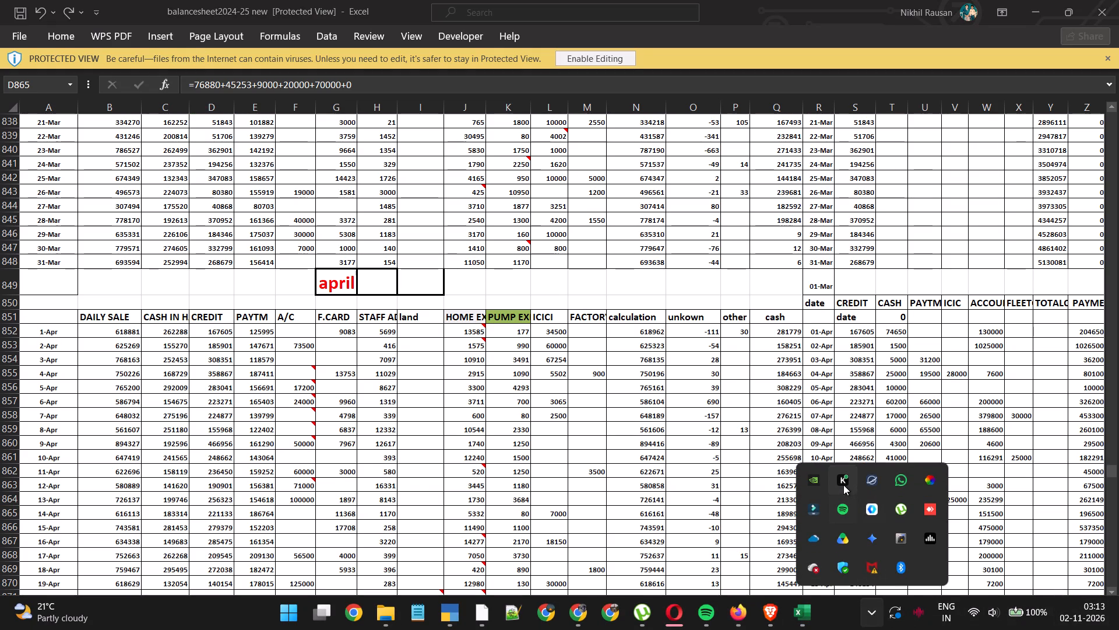
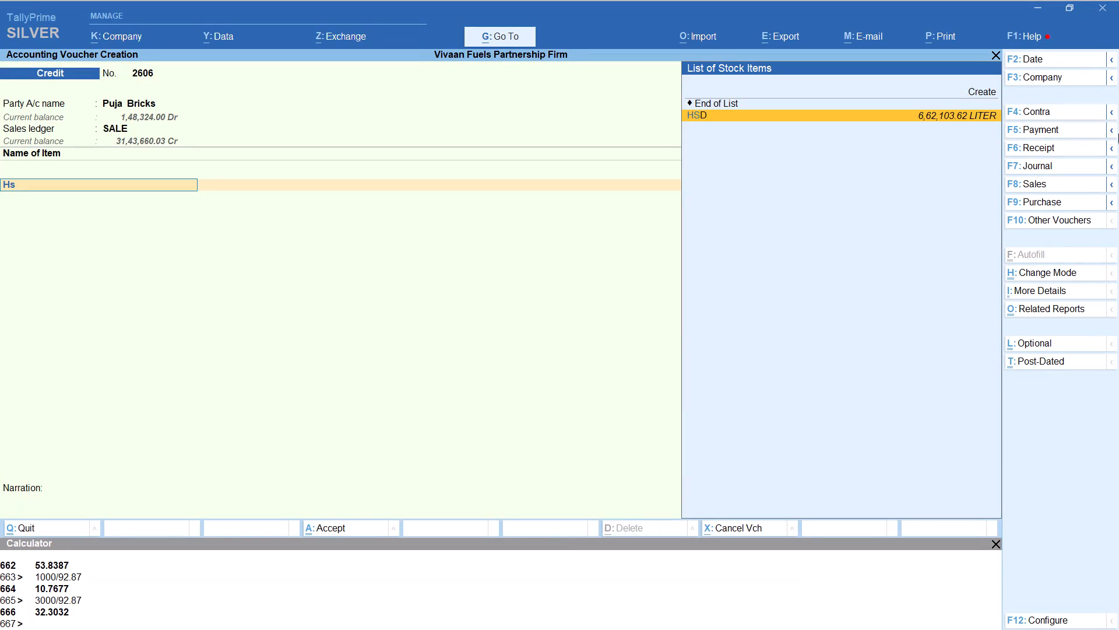
Add HSD to the Puja Bricks voucher under tracking number 2606, with the quantity calculated as 13930/92.87 at rate 92.87.
key(Return)
key(Return)
key(Return)
key(Return)
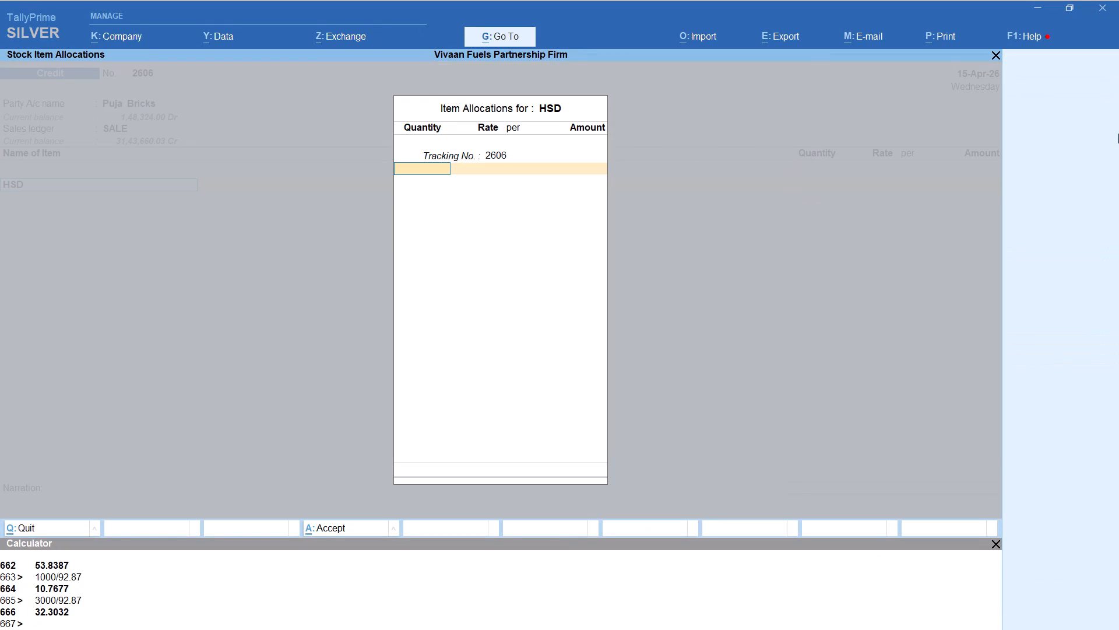
key(1)
key(3)
text(930)
key(alt+c)
text(13930)
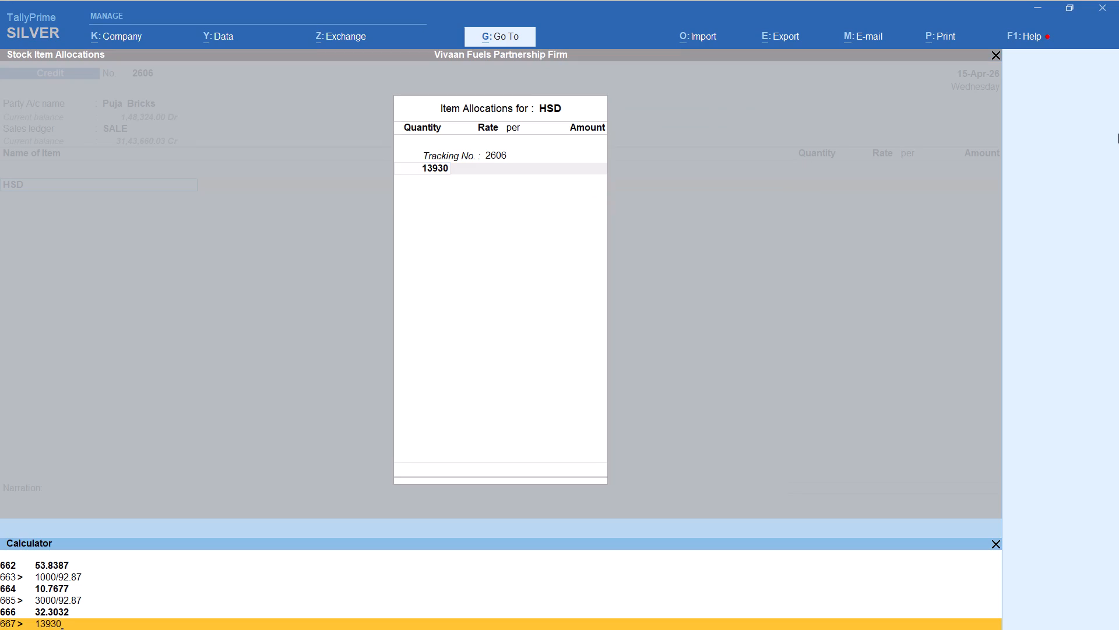
text(/92.87)
key(Return)
key(Return)
key(Return)
key(Return)
key(Return)
key(Return)
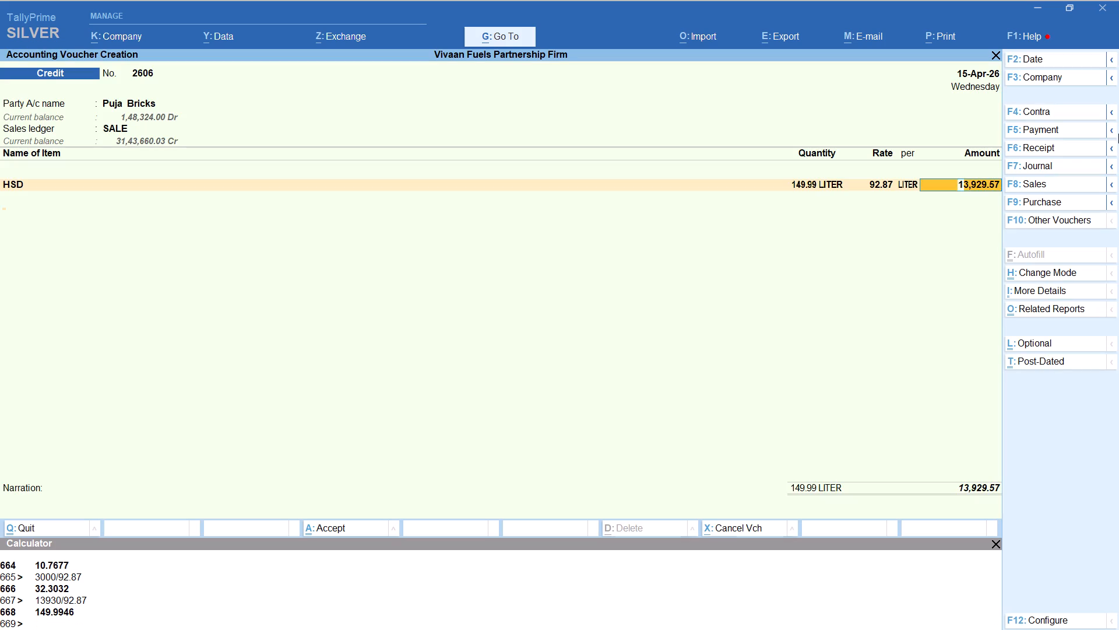
key(Return)
Add the Round Off ledger to the Puja Bricks voucher and save it at 13,930.00.
text(rou)
key(Return)
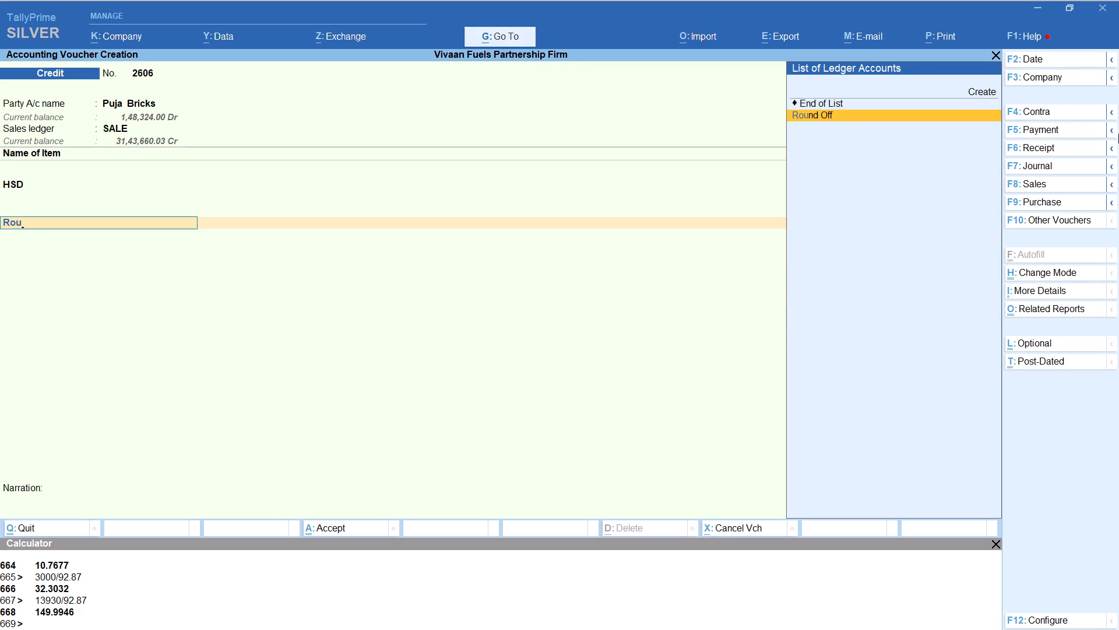
key(ctrl+a)
Start a new Credit voucher dated 15-Apr-26 with party Arun and sales ledger SALE.
key(alt+a)
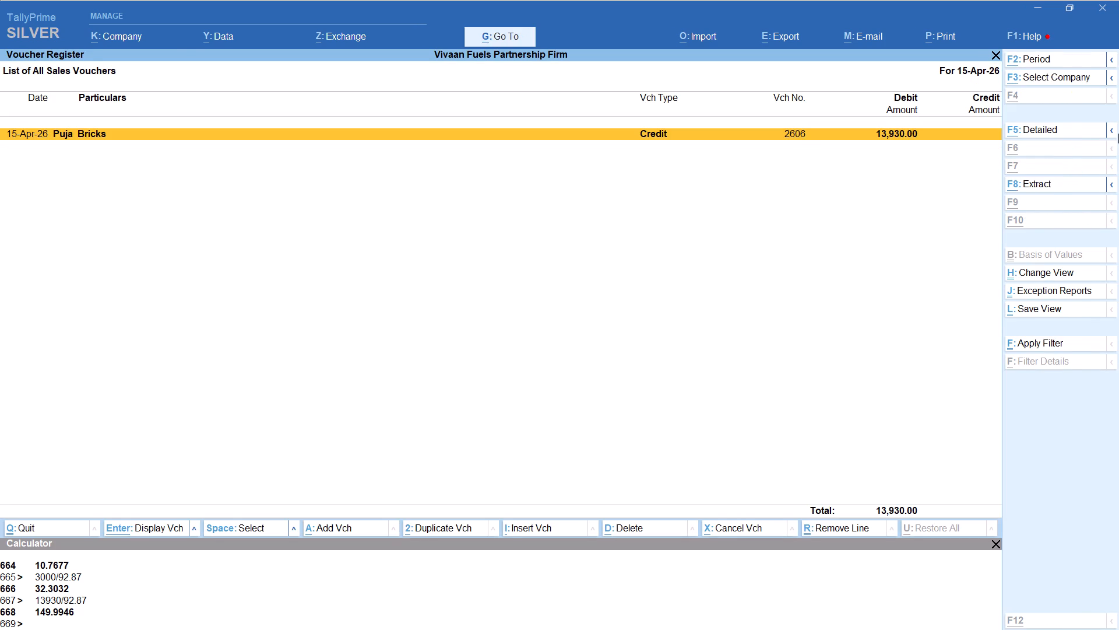
text(arunb)
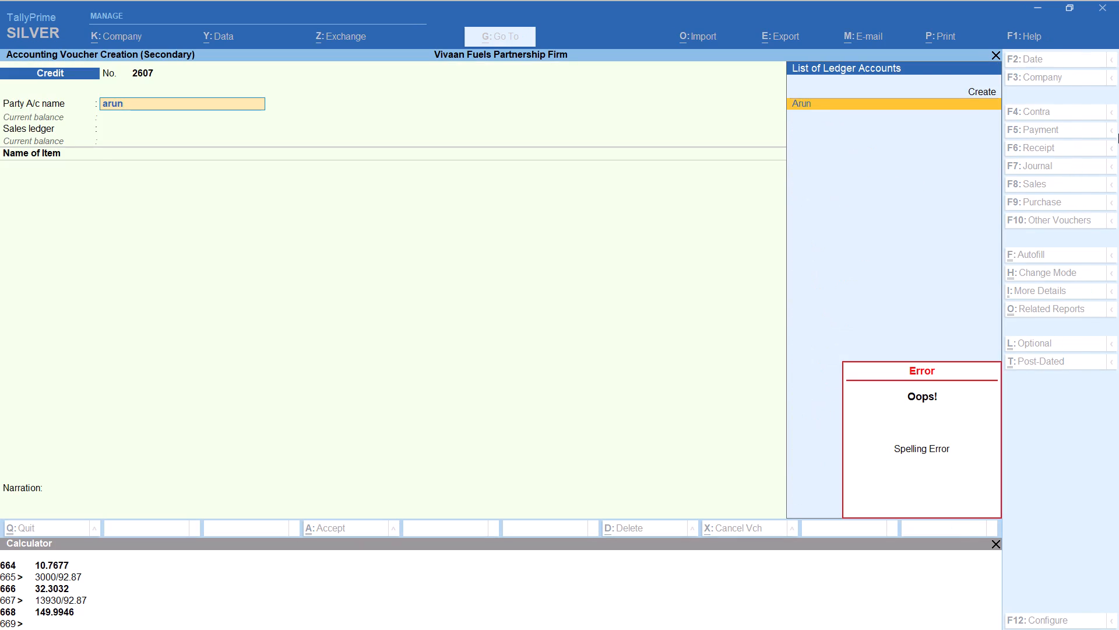
key(Return)
key(Return)
key(Return)
key(Return)
key(Return)
key(Return)
key(Return)
key(Return)
key(Return)
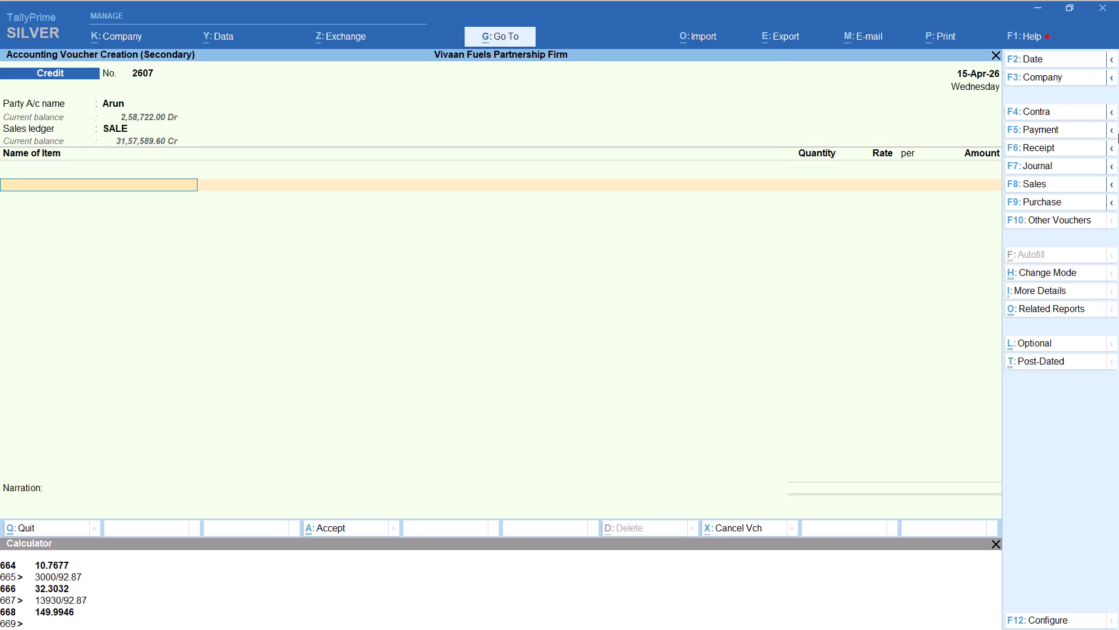
Add HSD to Arun's voucher with tracking number Not Applicable and the quantity calculated as 2000/92.87.
text(hs)
key(Return)
key(Up)
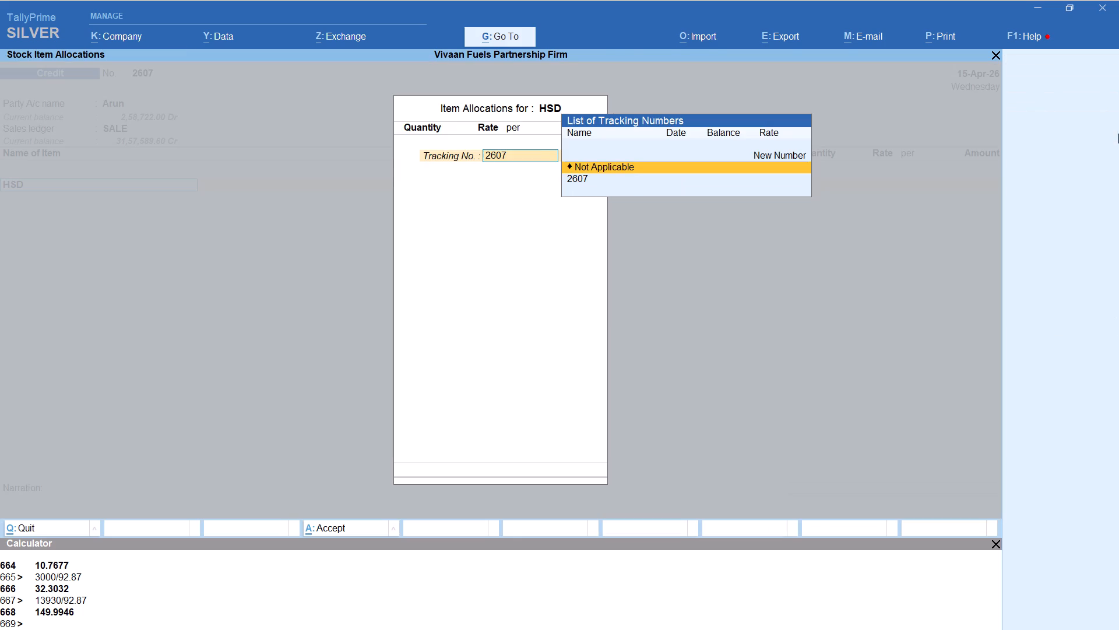
key(Return)
key(alt+c)
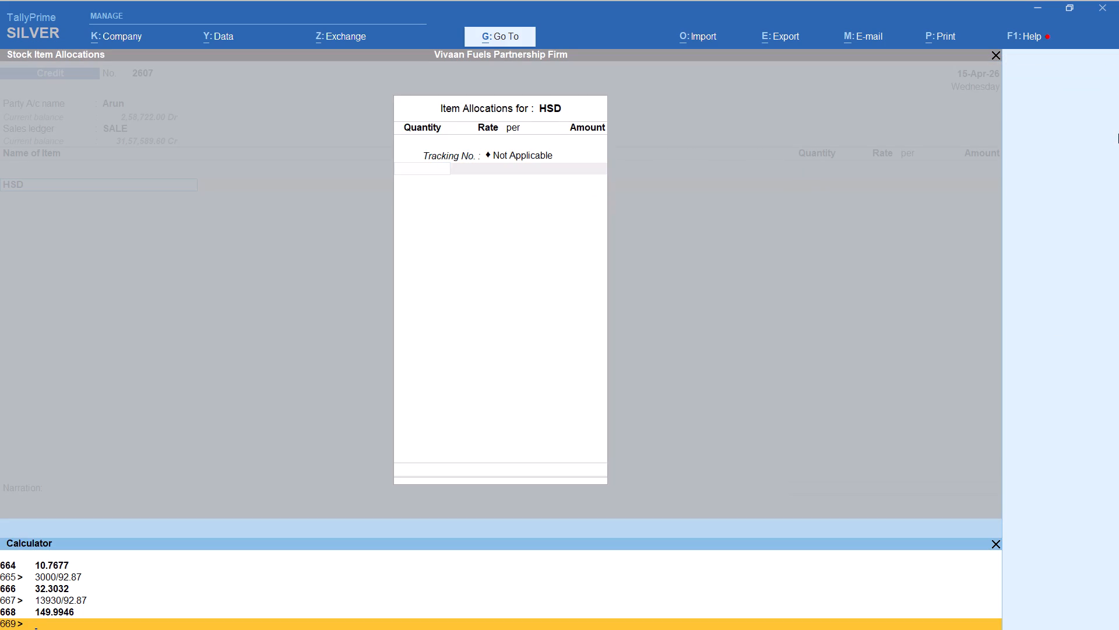
key(2)
text(000)
text(/92.87)
key(Return)
key(Return)
key(Return)
key(Return)
key(Return)
key(Return)
key(Return)
Add the Round Off ledger to Arun's voucher and save it at 2,000.00.
text(rou)
key(Return)
key(ctrl+a)
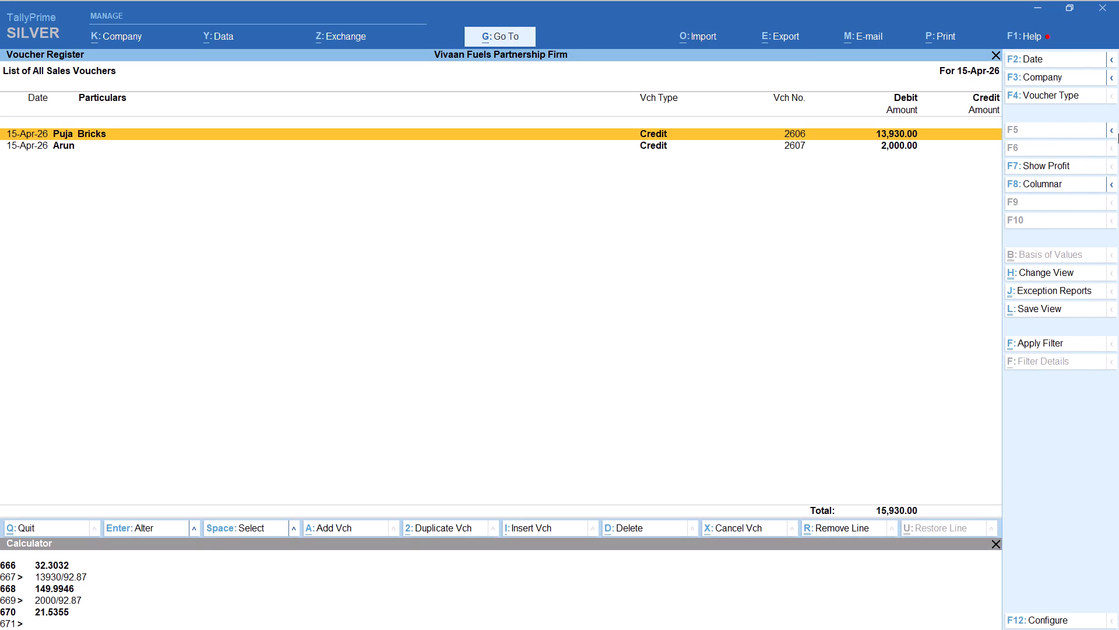
Start a new Credit voucher dated 15-Apr-26 with party Afroj and sales ledger SALE.
key(alt+a)
text(afroj)
key(Return)
key(Return)
key(Return)
key(Return)
key(Return)
key(Return)
key(Return)
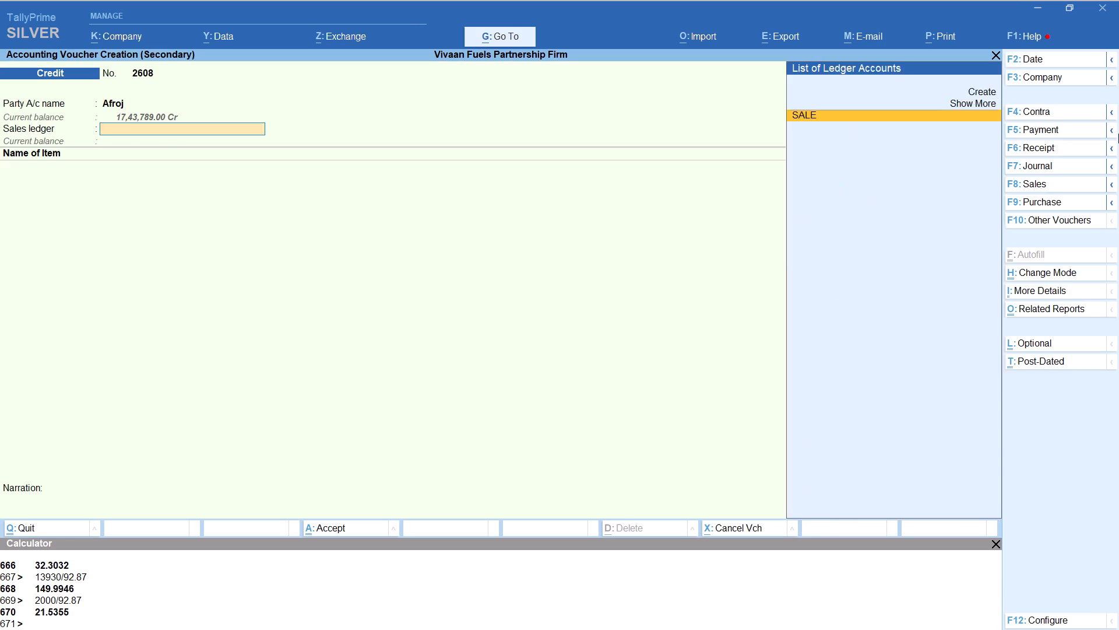
key(Return)
Add HSD to Afroj's voucher with tracking number Not Applicable and the quantity calculated as 3010/92.87 at rate 92.87.
text(hs)
key(Return)
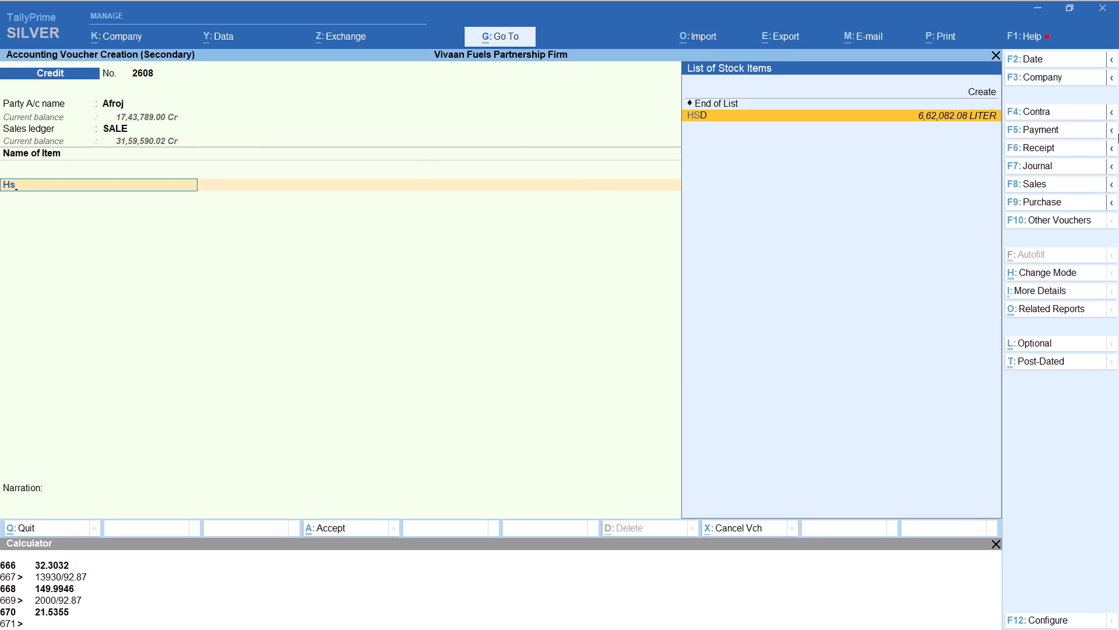
key(Up)
key(Return)
key(alt+c)
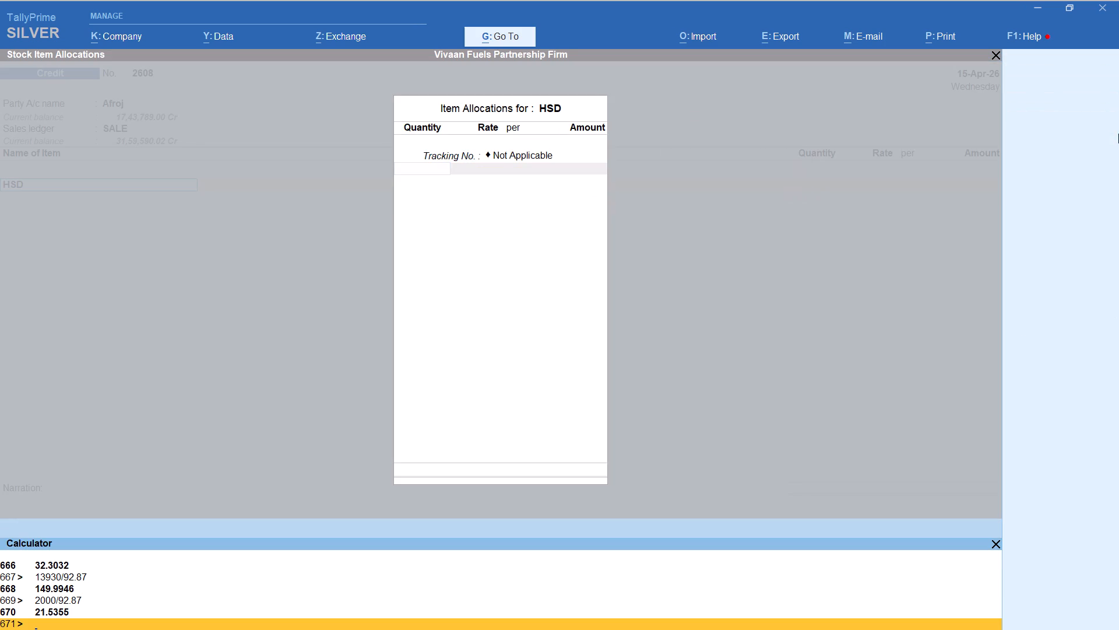
text(3010)
text(/92.87)
key(Return)
key(Return)
key(Return)
key(Return)
key(Return)
key(Return)
key(Return)
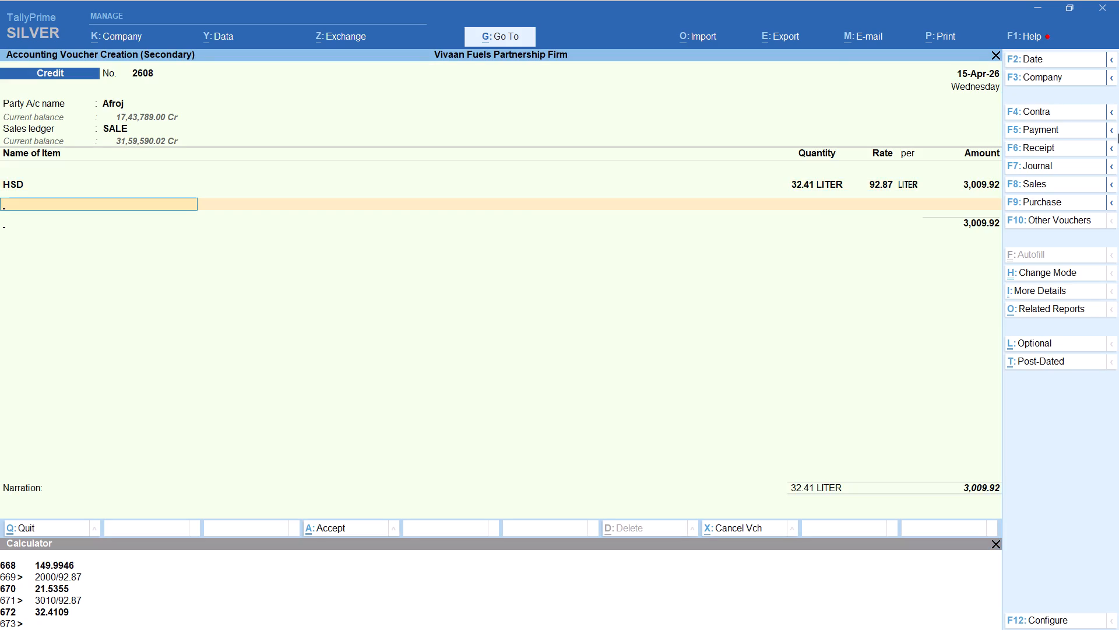
Add the Round Off ledger to Afroj's voucher and save it at 3,010.00.
text(rou)
key(Return)
key(ctrl+a)
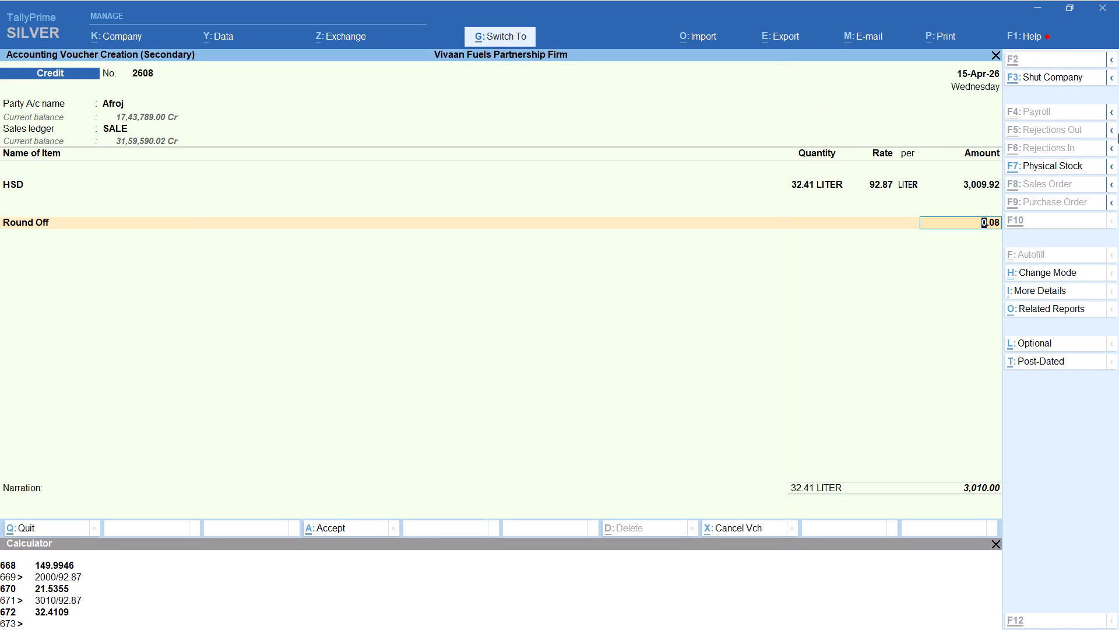
Start a new Credit voucher dated 15-Apr-26 with party CHINTU and sales ledger SALE.
key(alt+a)
text(chintu)
key(Return)
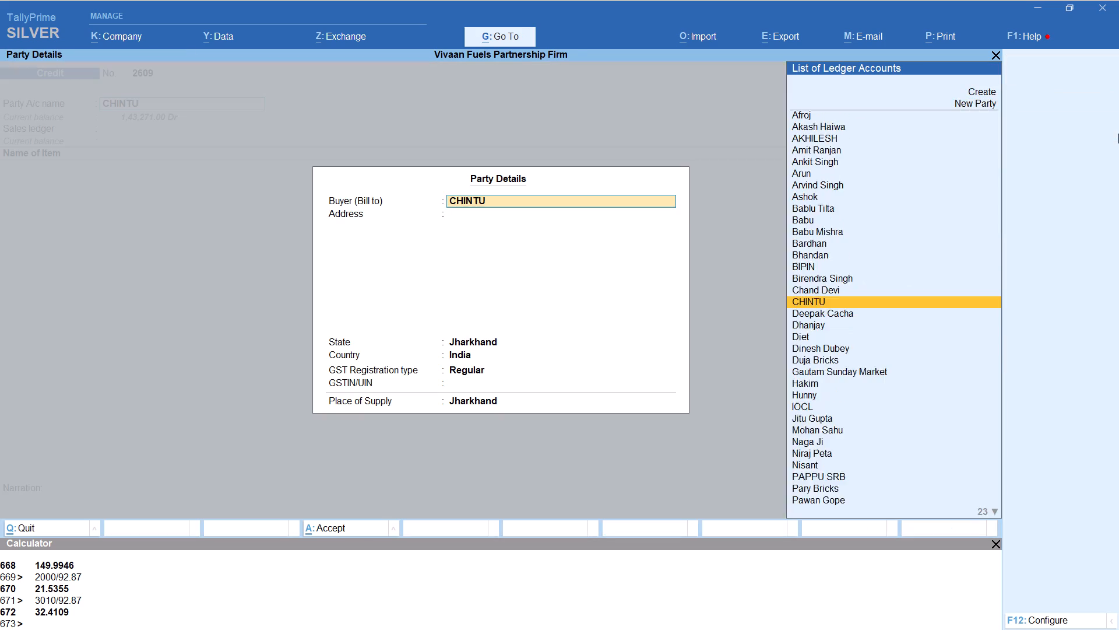
key(Return)
key(Return)
key(Return)
key(Return)
key(Return)
key(Return)
key(Return)
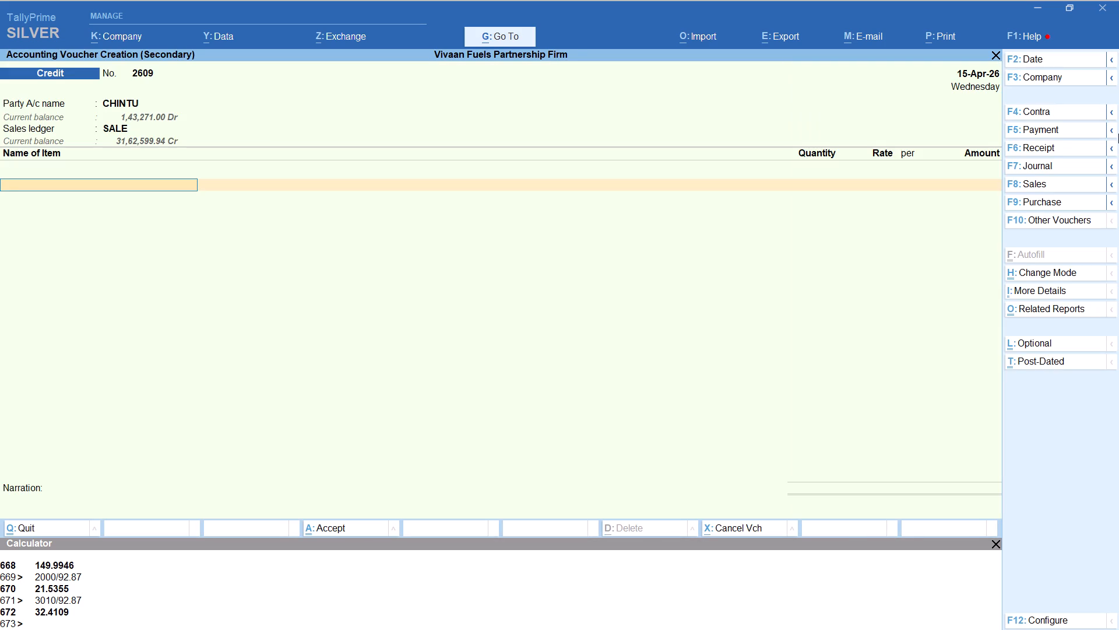
Add HSD to CHINTU's voucher with tracking number Not Applicable and the quantity calculated as 5000/92.87 at rate 92.87.
text(hs)
key(Return)
key(Up)
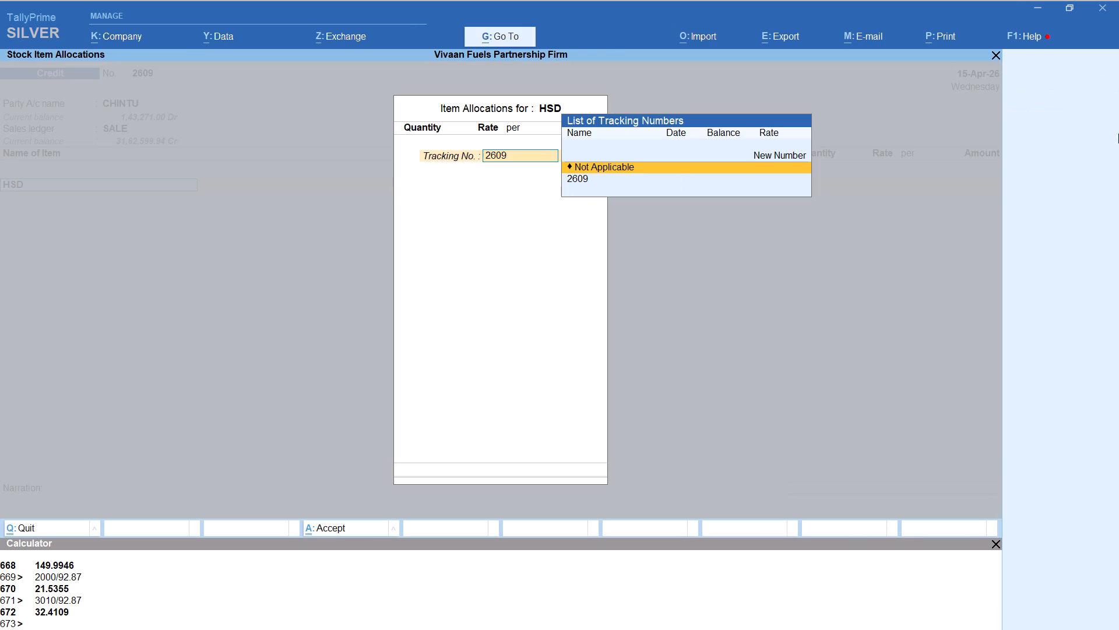
key(Return)
key(alt+c)
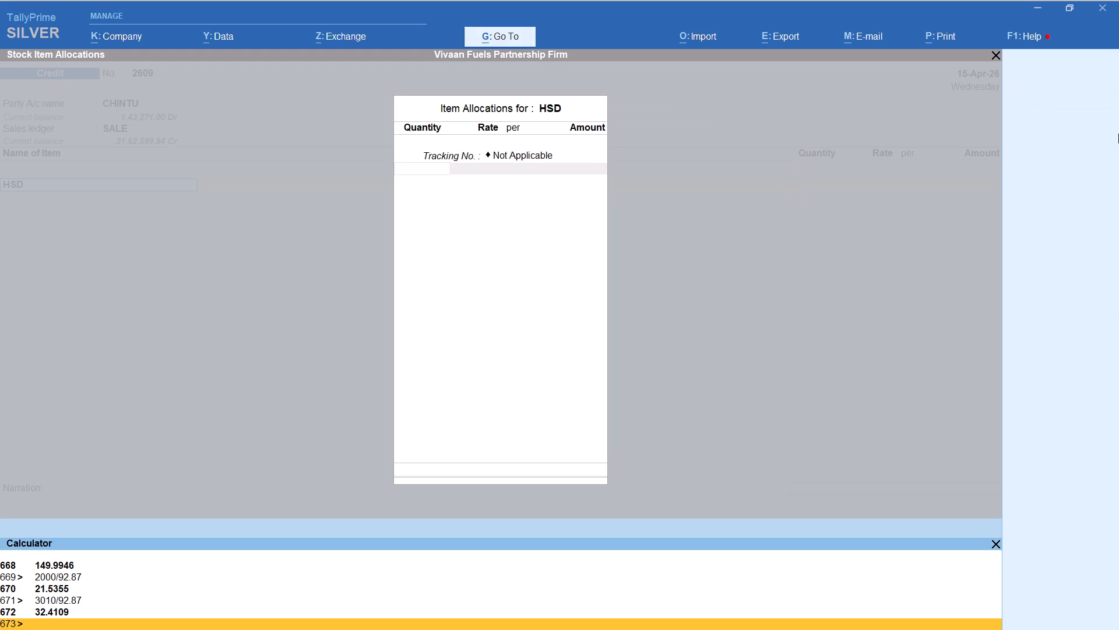
text(5000/92.87)
key(Return)
key(Return)
key(Return)
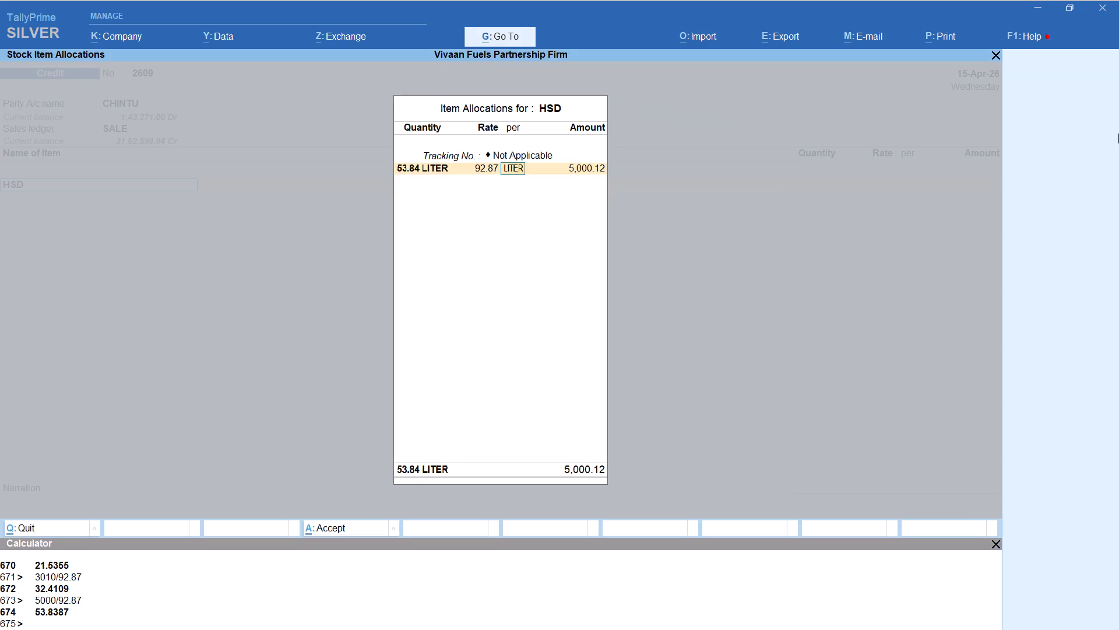
key(Return)
key(Return)
key(Return)
key(Return)
Add the Round Off ledger to CHINTU's voucher and save it at 5,000.00.
text(rou)
key(Return)
key(ctrl+a)
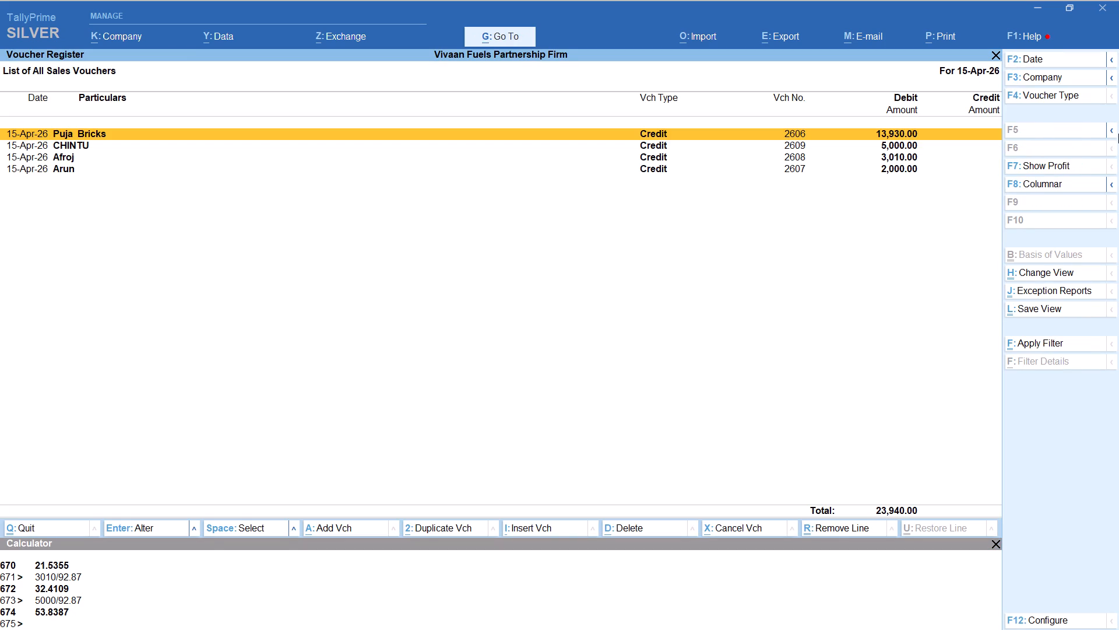
Start a new Credit voucher dated 15-Apr-26 with party Hakim and sales ledger SALE.
key(alt+a)
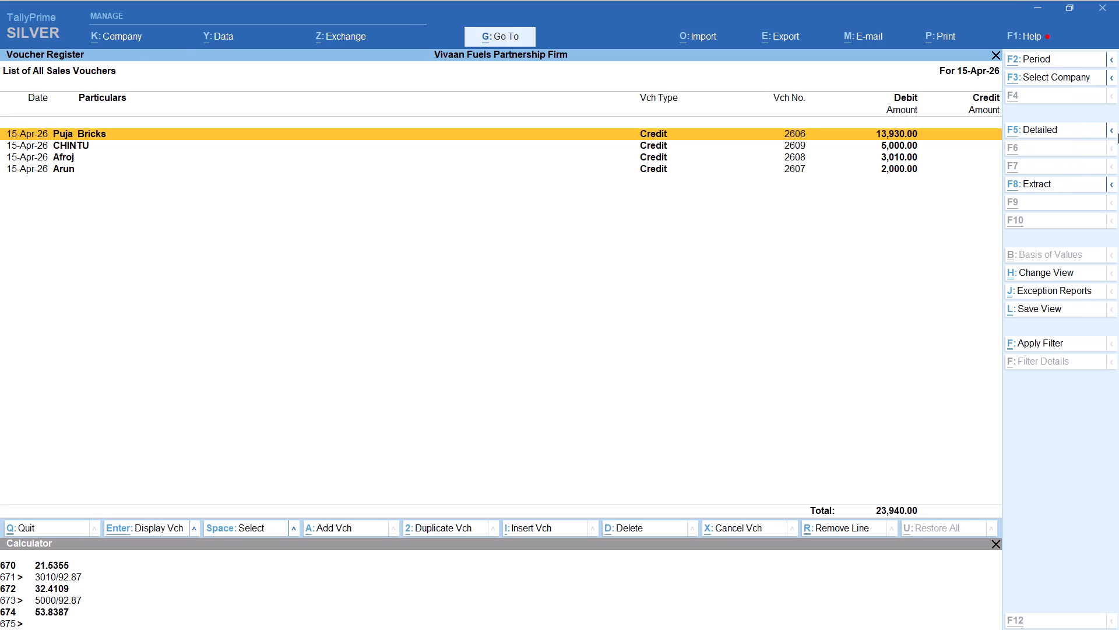
text(hakim)
key(Return)
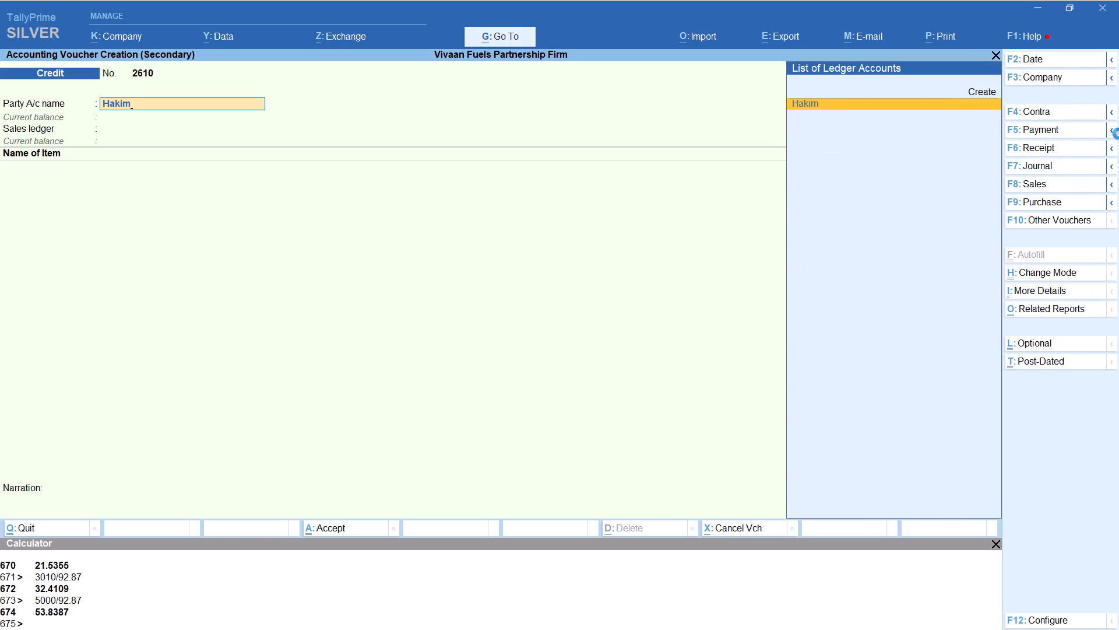
key(Return)
key(Return)
key(Return)
key(Return)
key(Return)
key(Return)
key(Return)
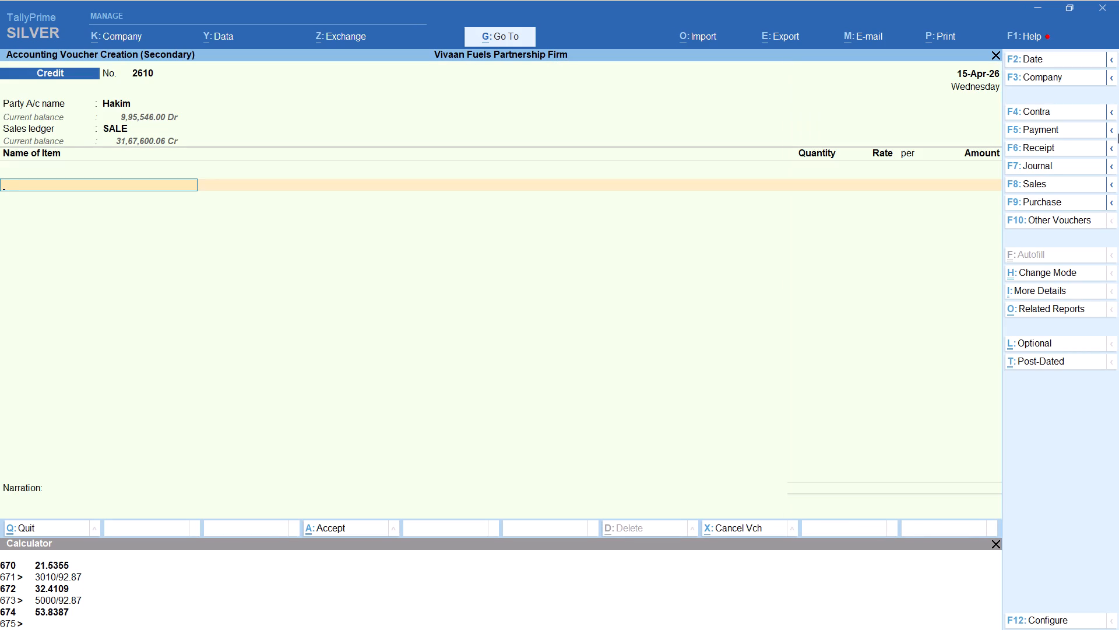
Add HSD to Hakim's voucher with tracking number Not Applicable and the quantity calculated as 92870/92.87 at rate 92.87.
text(hs)
key(Return)
key(Up)
key(Return)
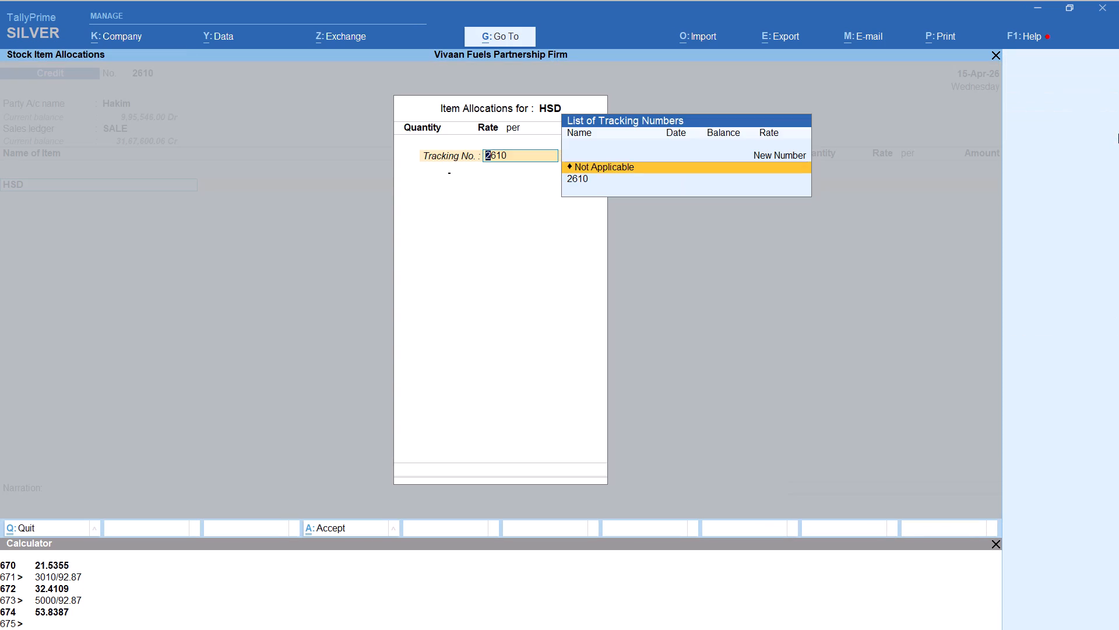
key(alt+c)
text(92870)
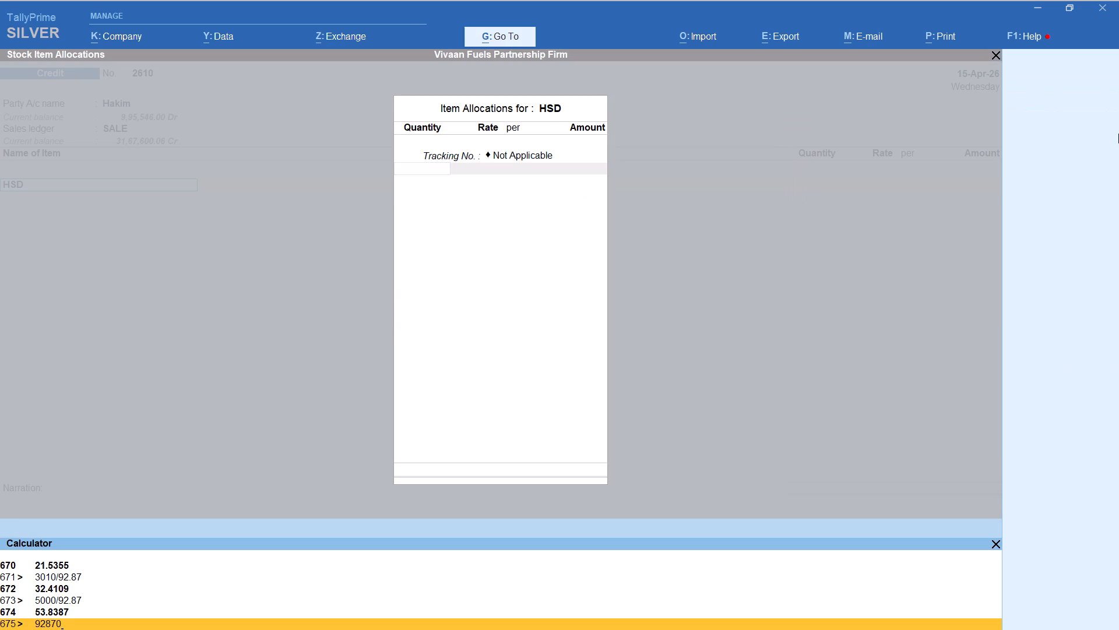
text(/92.87)
key(Return)
key(Return)
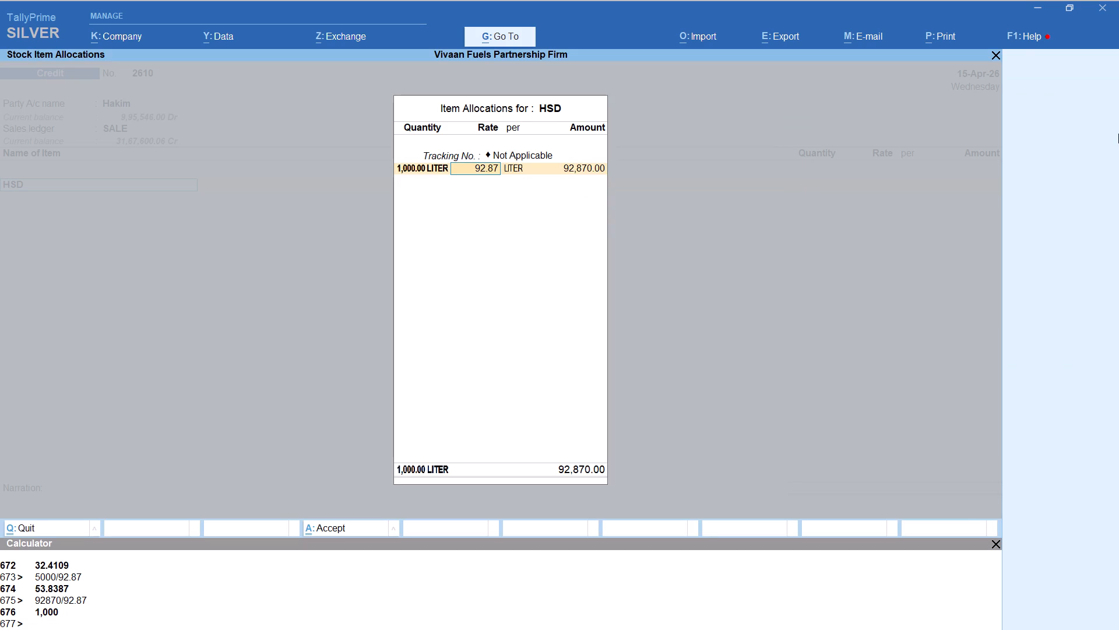
key(Return)
key(Return)
key(Return)
key(Return)
key(Return)
Add the Round Off ledger to Hakim's voucher and save it at 92,870.00.
text(rou)
key(Return)
key(ctrl+a)
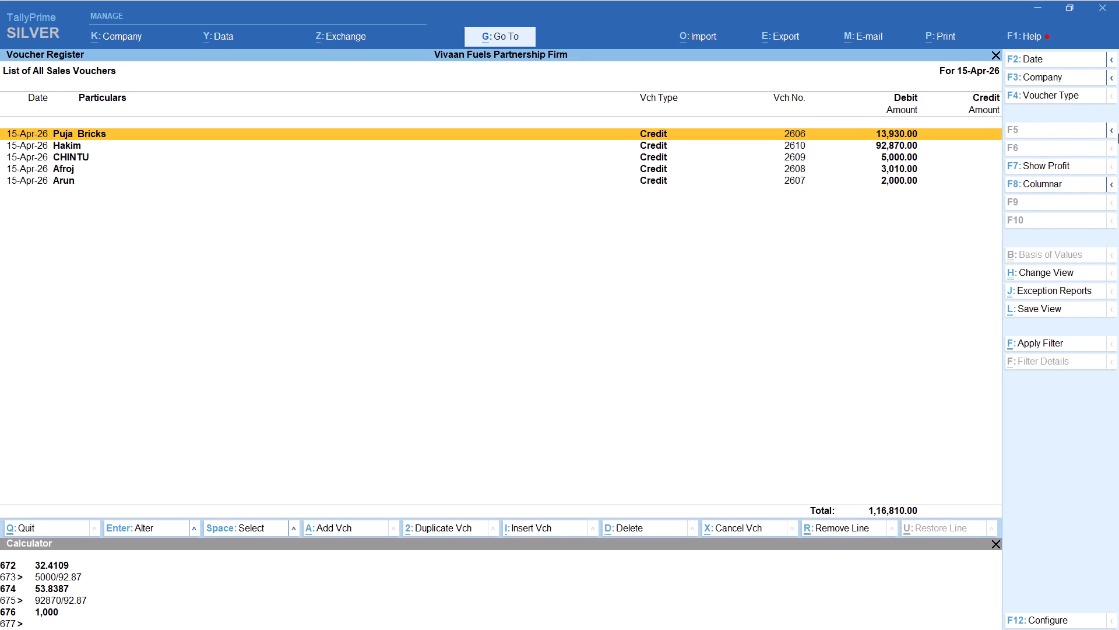
Start a new Credit voucher dated 15-Apr-26 with party Duja Bricks and sales ledger SALE.
key(alt+a)
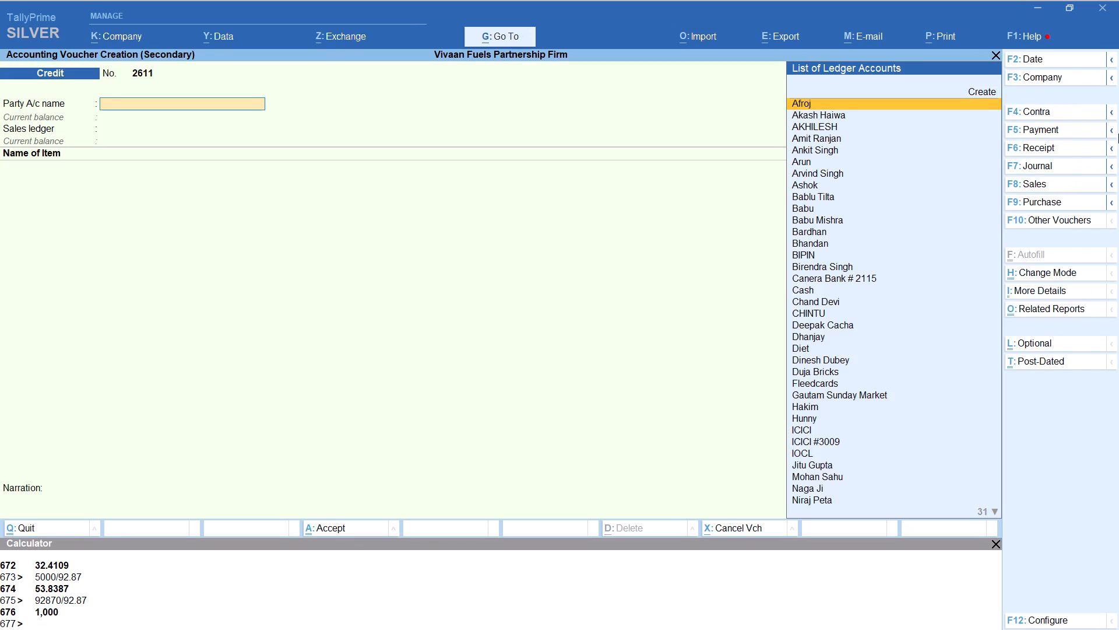
text(duja)
key(Return)
key(Return)
key(Return)
key(Return)
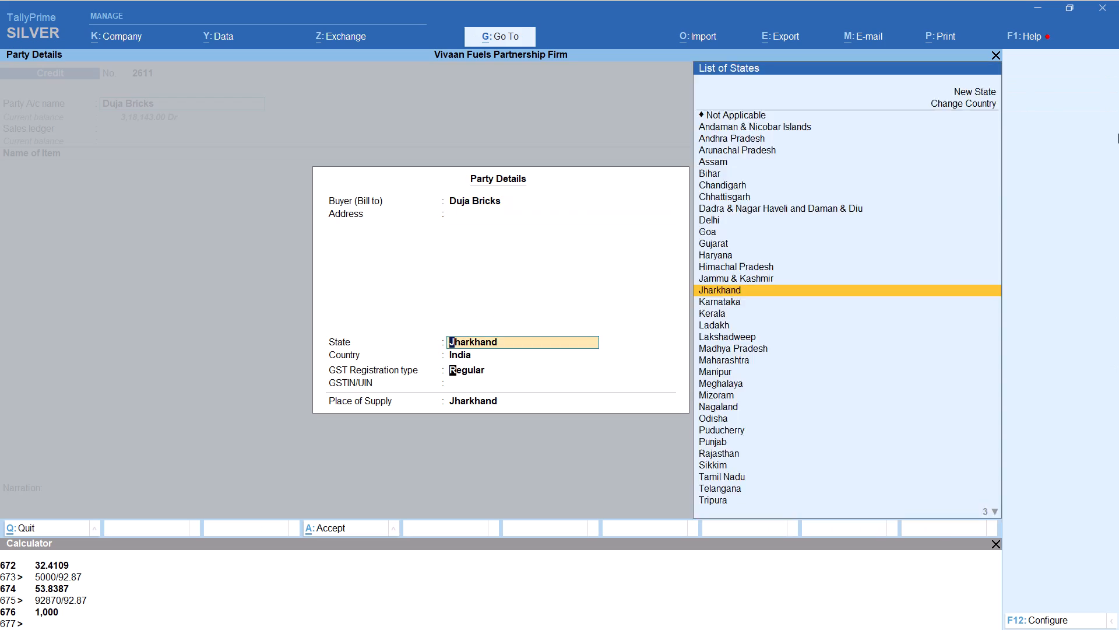
key(Return)
key(Return)
key(Return)
key(Return)
Add HSD to Duja Bricks' voucher with tracking number Not Applicable and the quantity calculated as 3500/92.87 at rate 92.87.
text(hs)
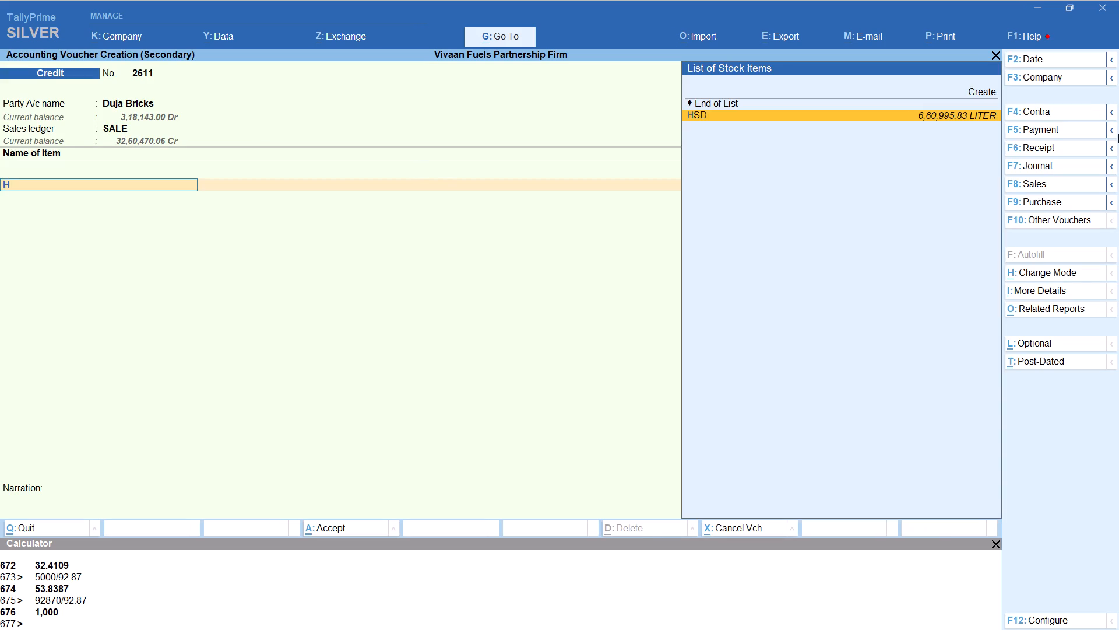
key(Return)
key(Up)
key(Return)
key(alt+c)
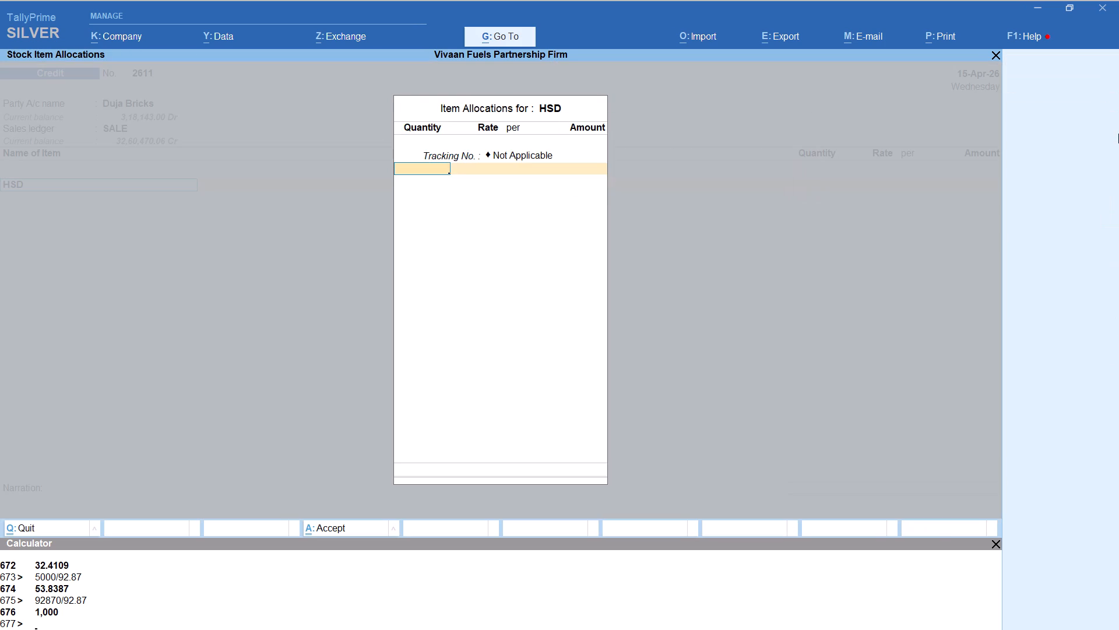
text(35200)
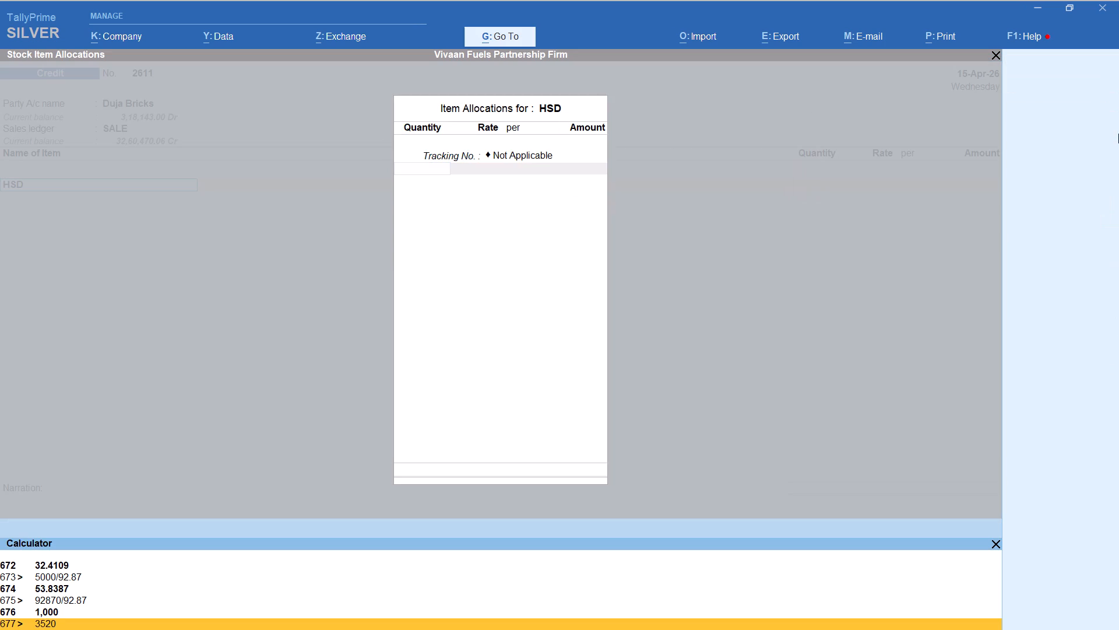
key(BackSpace)
key(BackSpace)
key(BackSpace)
text(00)
text(/92.87)
key(Return)
key(Return)
key(Return)
key(Return)
key(Return)
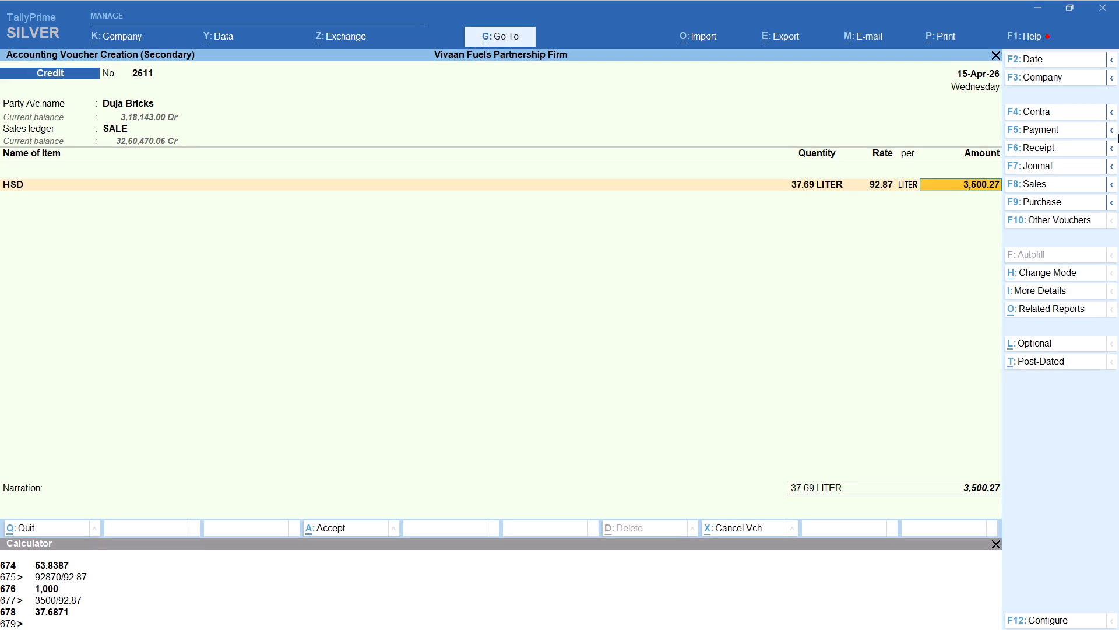
key(Return)
key(Return)
Add the Round Off ledger to Duja Bricks' voucher and save it at 3,500.00.
text(rou)
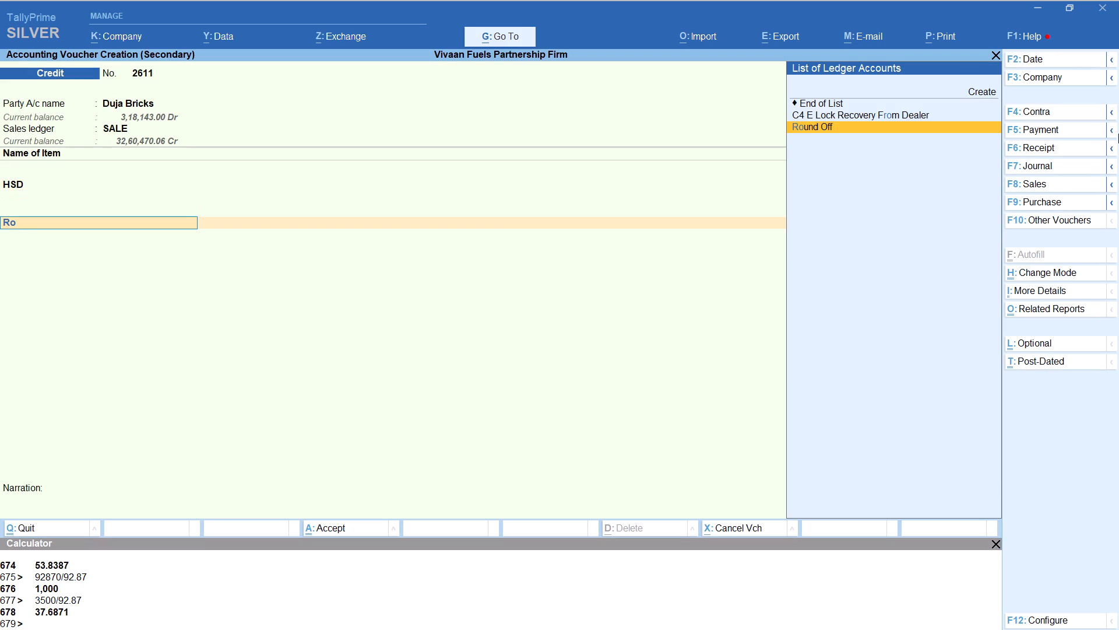
key(Return)
key(ctrl+a)
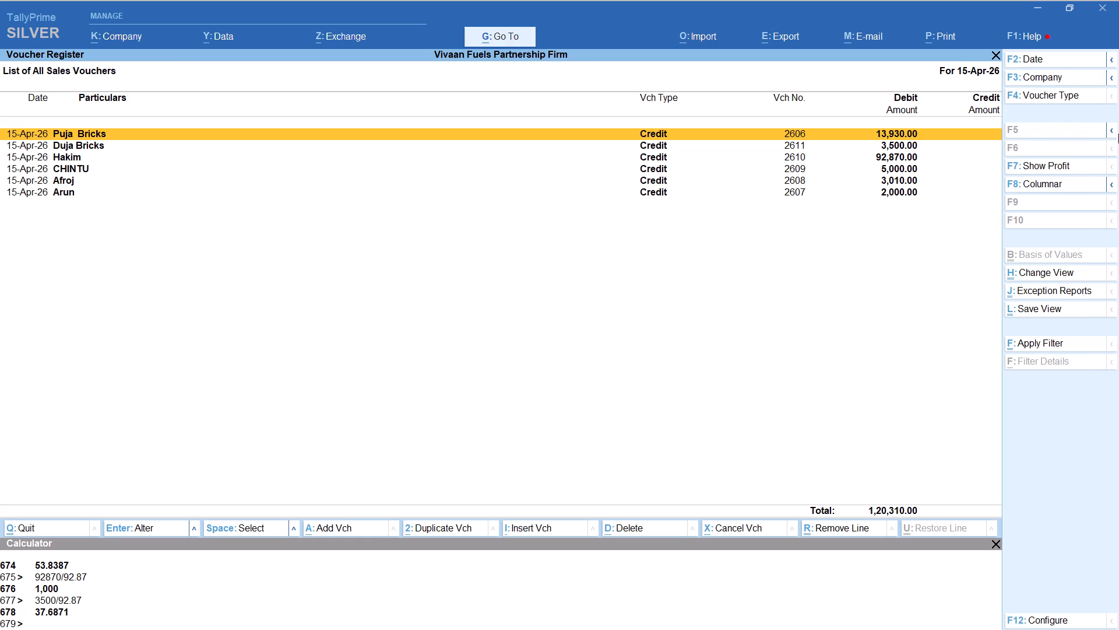
Start a new Credit voucher dated 15-Apr-26 with party Raj Jcb and sales ledger SALE.
key(alt+a)
text(raj)
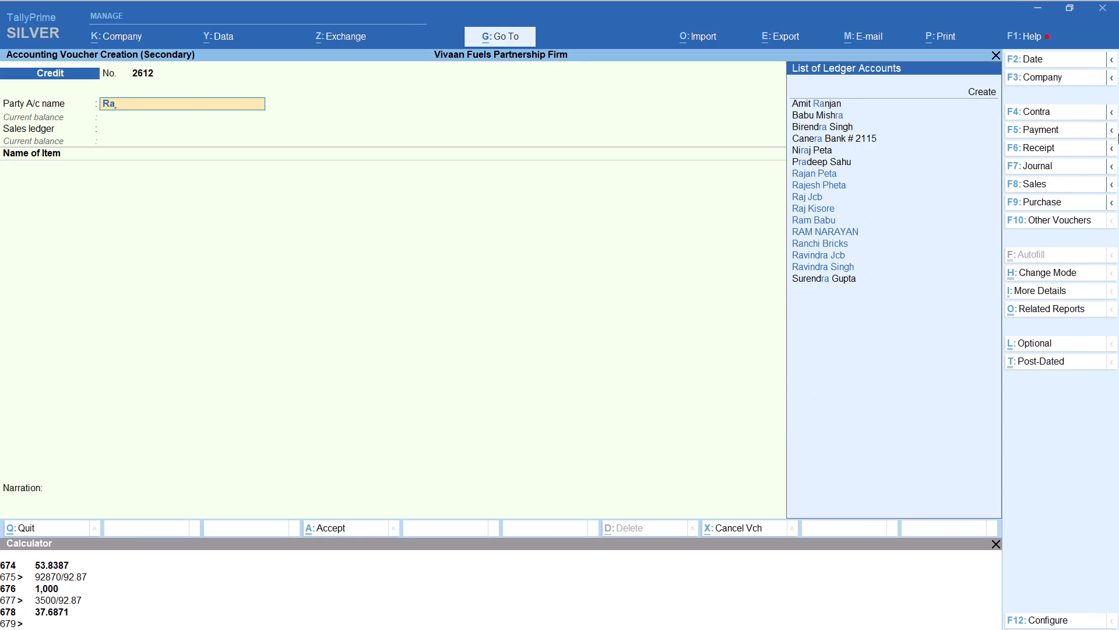
key(Down)
key(Down)
key(Down)
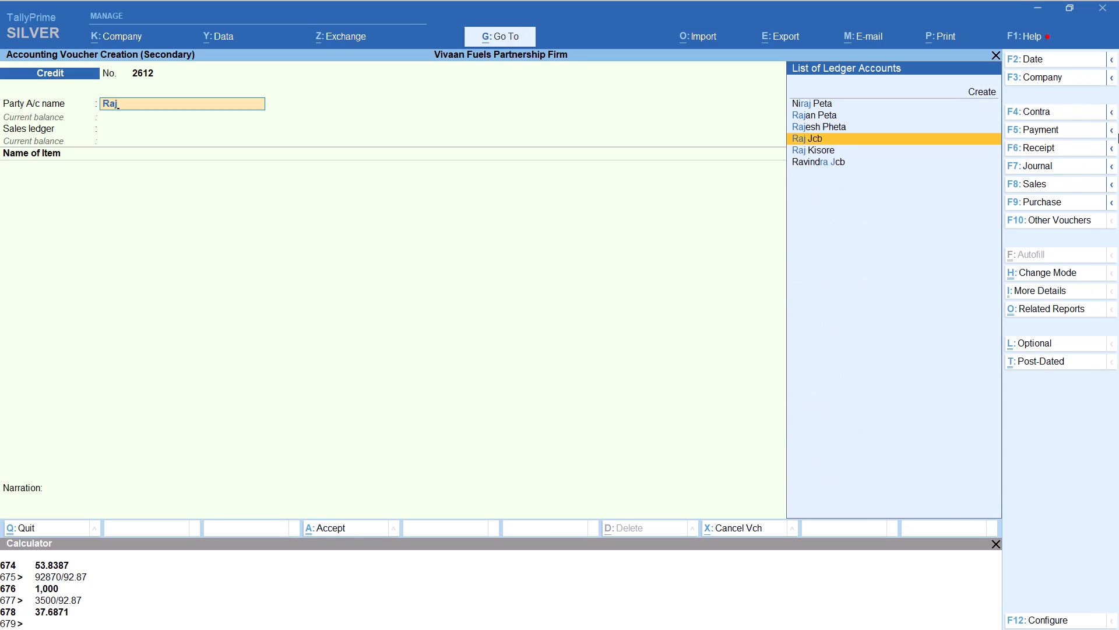
key(Return)
key(Return)
key(Return)
key(Return)
key(Return)
key(Return)
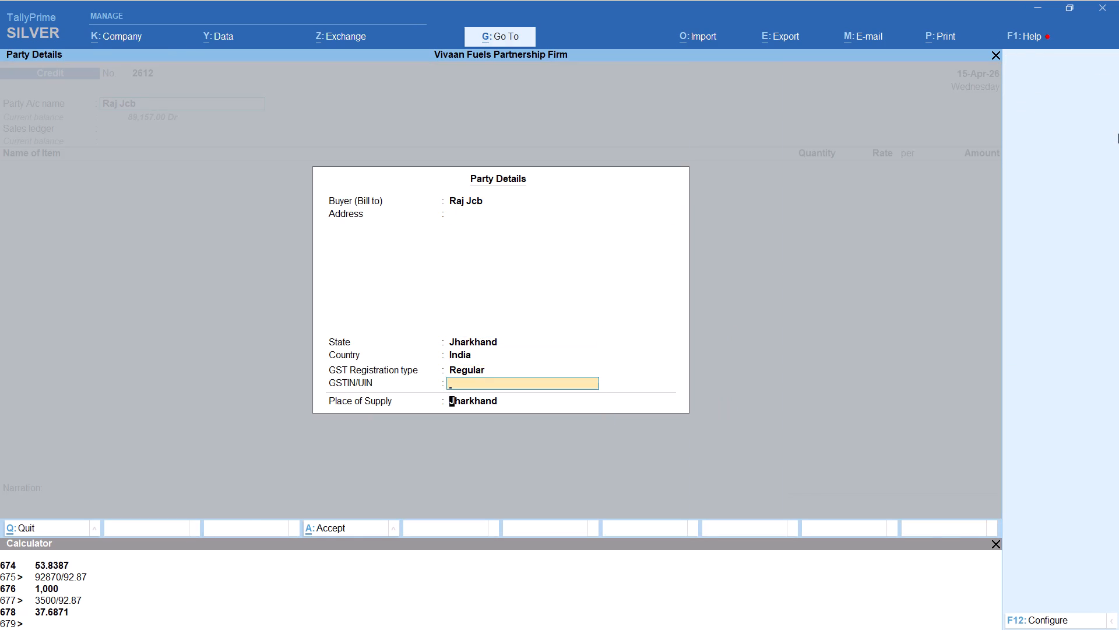
key(Return)
key(Return)
Add HSD to Raj Jcb's voucher with tracking number Not Applicable and the quantity calculated as 1000/92.87 at rate 92.87.
text(hs)
key(Return)
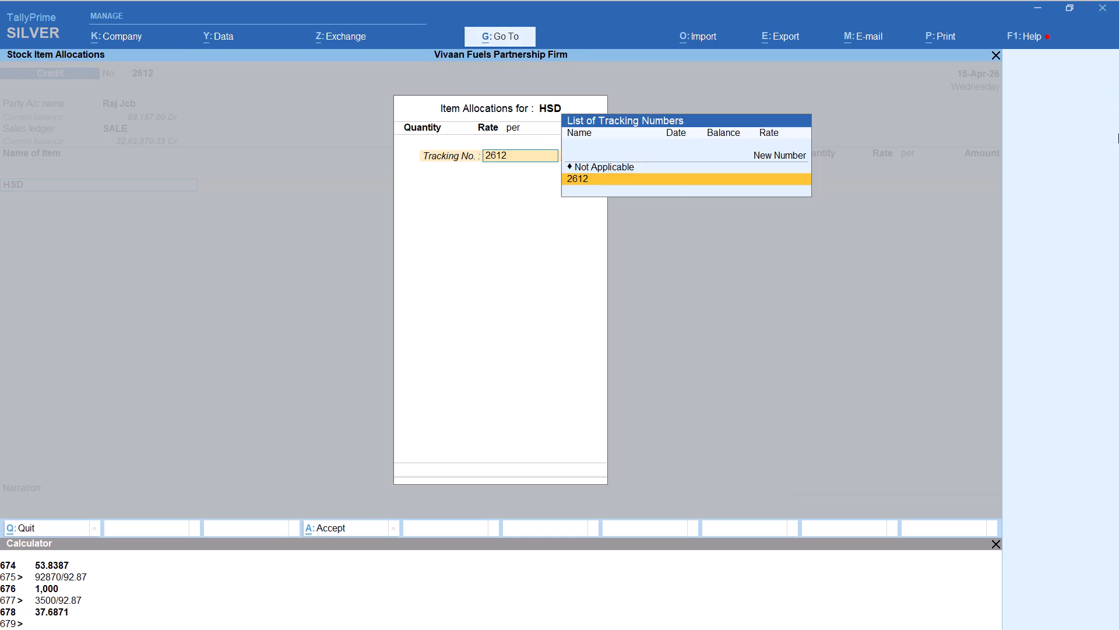
key(Up)
key(Return)
key(alt+c)
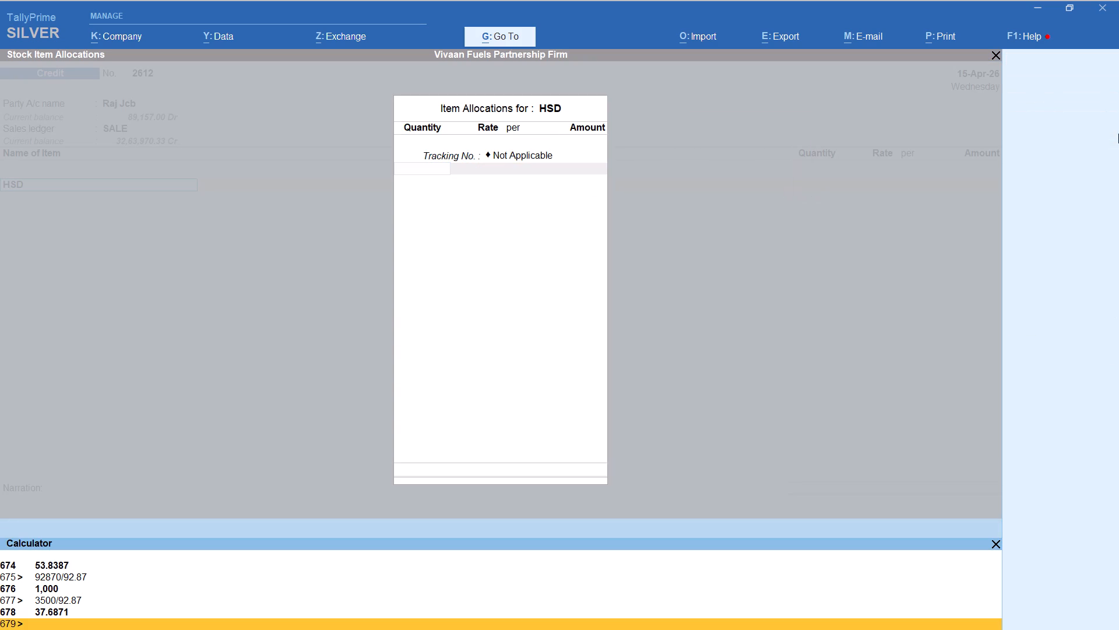
text(1000/92.87)
key(Return)
key(Return)
key(Return)
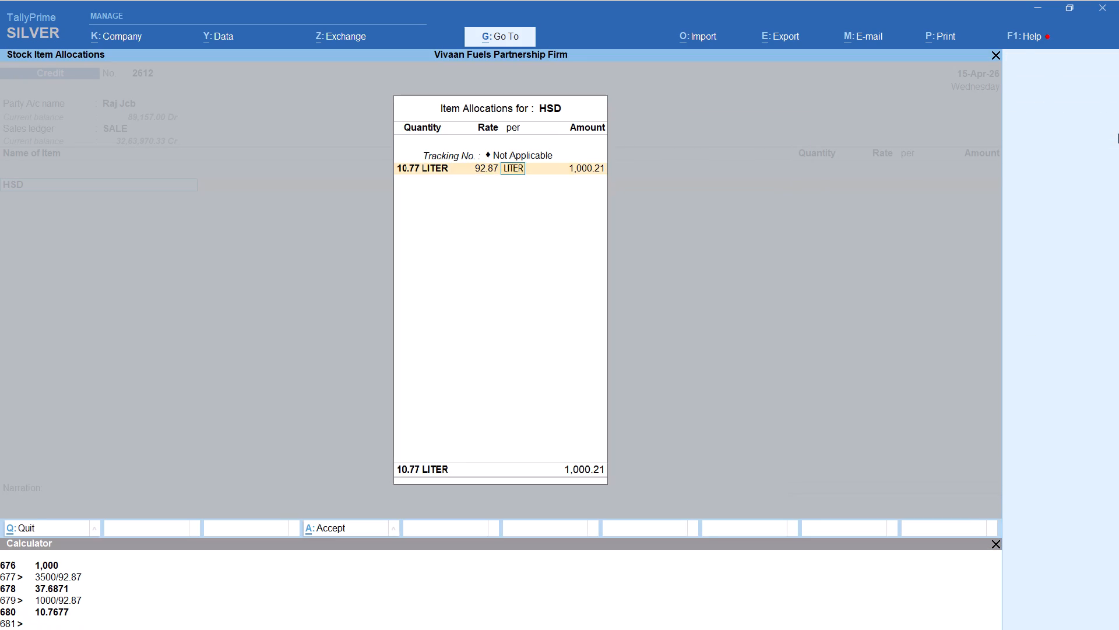
key(Return)
key(Return)
key(Return)
key(Return)
text(rou)
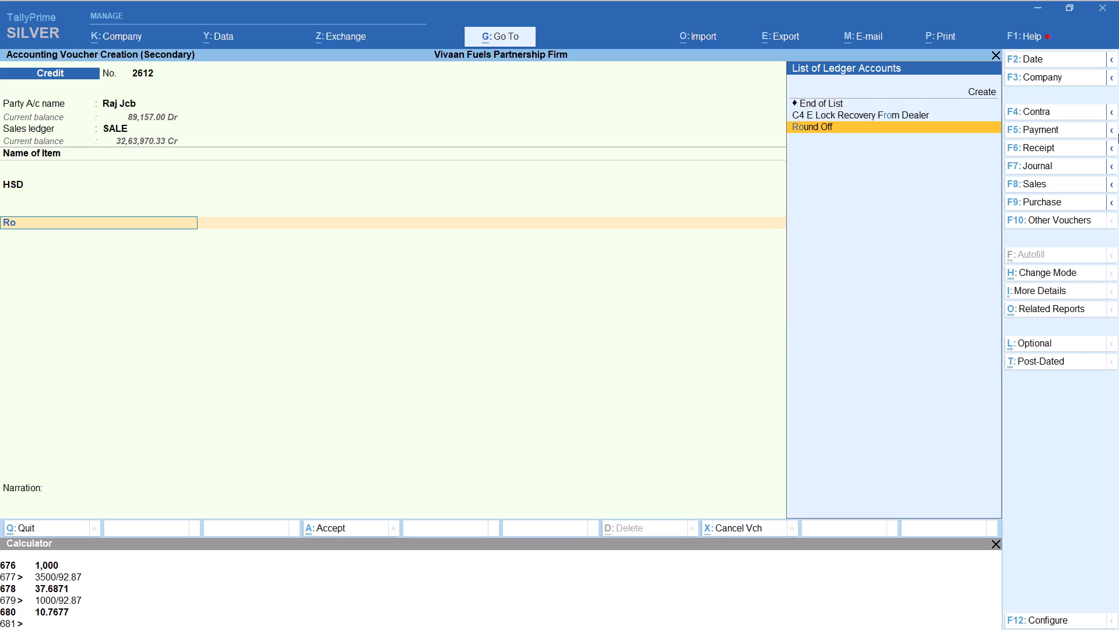
key(Return)
key(ctrl+a)
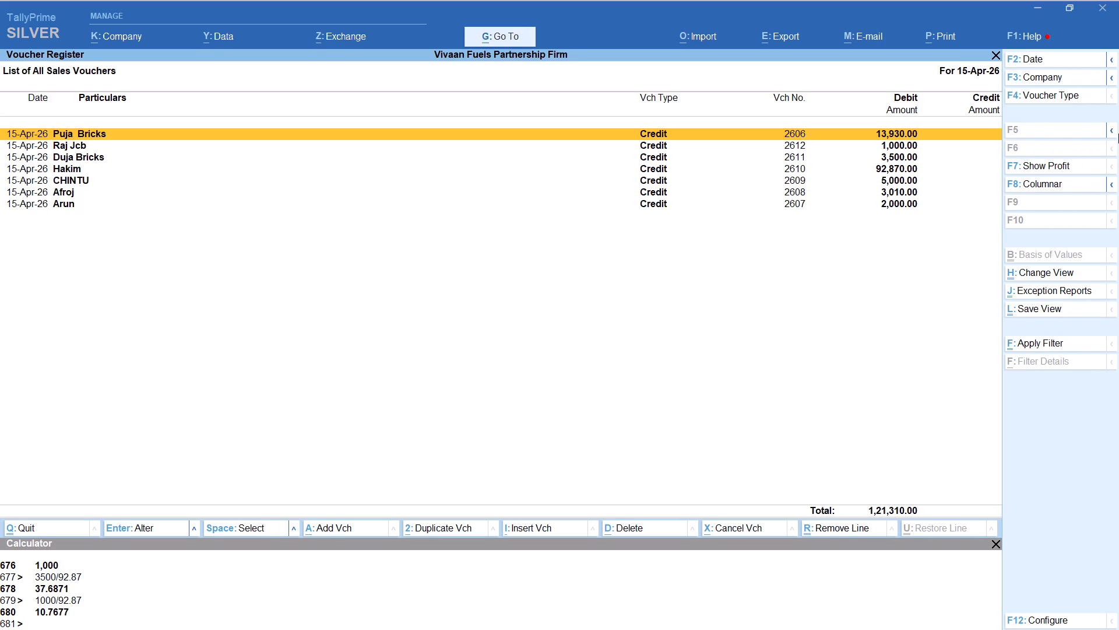
Start a new Credit voucher dated 15-Apr-26 with the party ledger for Santosh and sales ledger SALE.
key(alt+a)
text(santosh)
key(Return)
key(Return)
key(Return)
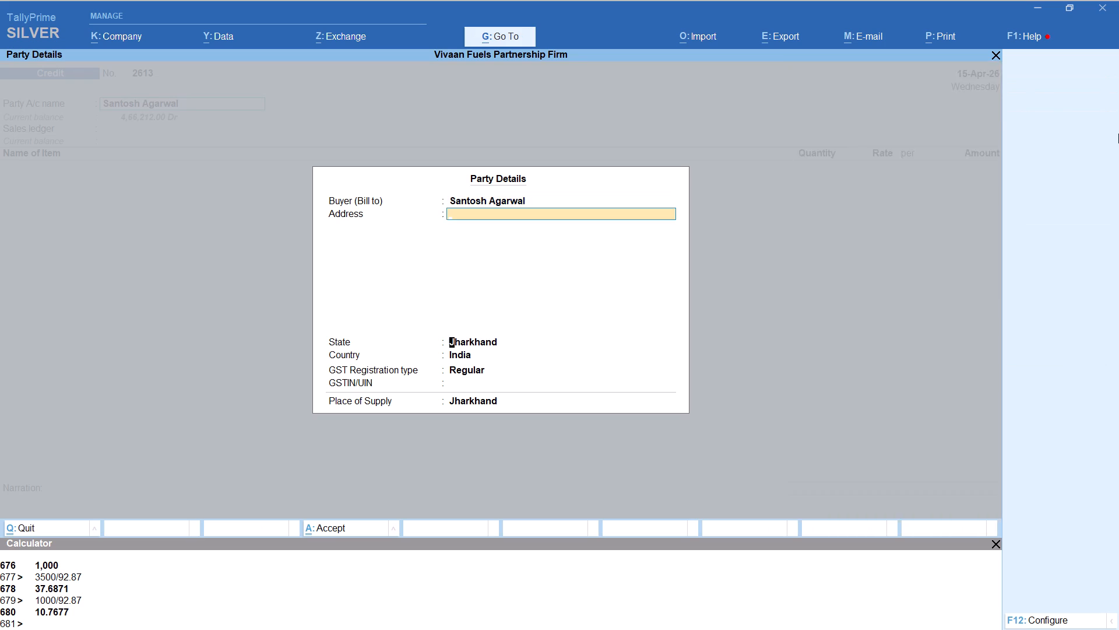
key(Return)
key(Return)
key(Return)
key(Return)
key(Return)
Add HSD to Santosh's voucher with tracking number Not Applicable and the quantity calculated as 20028/92.87 at rate 92.87.
text(hs)
key(Return)
key(Up)
key(Return)
key(alt+c)
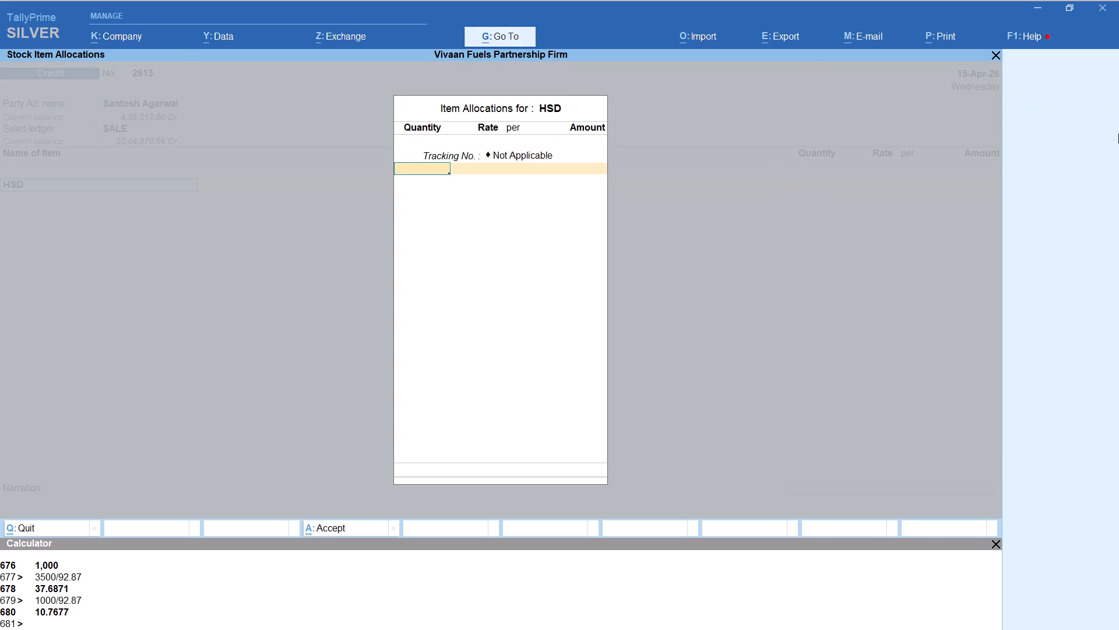
text(2002)
text(8/92.87)
key(Return)
key(Return)
key(Return)
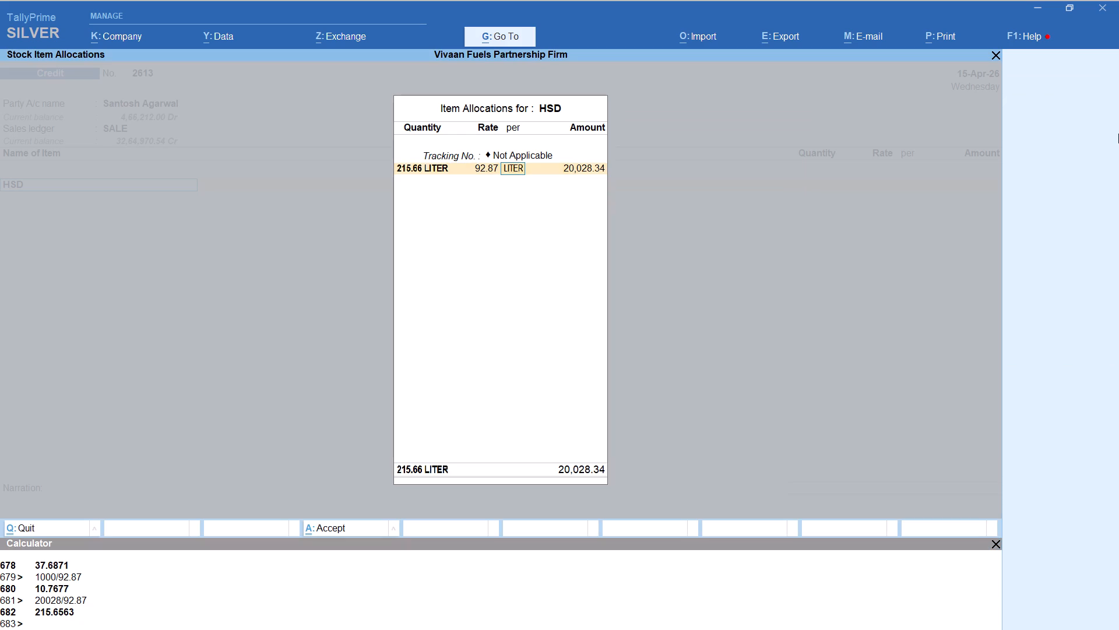
key(Return)
key(Return)
key(Return)
key(Return)
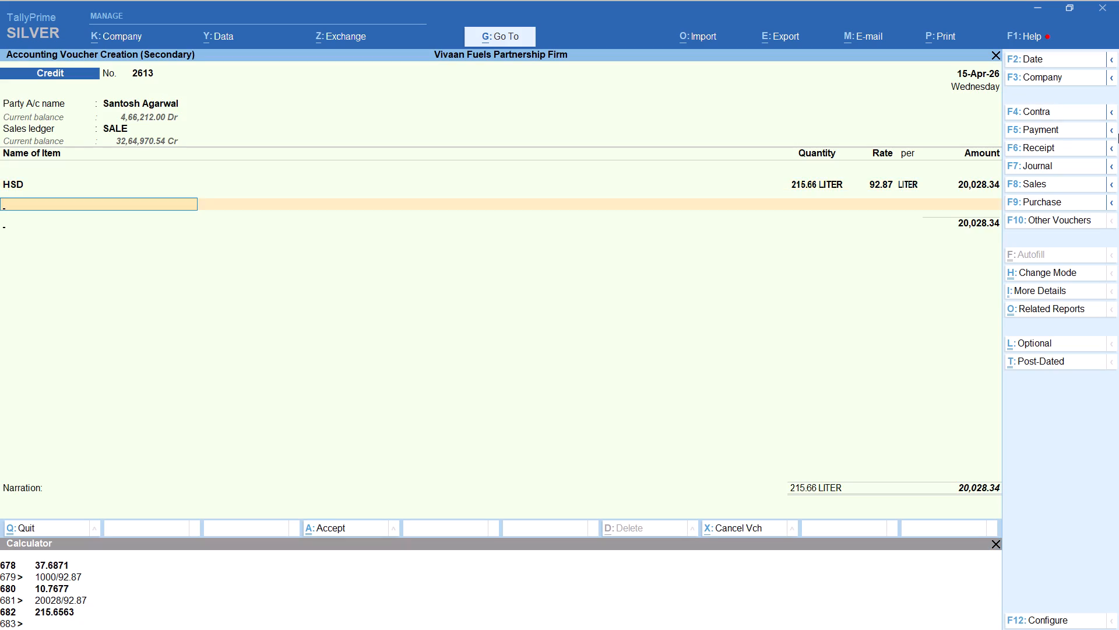
Add the Round Off ledger to Santosh's voucher and save it at 20,028.00.
text(rou)
key(Return)
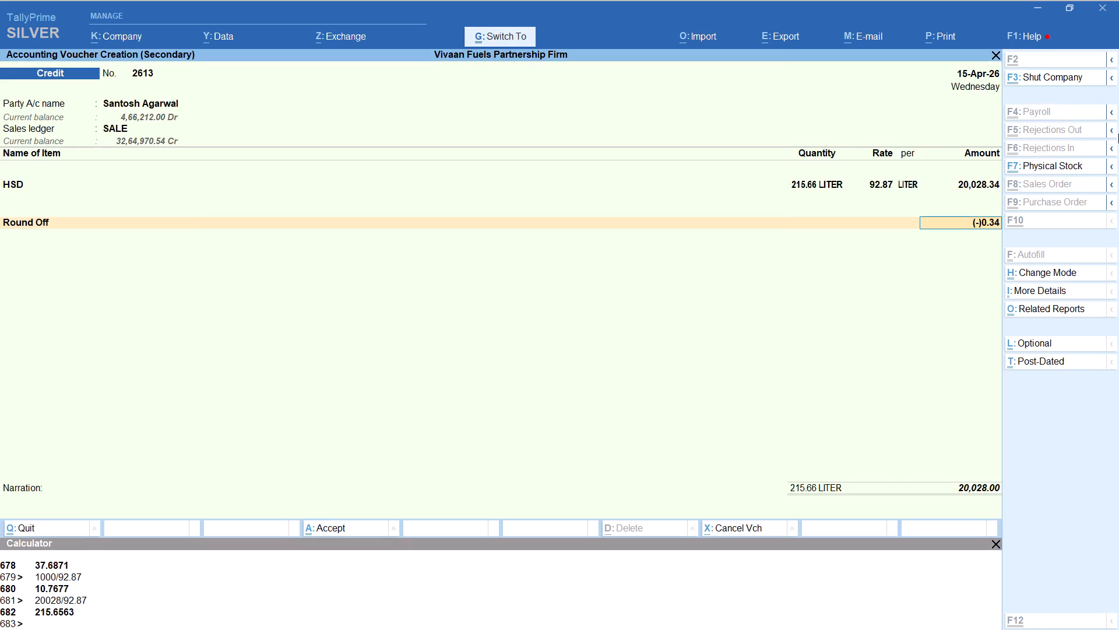
key(ctrl+a)
Start a second Credit voucher dated 15-Apr-26 for party Raj Jcb with sales ledger SALE.
key(alt+a)
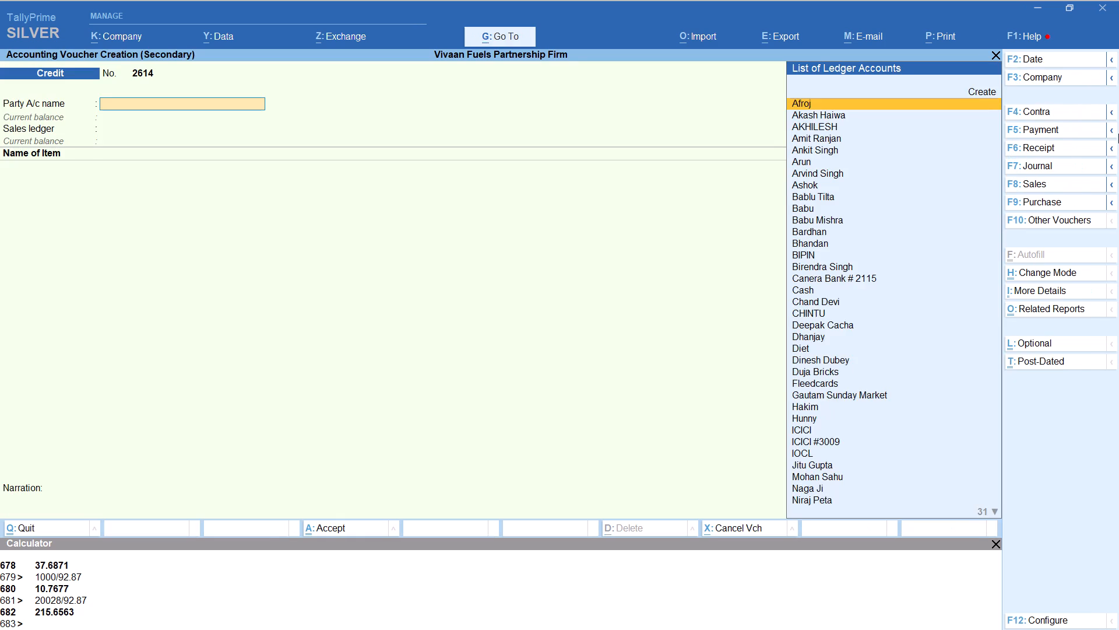
text(raj)
key(Down)
key(Down)
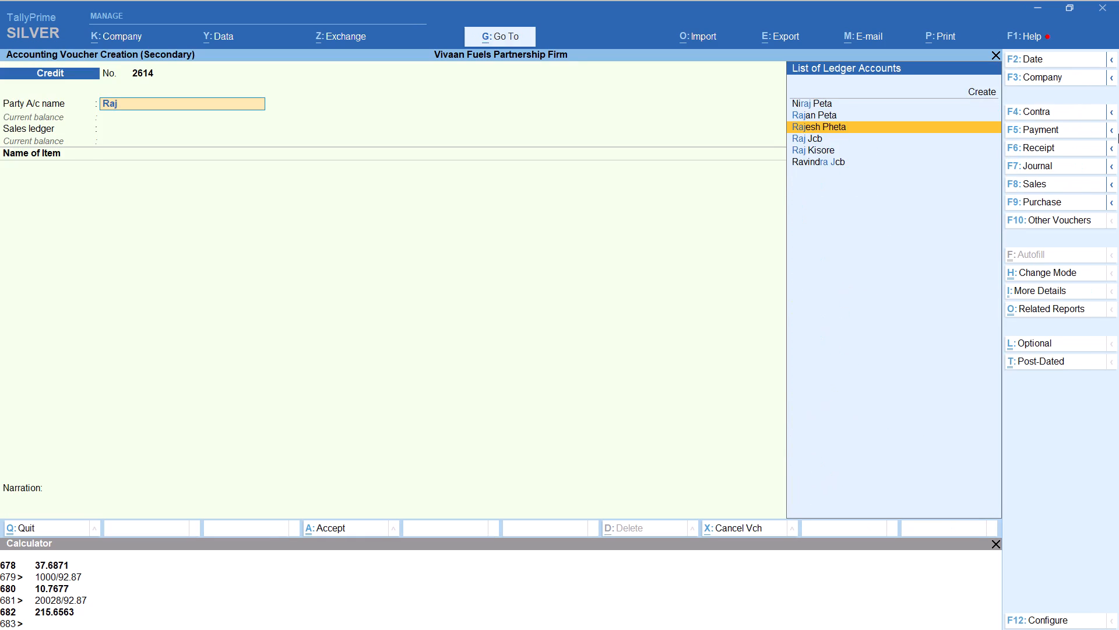
key(Down)
key(Return)
key(Return)
key(Return)
key(Return)
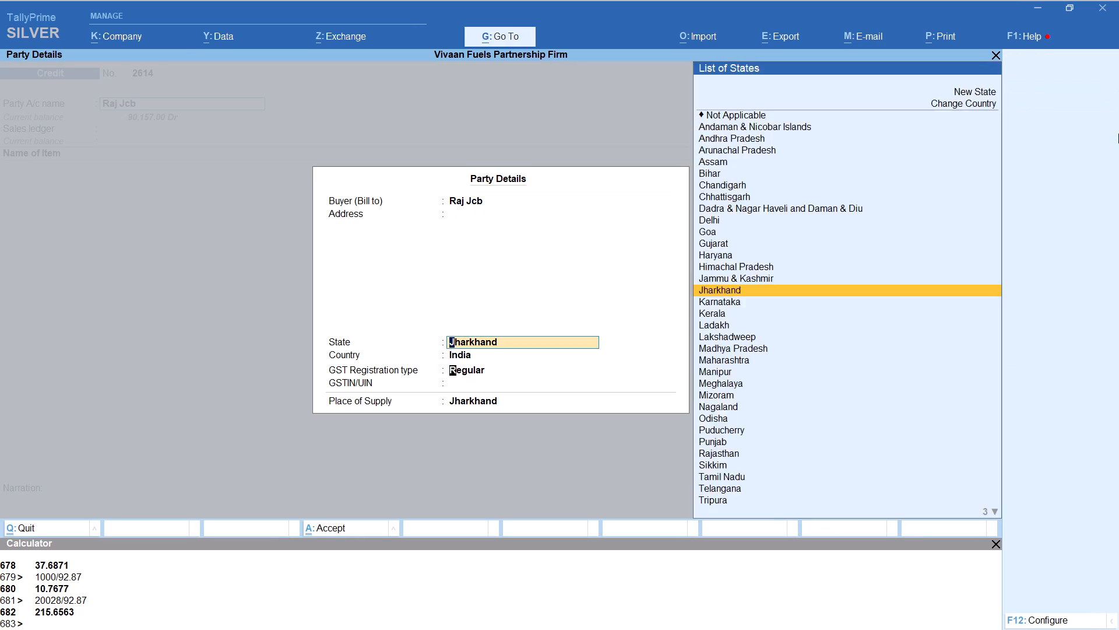
key(Return)
key(Return)
key(Return)
key(Return)
Add HSD to the second Raj Jcb voucher with tracking number Not Applicable and the quantity calculated as 1000/92.87 at rate 92.87.
text(hs)
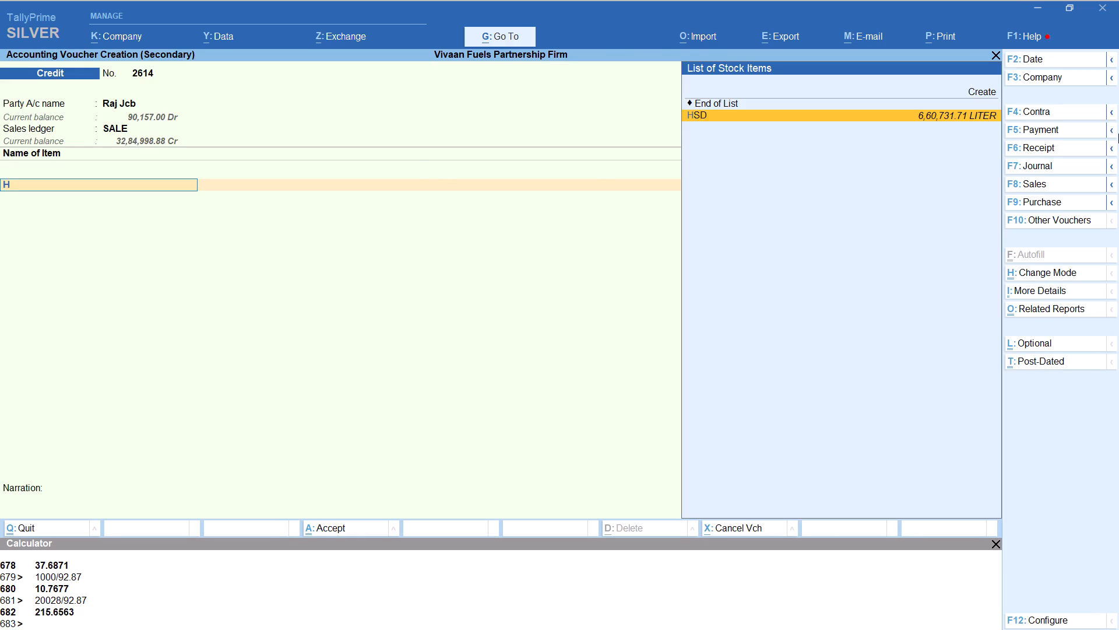
key(Return)
key(Up)
key(Return)
key(alt+c)
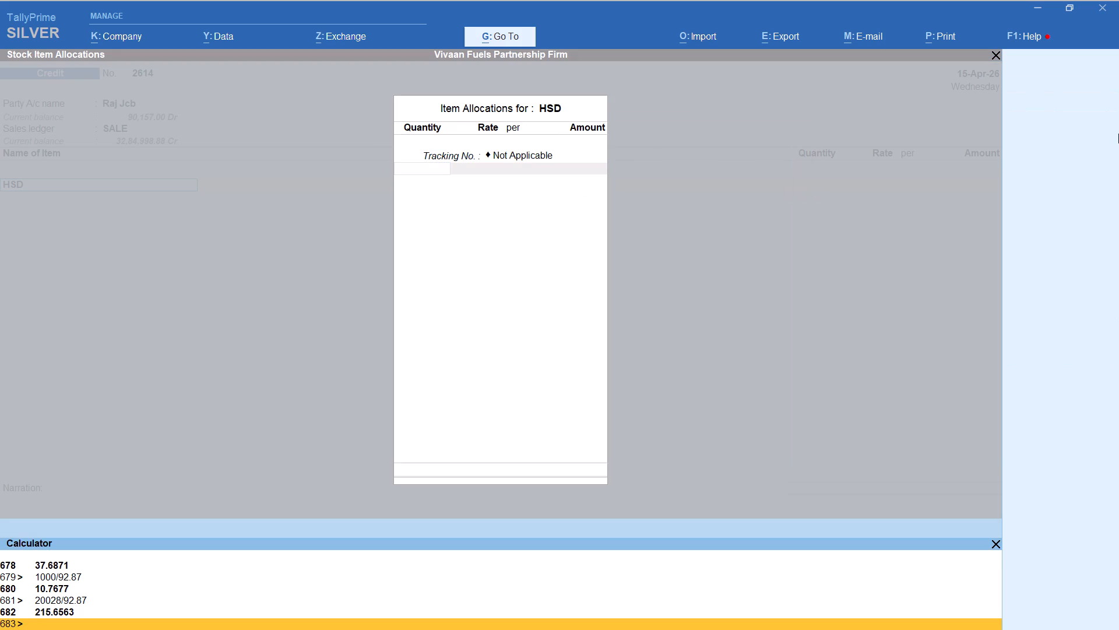
text(1000/92.87)
key(Return)
key(Return)
key(Return)
key(Return)
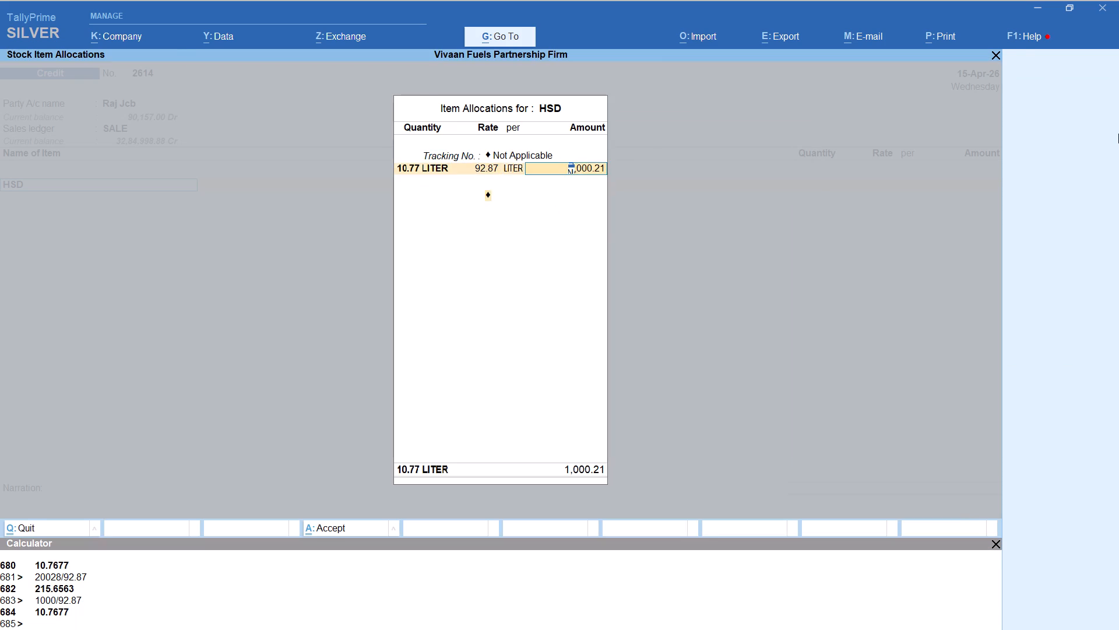
key(Return)
key(Return)
key(Return)
text(rou)
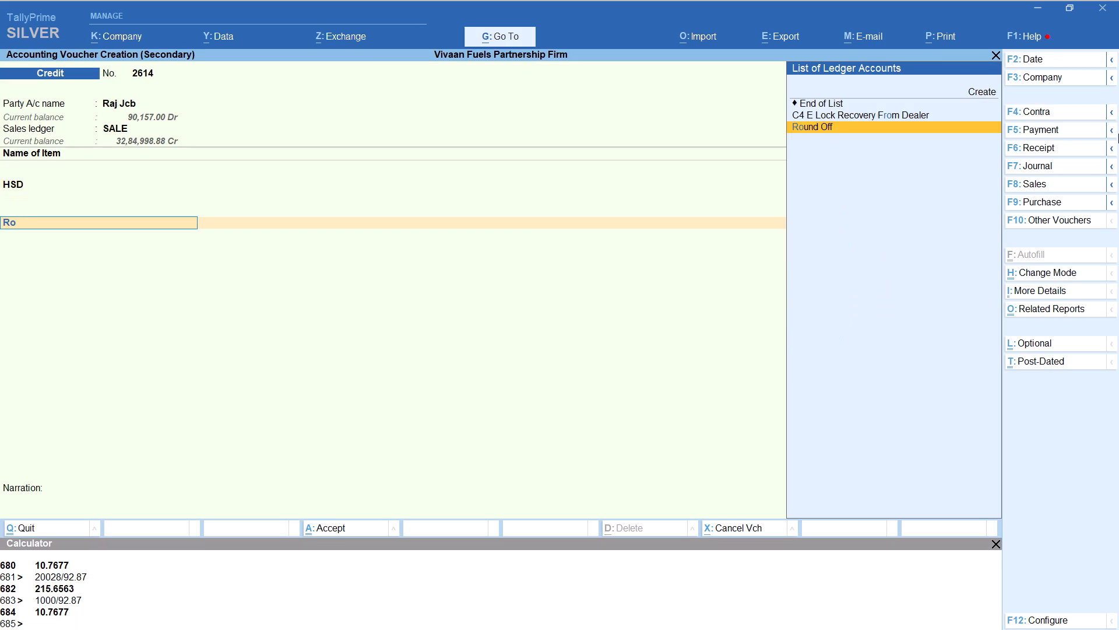
key(Return)
key(ctrl+a)
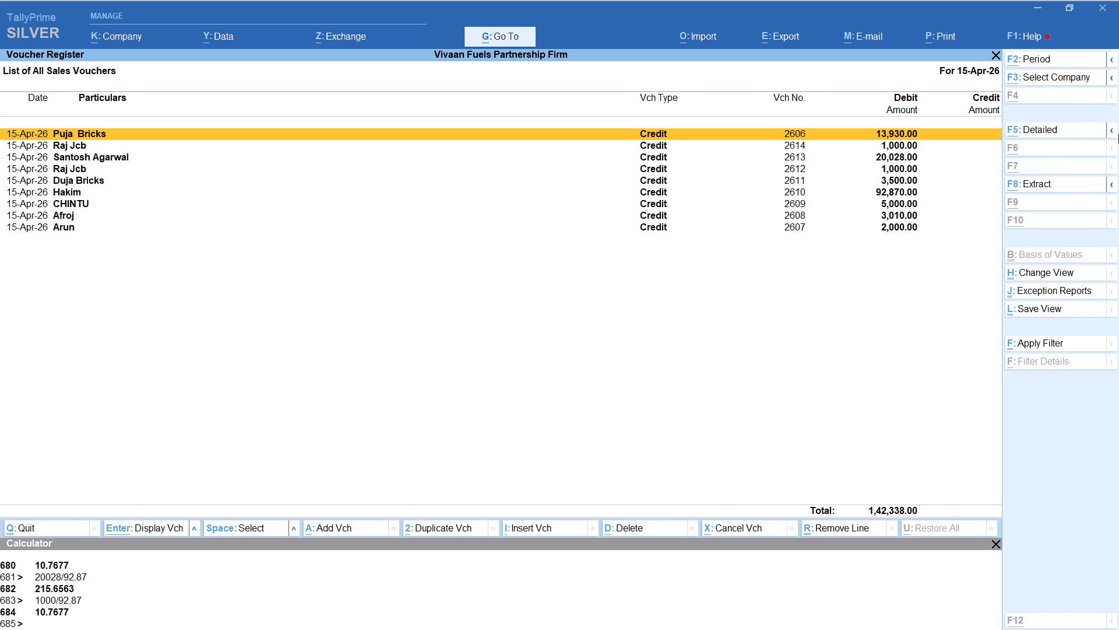
Start a new Credit voucher dated 15-Apr-26 with the party ledger for Surendra and sales ledger SALE.
key(alt+a)
text(sure)
key(Return)
key(Return)
key(Return)
key(Return)
key(Return)
key(Return)
key(Return)
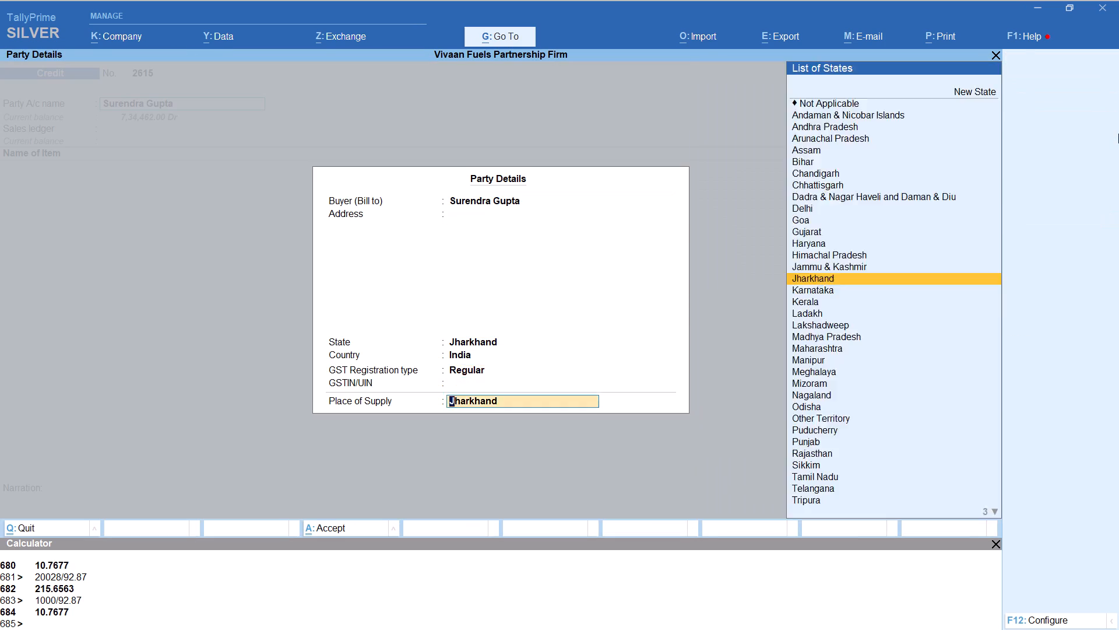
key(Return)
Add HSD to Surendra's voucher with tracking number Not Applicable and the quantity calculated as 200/92.87.
text(hs)
key(Return)
key(Up)
key(Return)
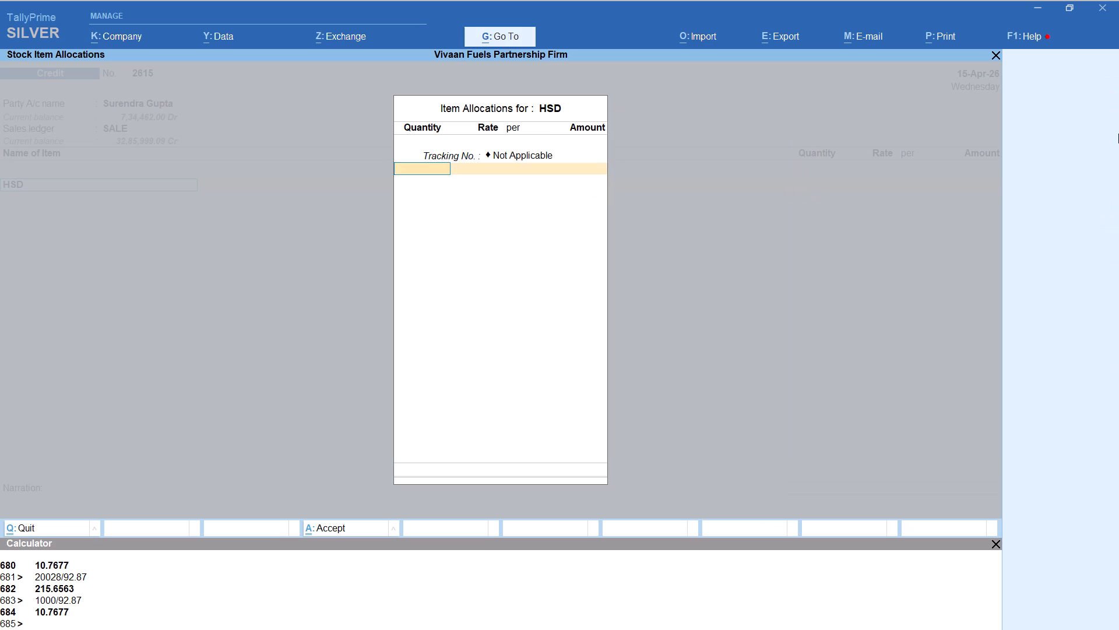
key(alt+c)
text(200/92.87)
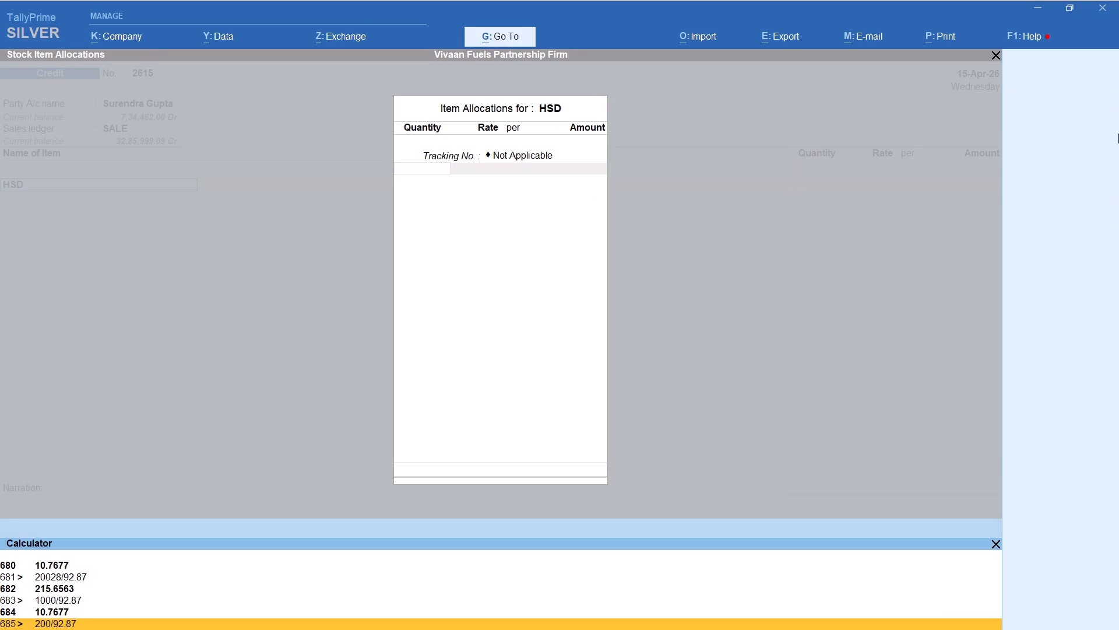
key(Return)
key(Return)
key(Return)
key(Return)
key(Return)
key(Return)
key(Return)
Add the Round Off ledger to Surendra's voucher and save it at 200.00.
text(rou)
key(Return)
key(ctrl+a)
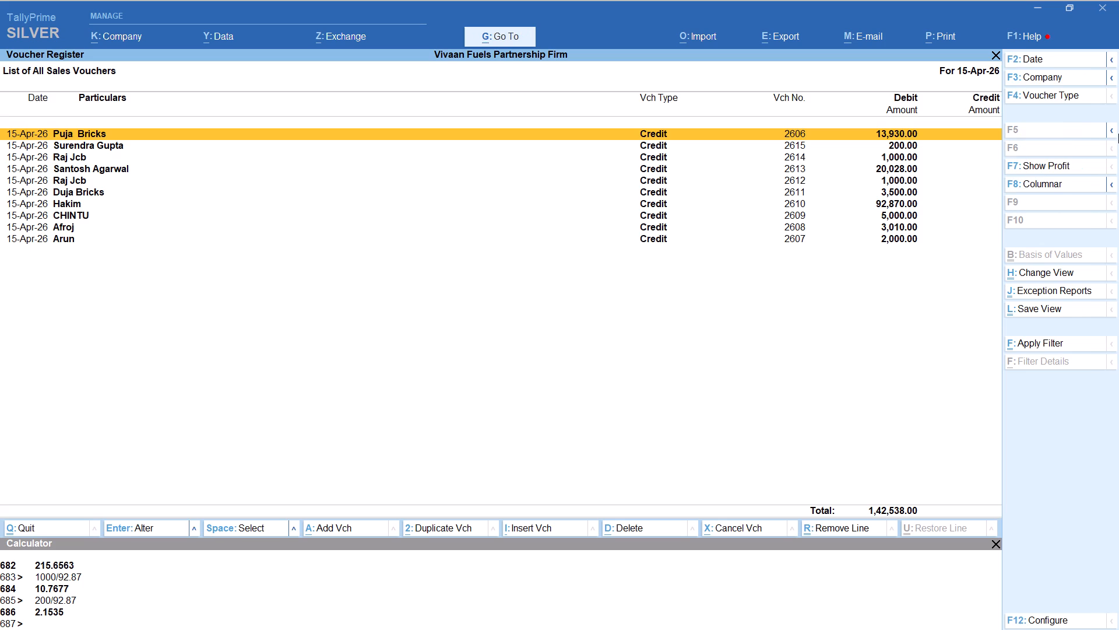
Start a new Credit voucher with party Gautam Sunday Market and sales ledger SALE.
key(alt+a)
text(gaut)
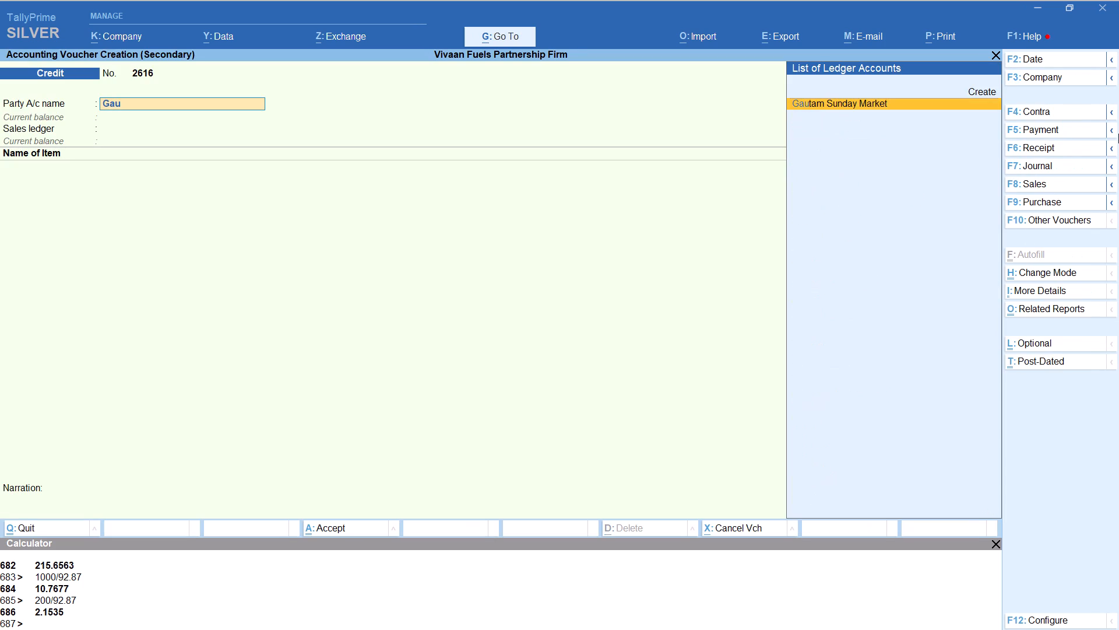
key(Return)
key(Return)
key(Return)
key(Return)
key(Return)
key(Return)
key(Return)
key(Return)
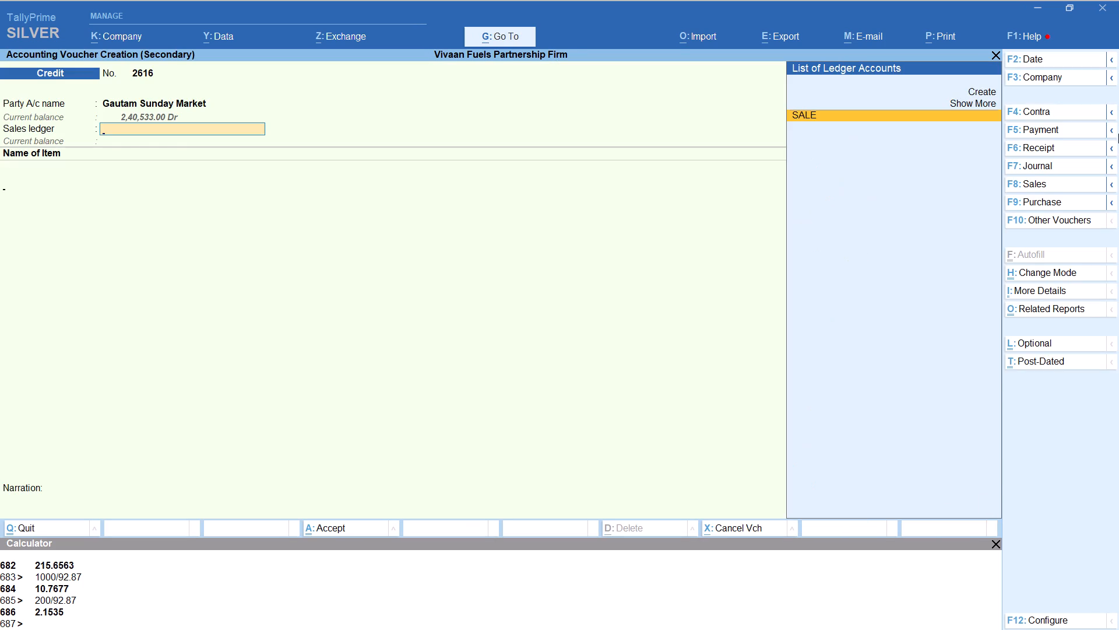
Add HSD to Gautam Sunday Market's voucher with tracking number Not Applicable and the quantity calculated as 3190/92.87.
text(hs)
key(Return)
key(Up)
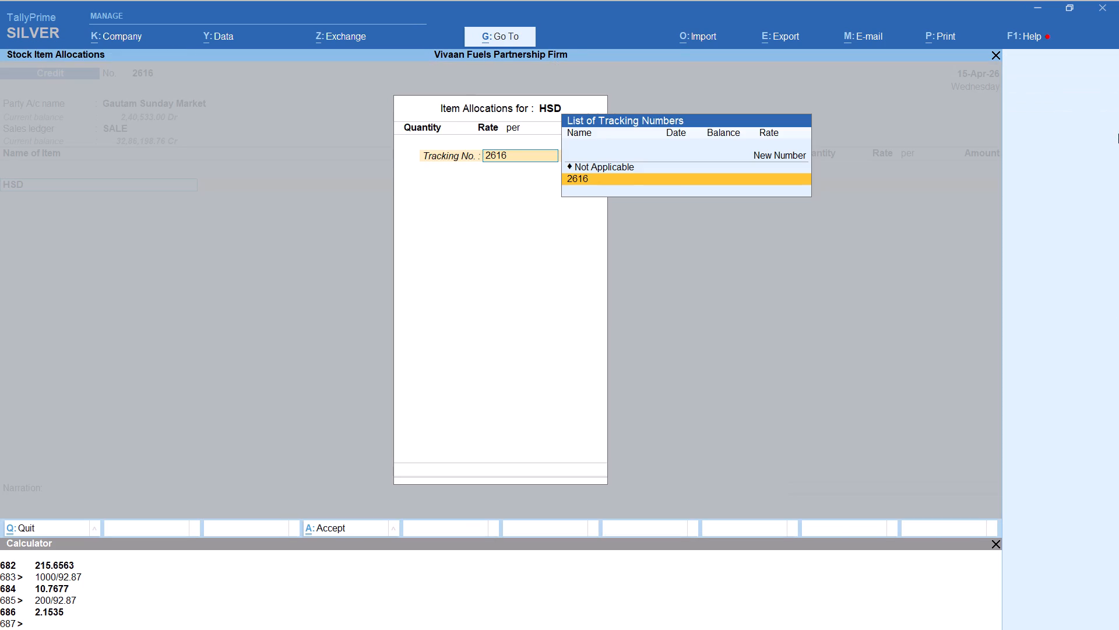
key(Return)
key(alt+c)
text(3190)
text(/92.87)
key(Return)
key(Return)
key(Return)
key(Return)
key(Return)
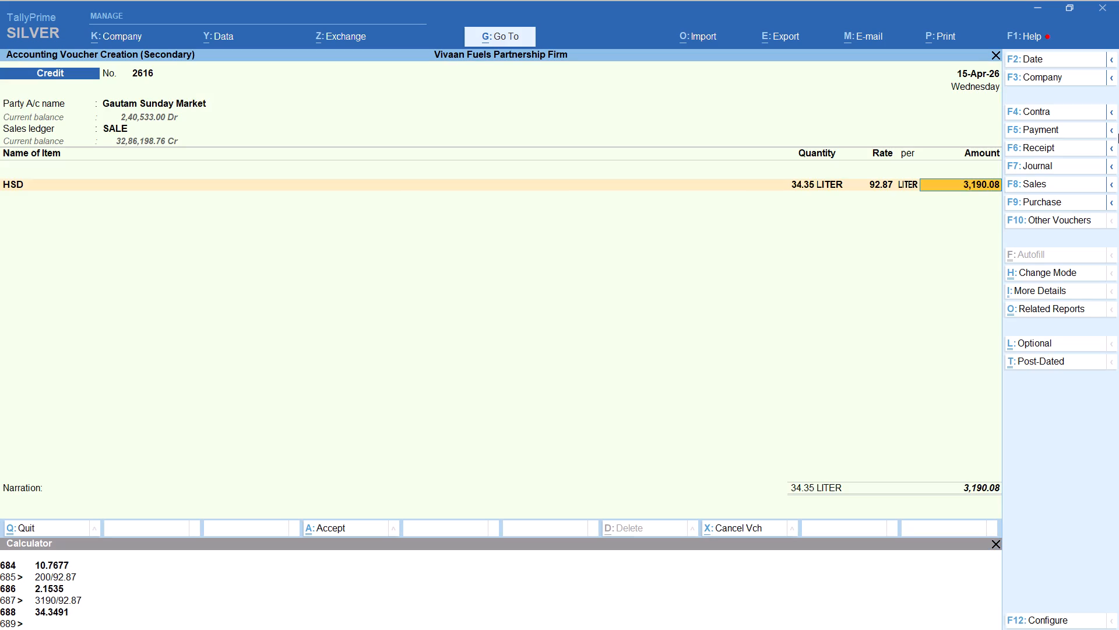
Add the Round Off ledger to Gautam Sunday Market's voucher and save it at 3,190.00.
key(Return)
key(Return)
text(rou)
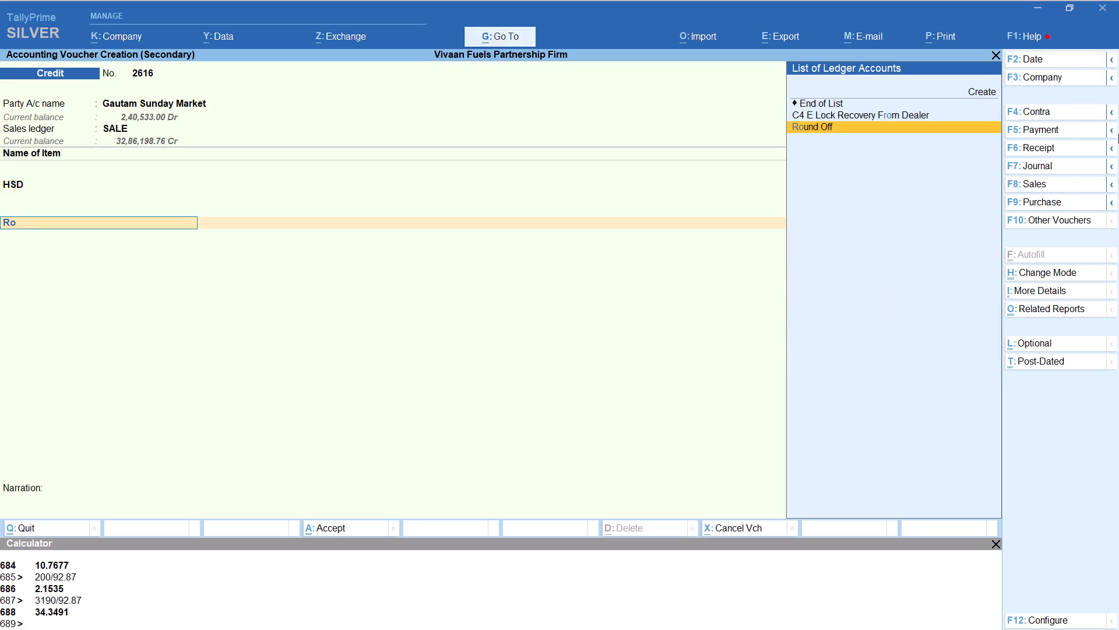
key(Return)
key(ctrl+a)
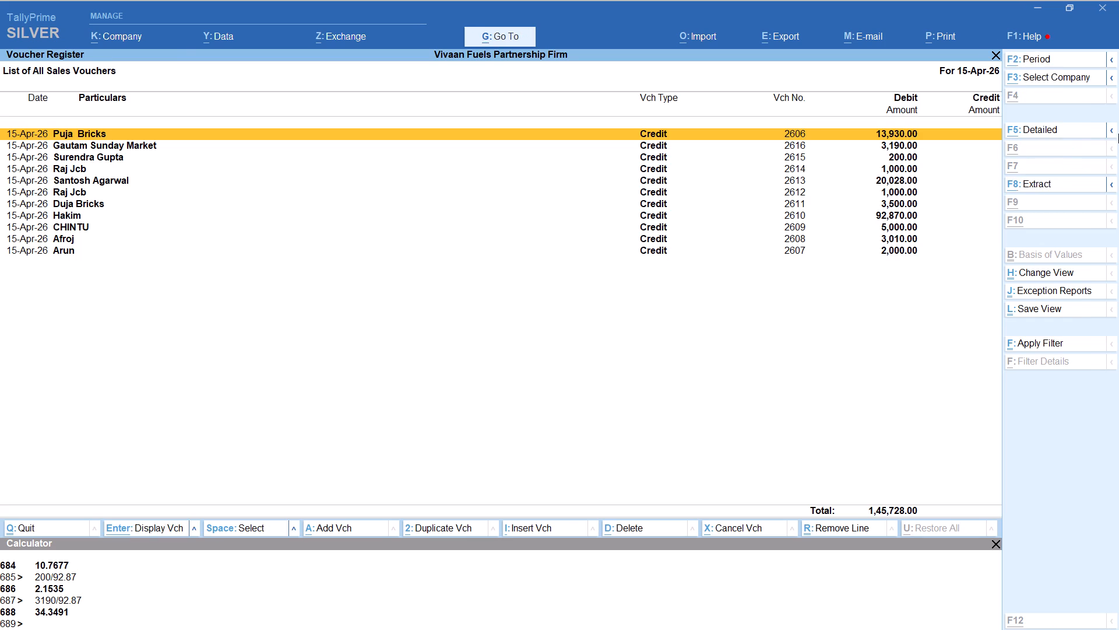
Start a new Credit voucher with party Raj Jcb and sales ledger SALE, accepting the default party details.
key(alt+a)
text(raj)
key(Down)
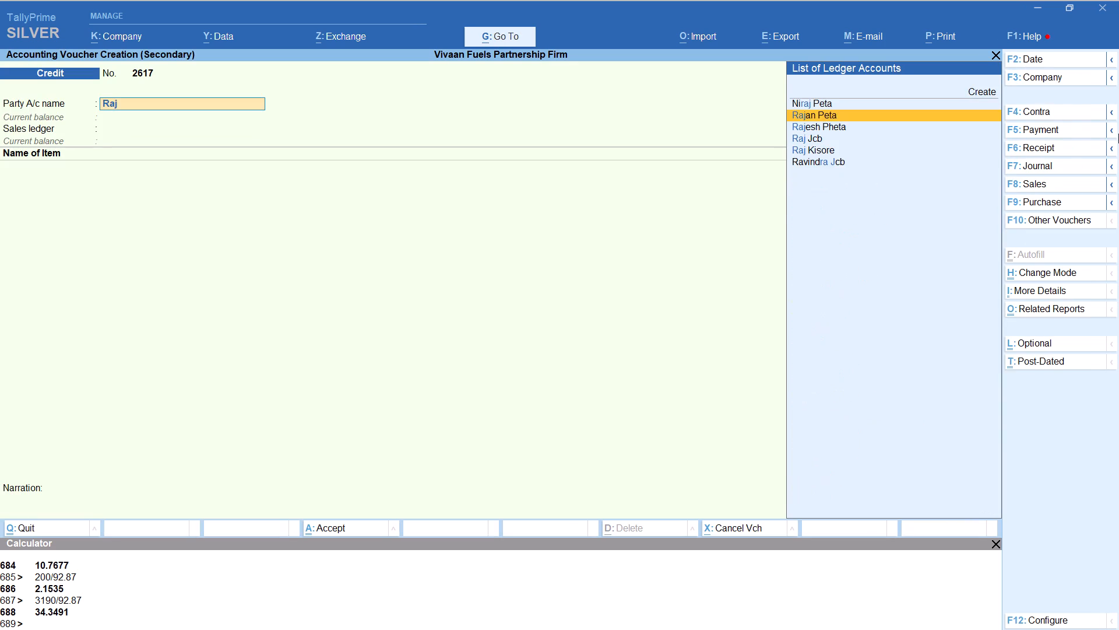
key(Down)
key(Down)
key(Return)
key(Return)
key(Return)
key(Return)
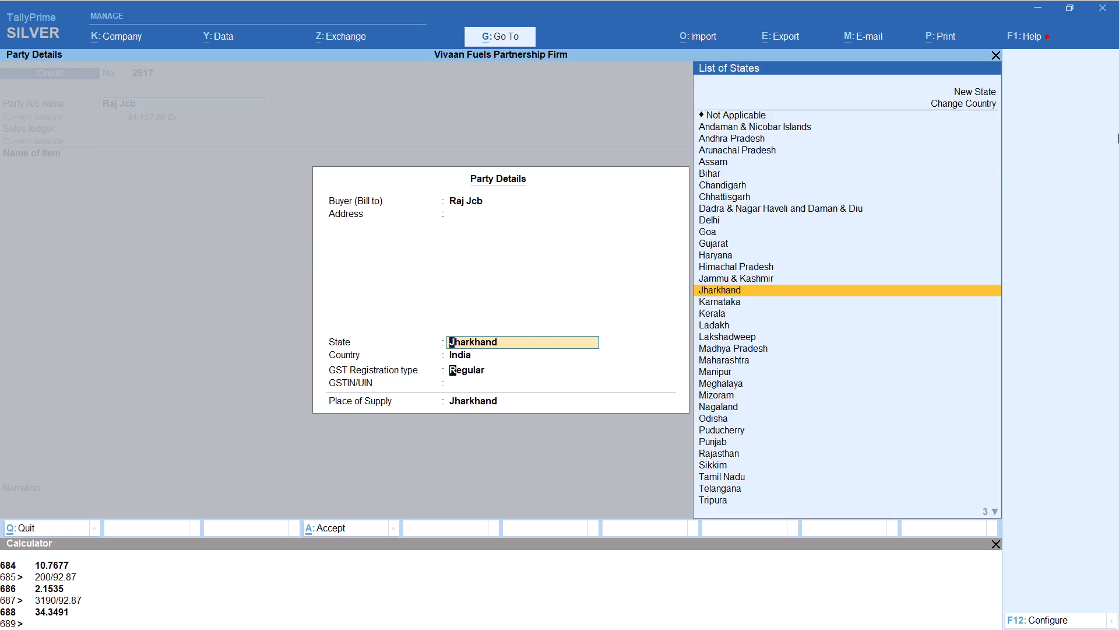
key(Return)
key(Return)
key(Return)
key(Return)
Add HSD to Raj Jcb's voucher with tracking number Not Applicable and the quantity calculated as 3500/92.87.
text(hs)
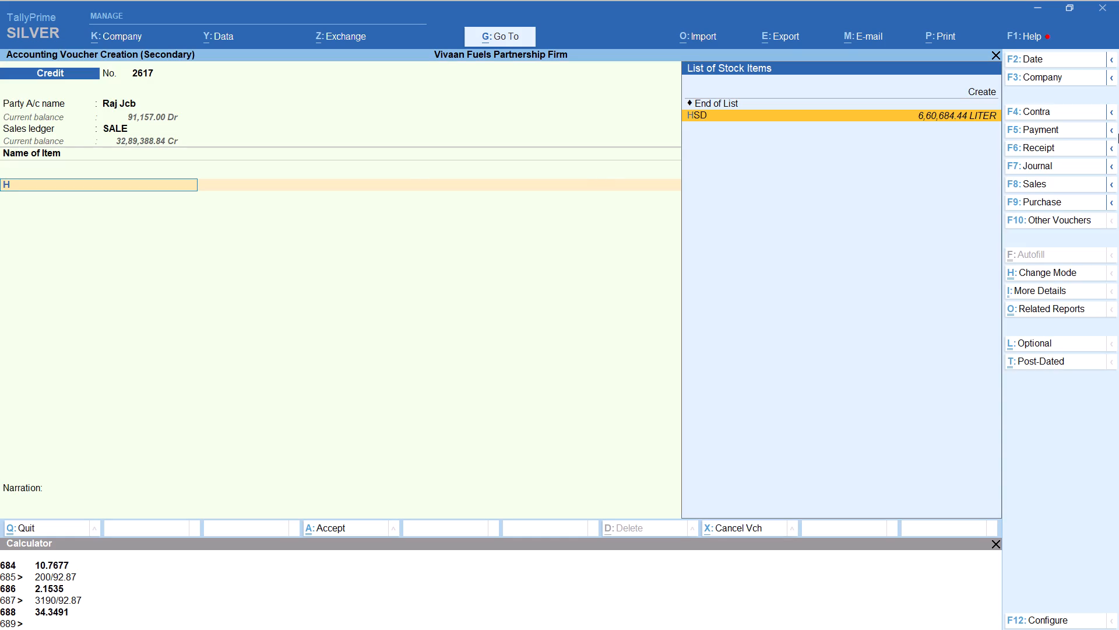
key(Return)
key(Up)
key(Return)
key(alt+c)
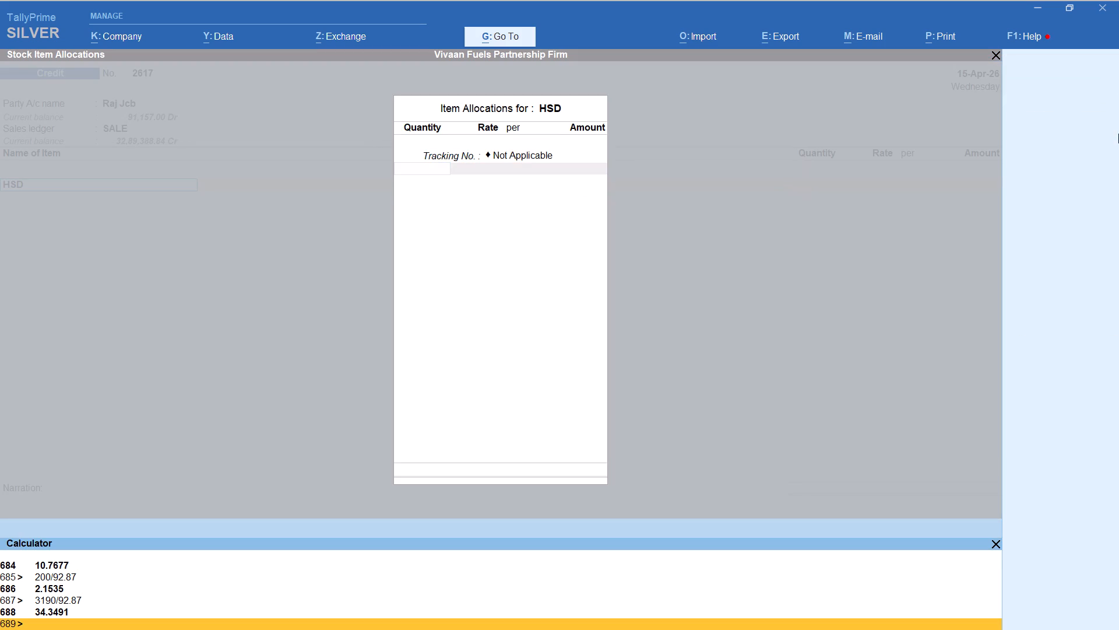
text(3500)
text(/92.87)
key(Return)
key(Return)
key(Return)
key(Return)
key(Return)
Add the Round Off ledger to Raj Jcb's voucher and save it at 3,500.00.
key(Return)
key(Return)
text(rou)
key(Return)
key(ctrl+a)
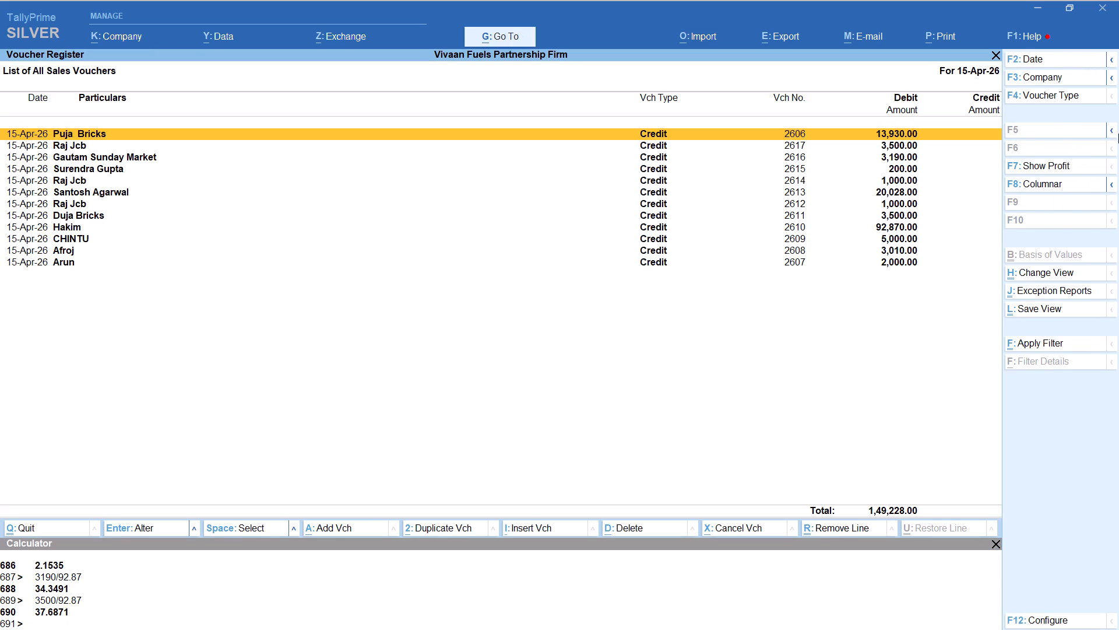
Start a new Credit voucher with party Dhanjay and sales ledger SALE, accepting the default party details.
key(alt+a)
text(dhanj)
key(Return)
key(Return)
key(Return)
key(Return)
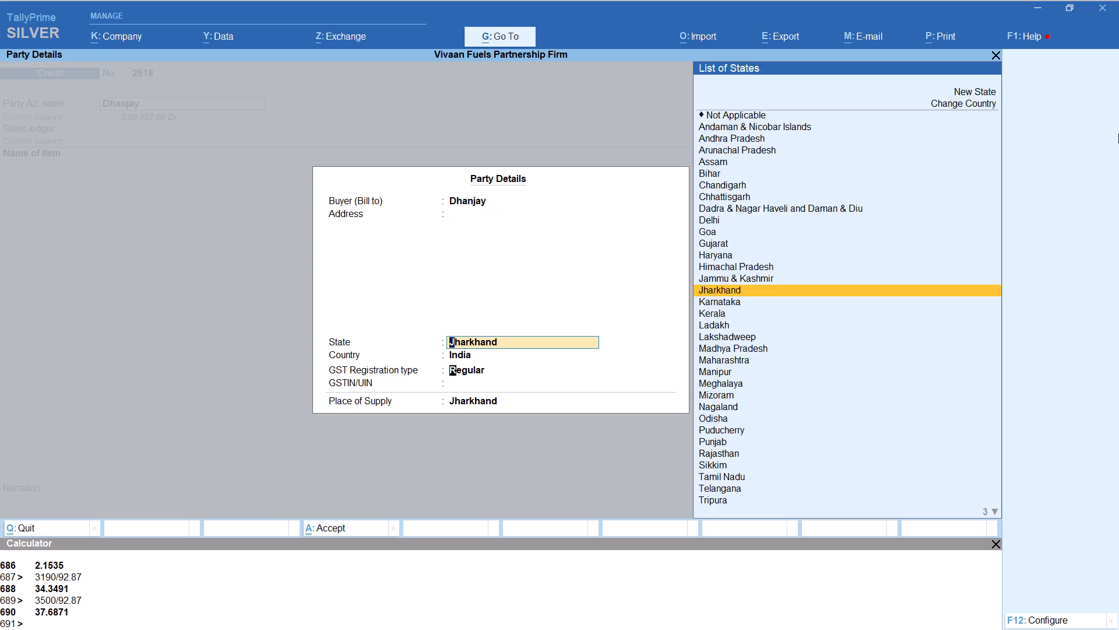
key(Return)
key(Return)
key(Return)
key(Return)
Add HSD to Dhanjay's voucher with tracking number Not Applicable and the quantity calculated as 5500/92.87.
text(hs)
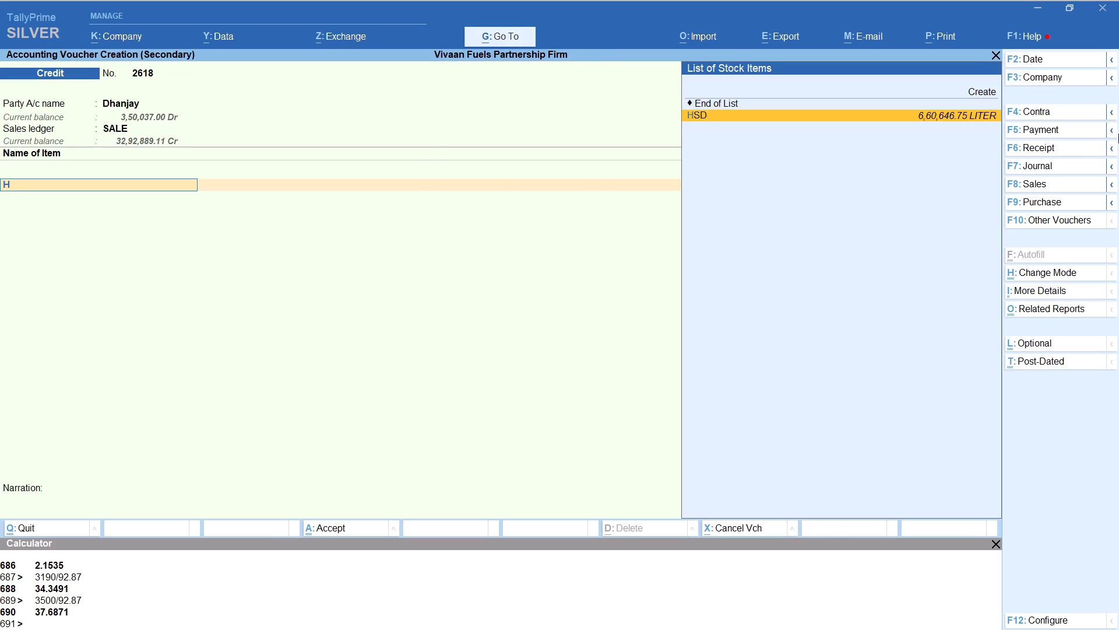
key(Return)
key(Up)
key(Return)
key(alt+c)
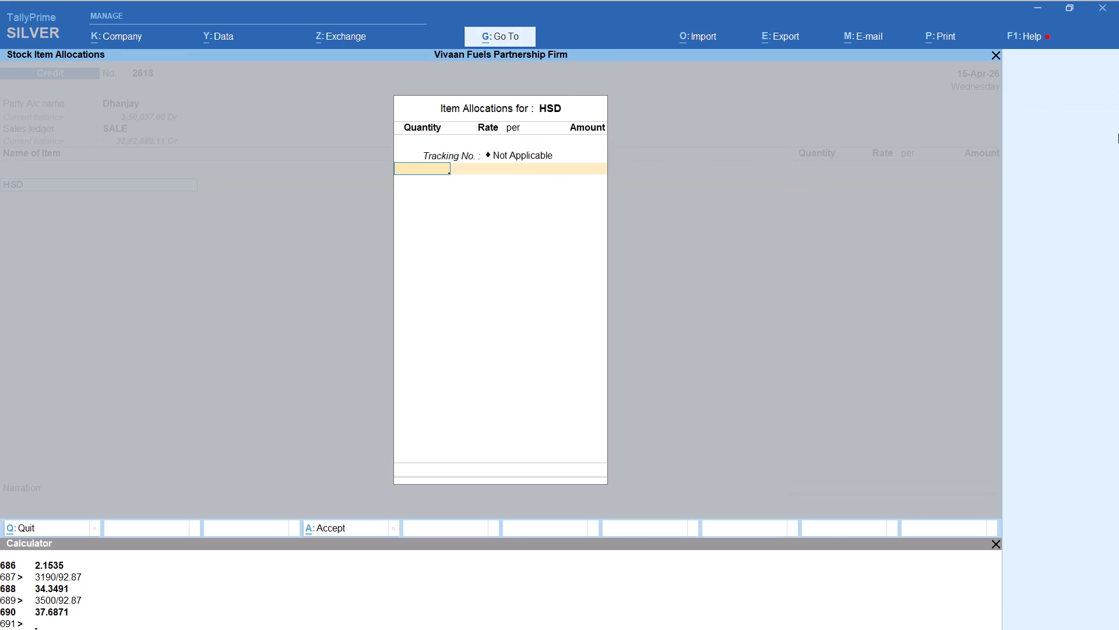
text(5500/92.87)
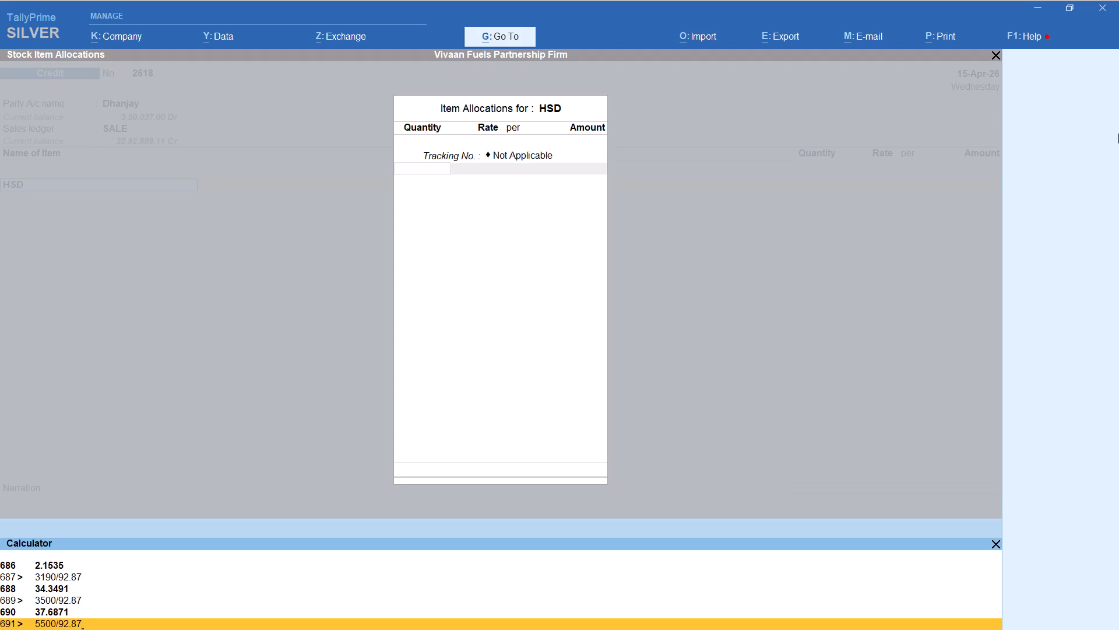
key(Return)
key(Return)
key(Return)
key(Return)
key(Return)
Add the Round Off ledger to Dhanjay's voucher and save it at 5,500.00.
key(Return)
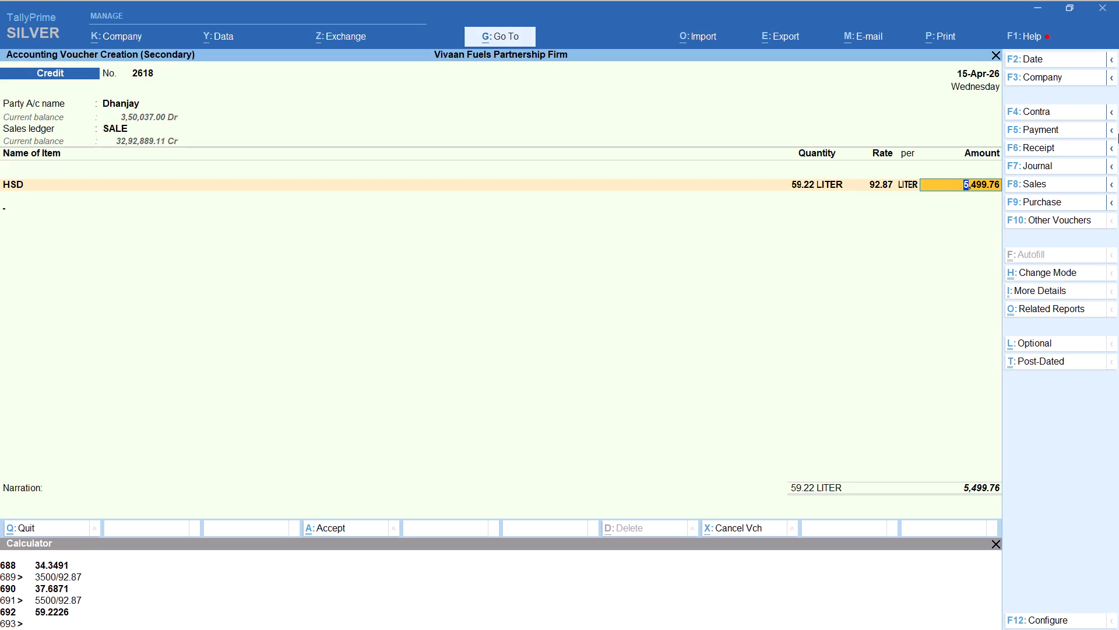
key(Return)
text(rou)
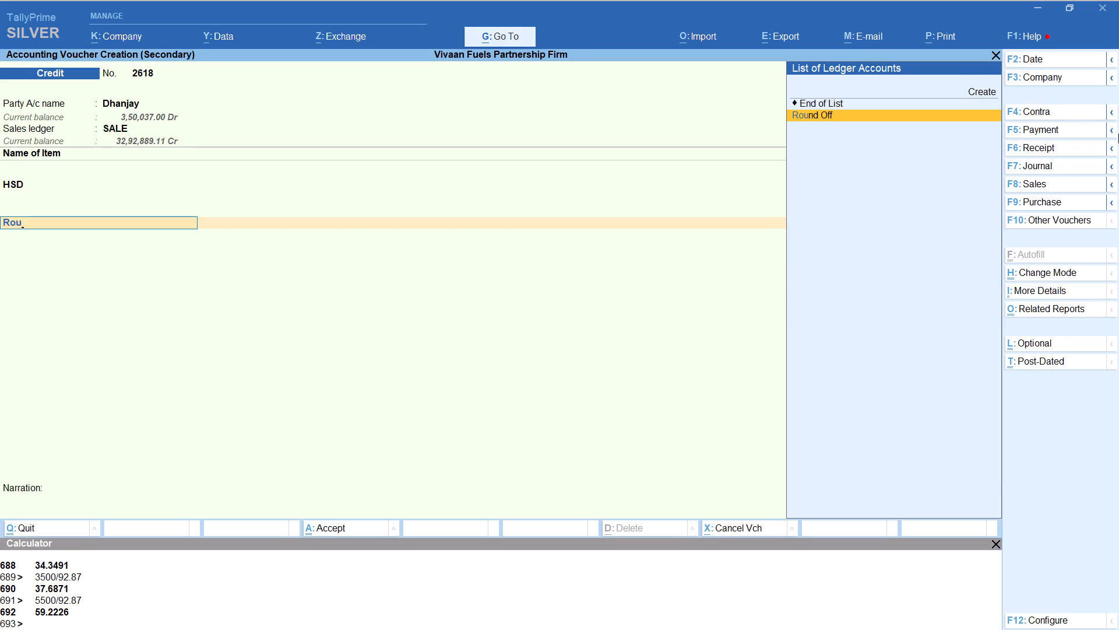
key(Return)
key(ctrl+a)
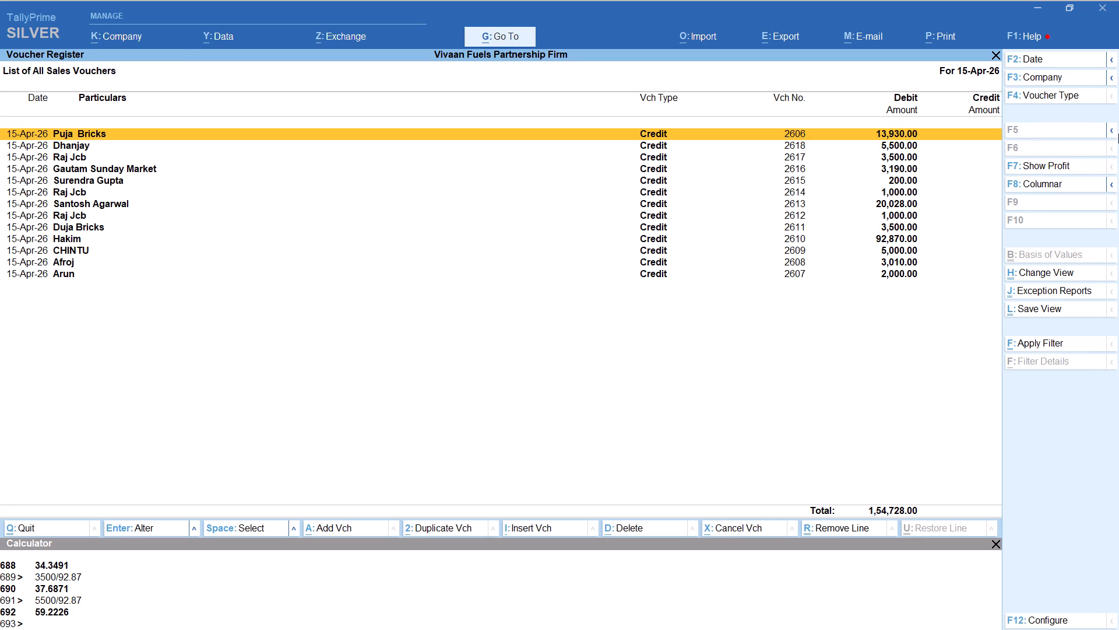
Start a new Credit voucher with the party ledger for Santosh and sales ledger SALE.
key(alt+a)
text(santosh)
key(Return)
key(Return)
key(Return)
key(Return)
key(Return)
key(Return)
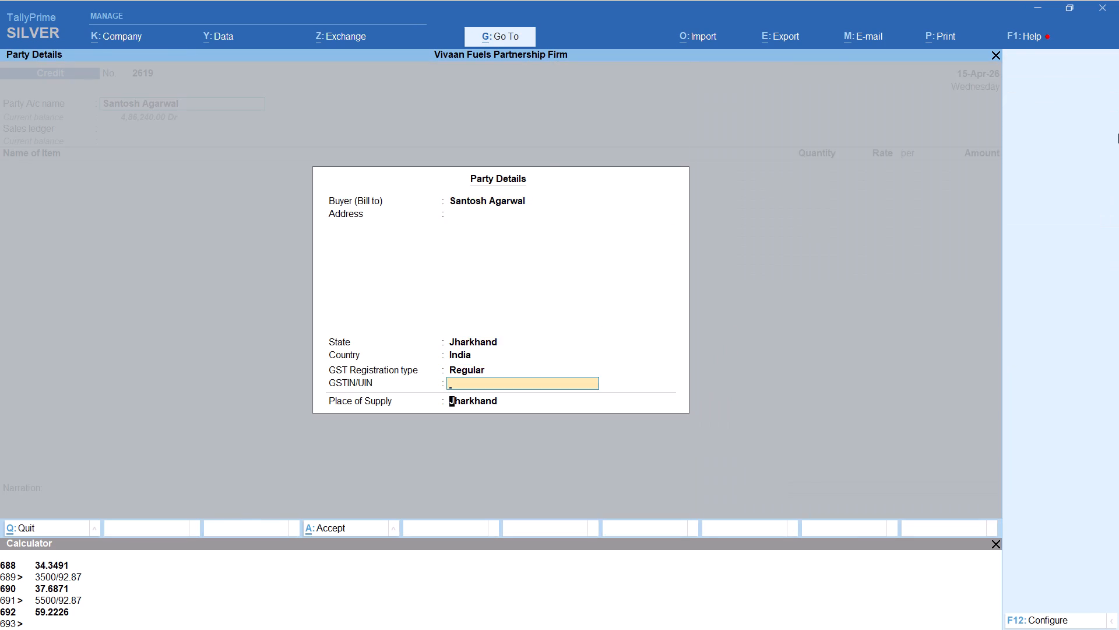
key(Return)
key(Return)
Add HSD to Santosh's voucher with tracking number Not Applicable and the quantity calculated as 26829/92.87.
text(hs)
key(Return)
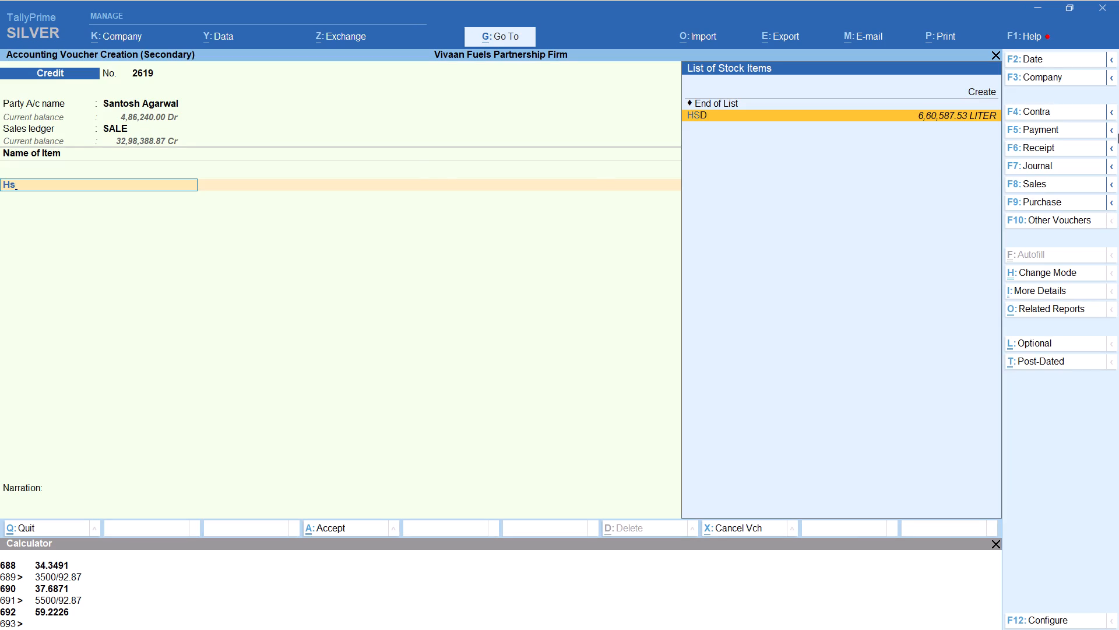
key(Up)
key(Return)
key(alt+c)
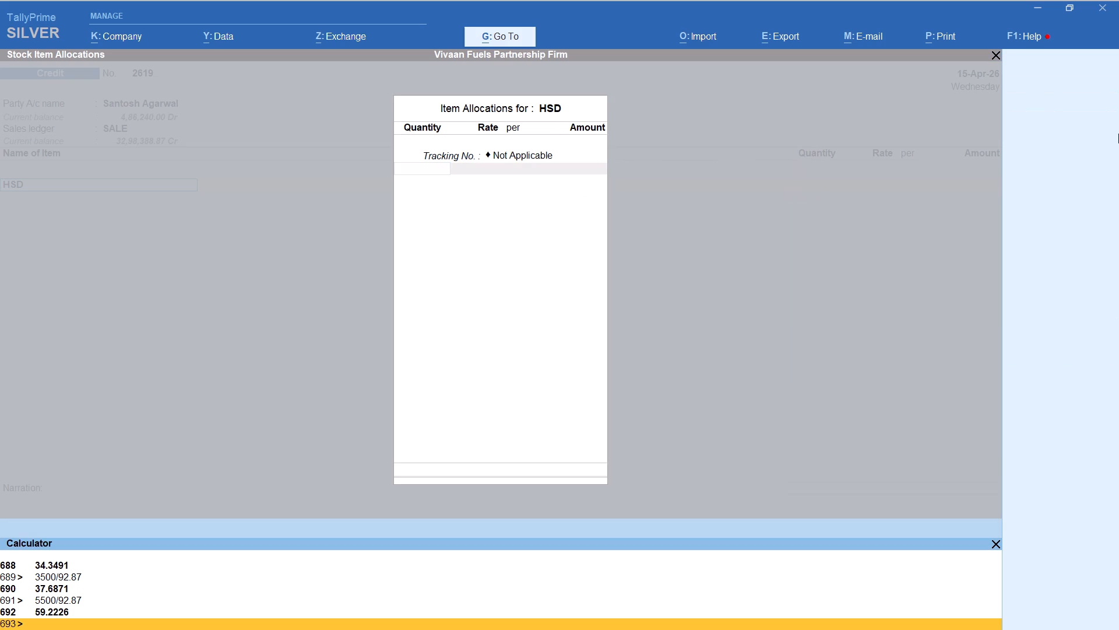
key(2)
key(6)
text(829)
text(/92.87)
key(Return)
key(Return)
key(Return)
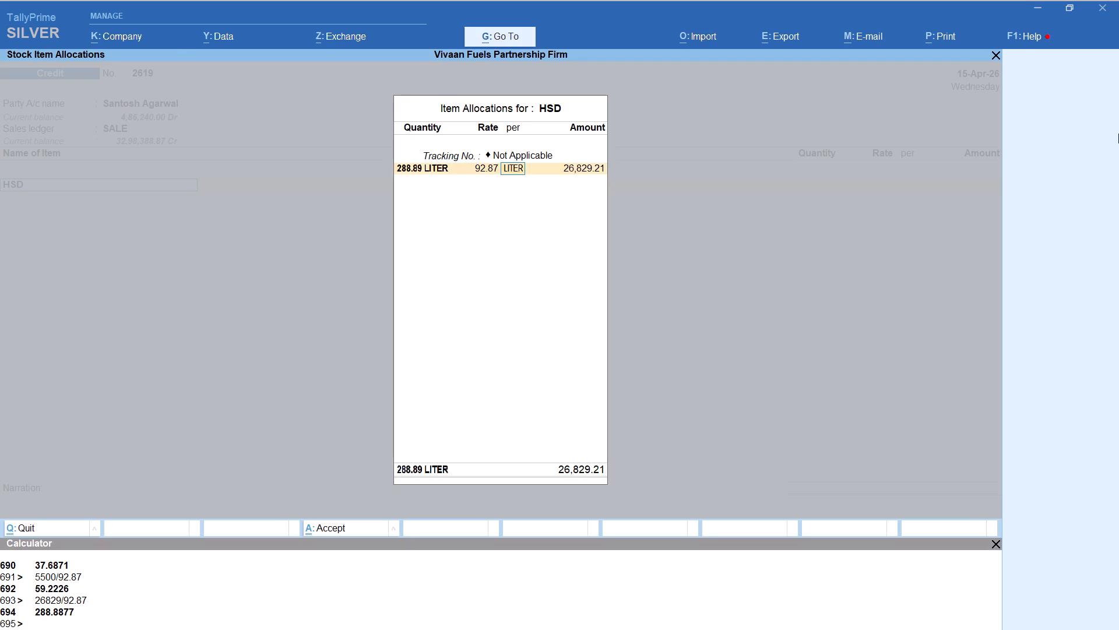
key(Return)
key(Return)
Add the Round Off ledger to Santosh's voucher and save it at 26,829.00.
key(Return)
key(Return)
text(rou)
key(Return)
key(ctrl+a)
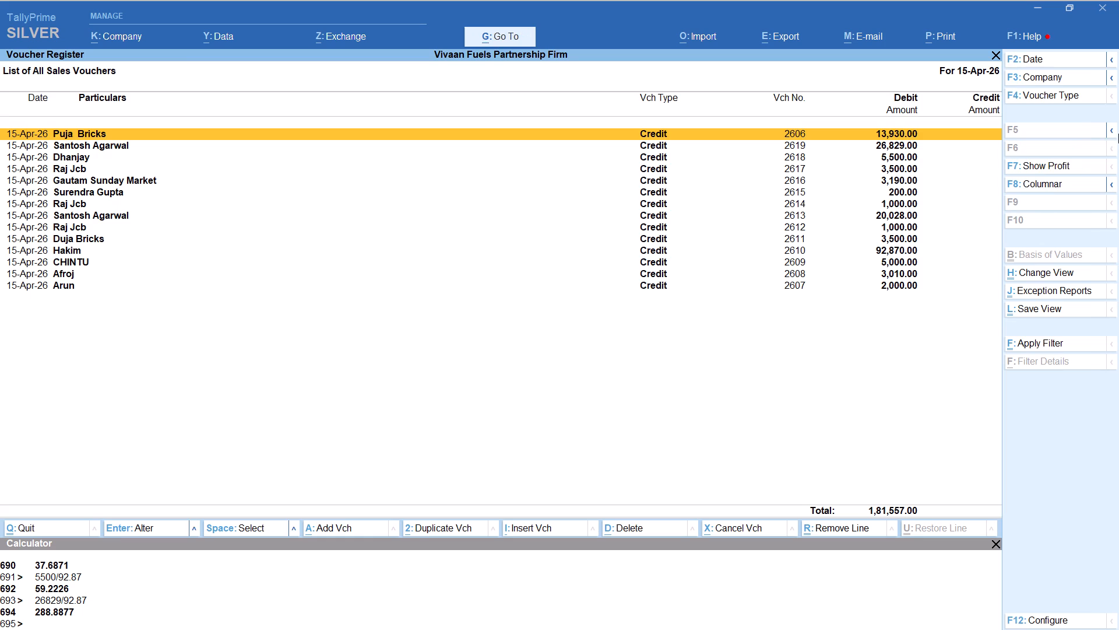
Switch to the Excel balance sheet, check the formula behind the 15-Apr CREDIT figure, and return to TallyPrime.
key(alt+Tab)
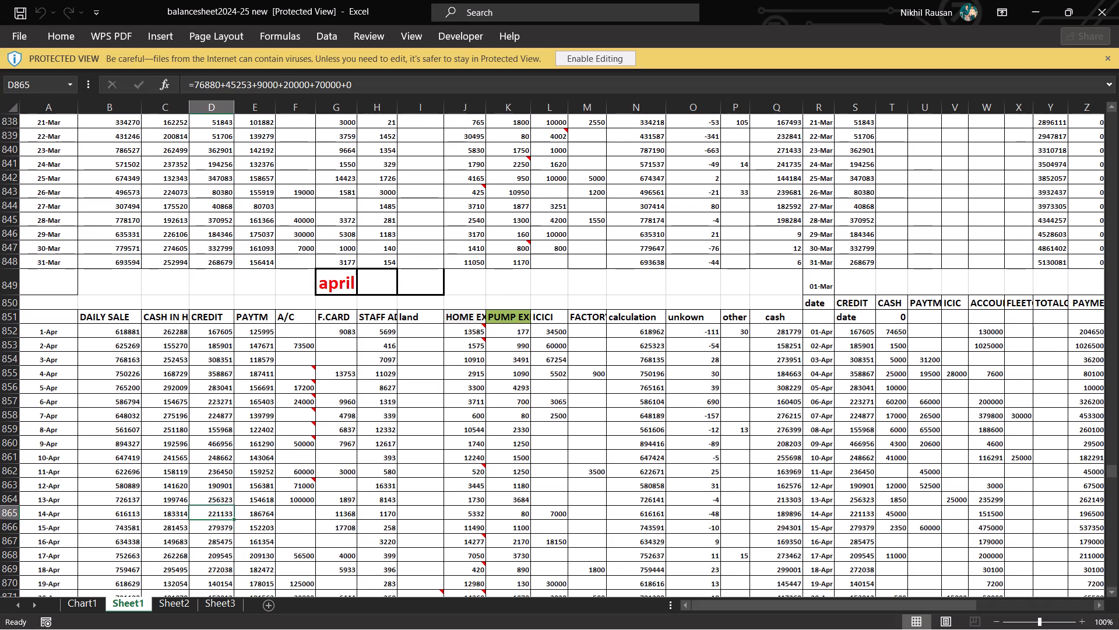
click(213, 526)
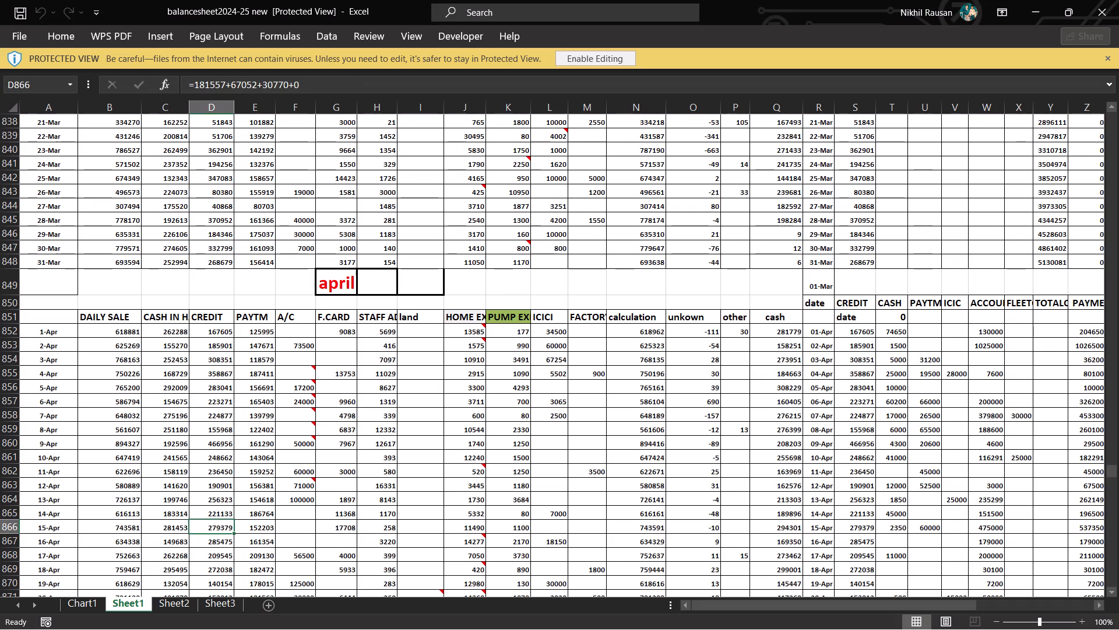
key(alt+Tab)
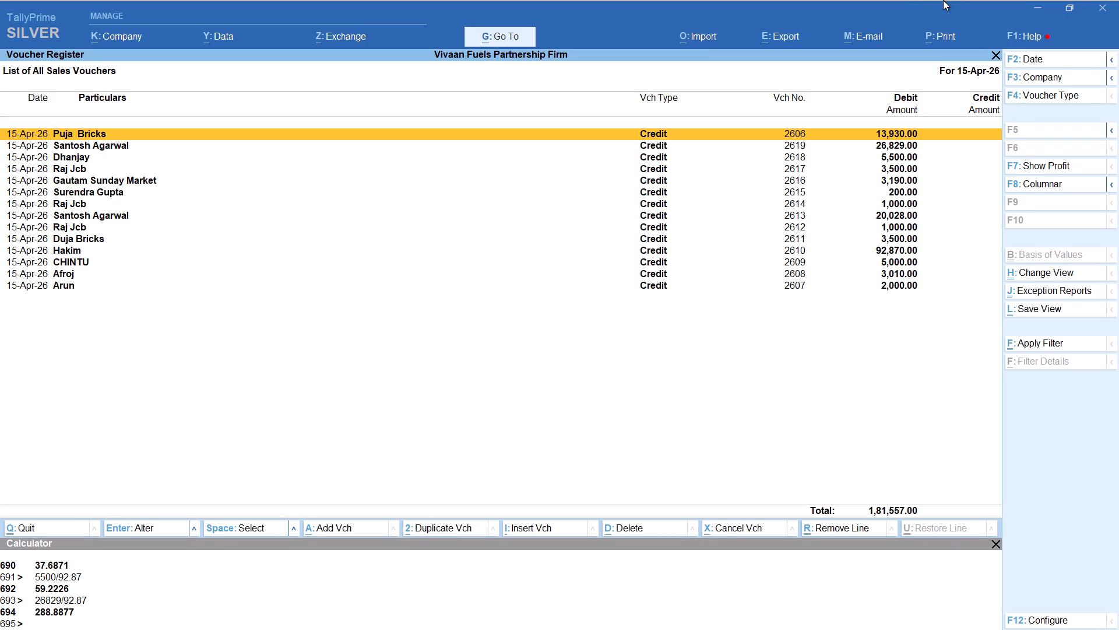
Start a new Credit voucher with the party ledger for Mohan and sales ledger SALE.
key(alt+a)
text(mohan)
key(Return)
key(Return)
key(Return)
key(Return)
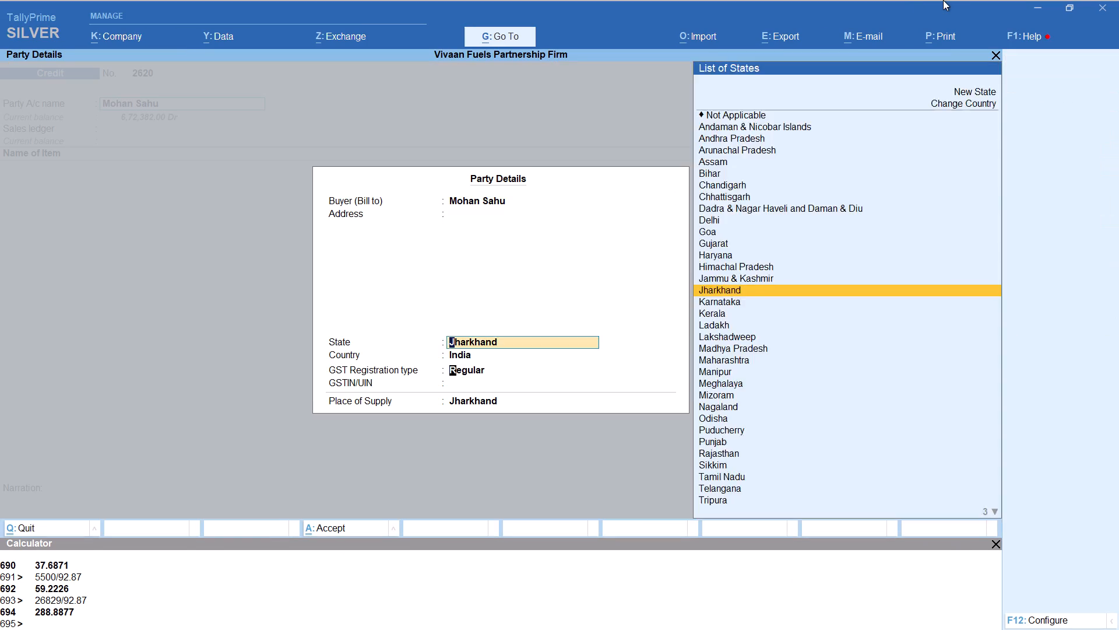
key(Return)
key(Return)
key(Return)
key(Return)
Add HSD to Mohan's voucher with tracking number Not Applicable and the quantity calculated as 4000/92.87.
text(hs)
key(Return)
key(Up)
key(Return)
key(alt+c)
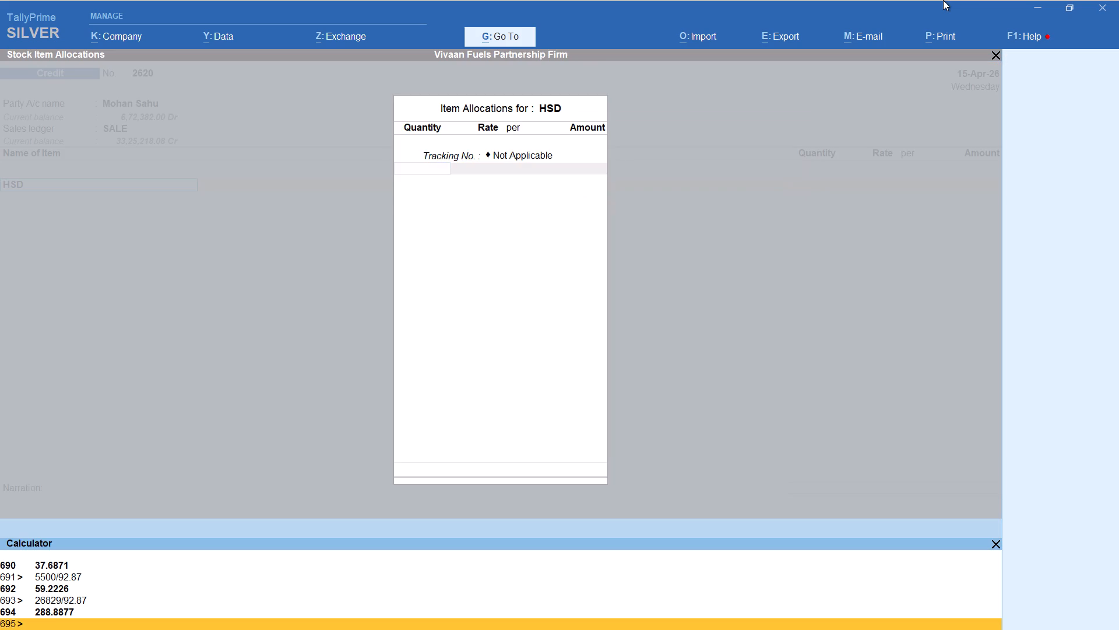
text(4000/92.87)
key(Return)
key(Return)
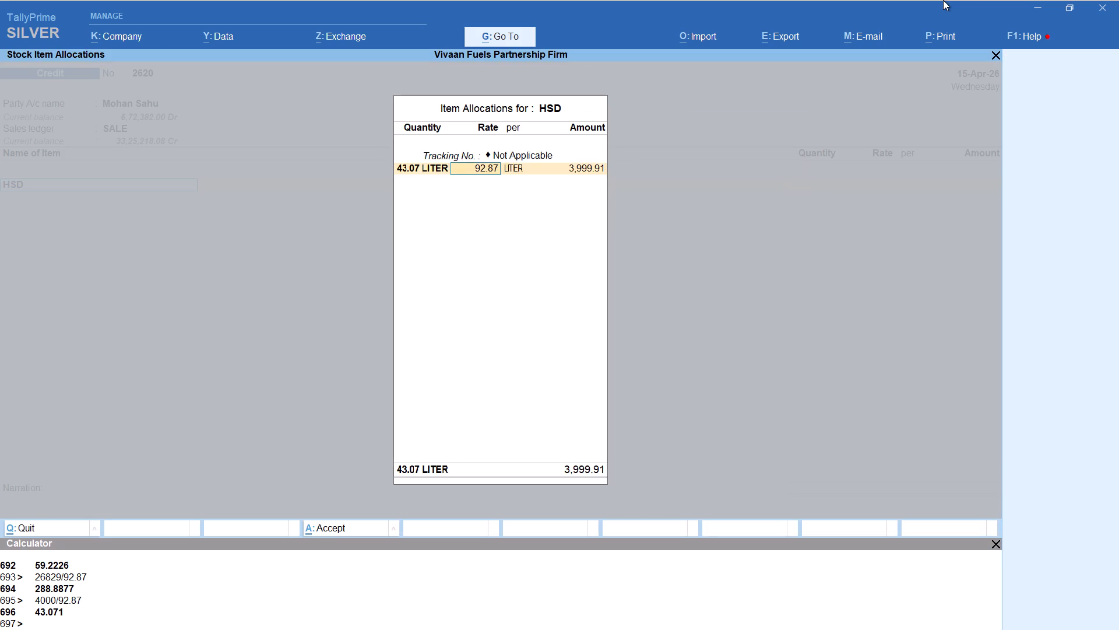
key(Return)
key(Return)
key(Return)
Add the Round Off ledger to Mohan's voucher and save it at 4,000.00.
key(Return)
key(Return)
text(rou)
key(Return)
key(ctrl+a)
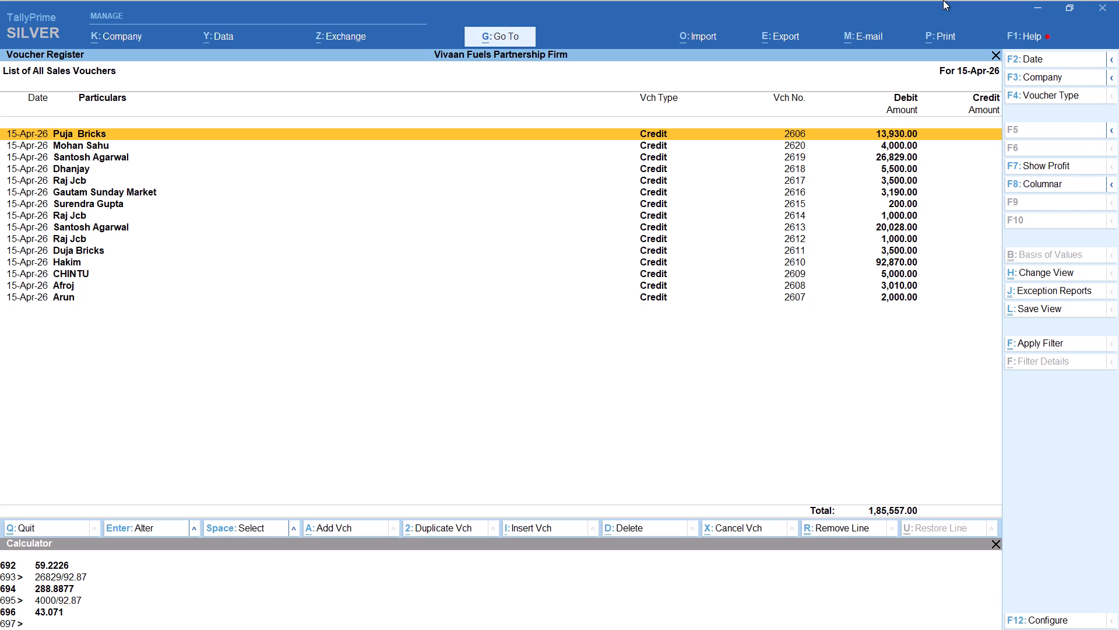
Start a new Credit voucher with the party ledger for Santosh and sales ledger SALE.
key(alt+a)
text(sant)
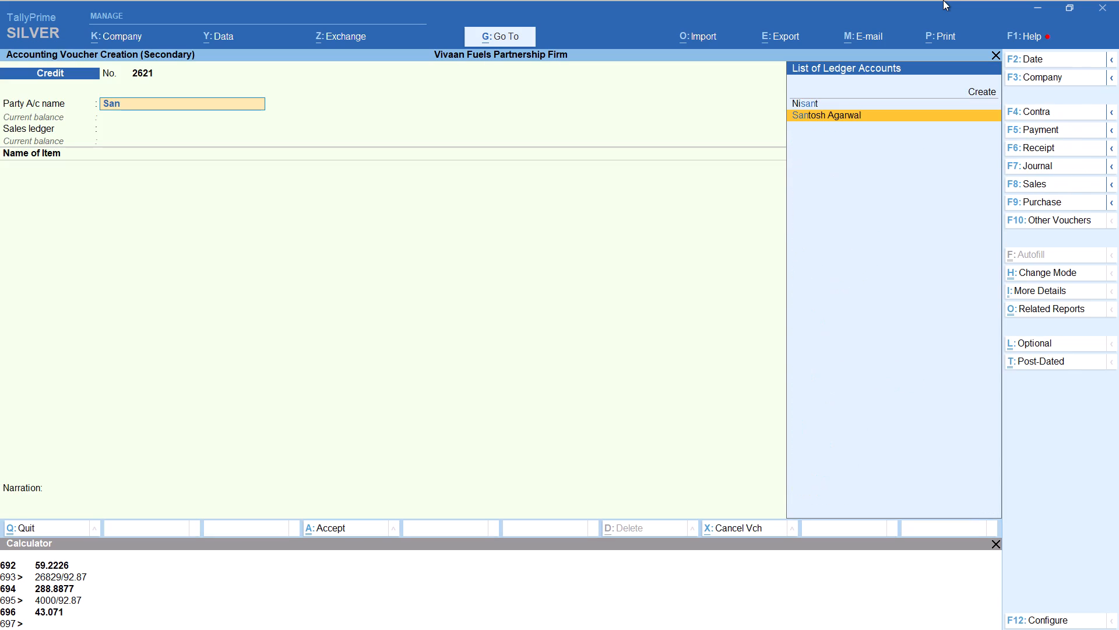
key(Return)
key(Return)
key(Return)
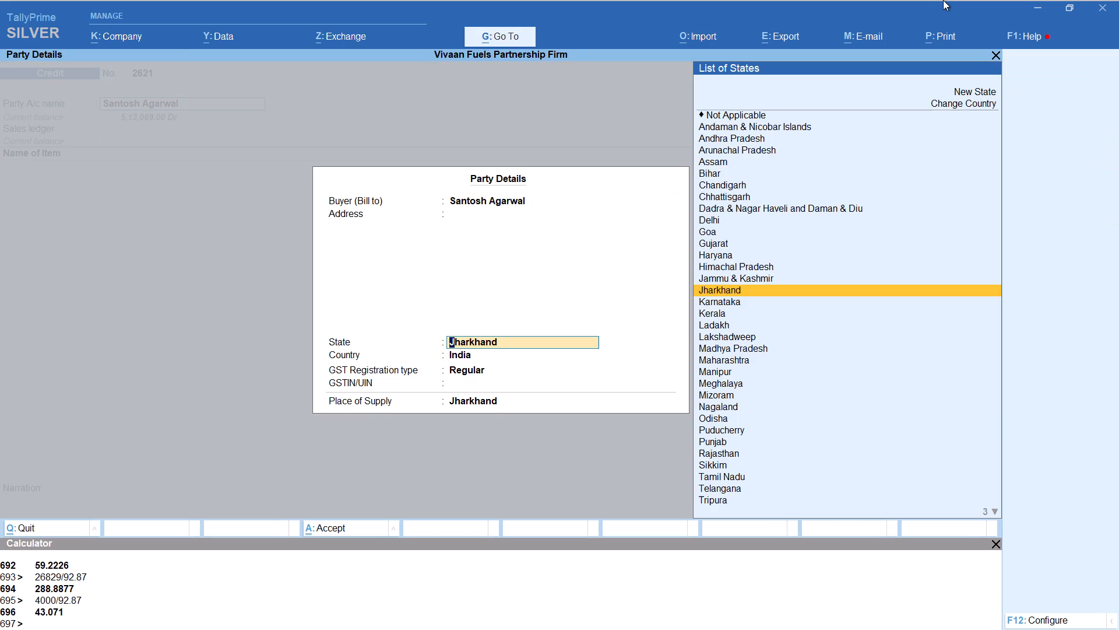
key(Return)
key(Return)
key(Return)
key(Return)
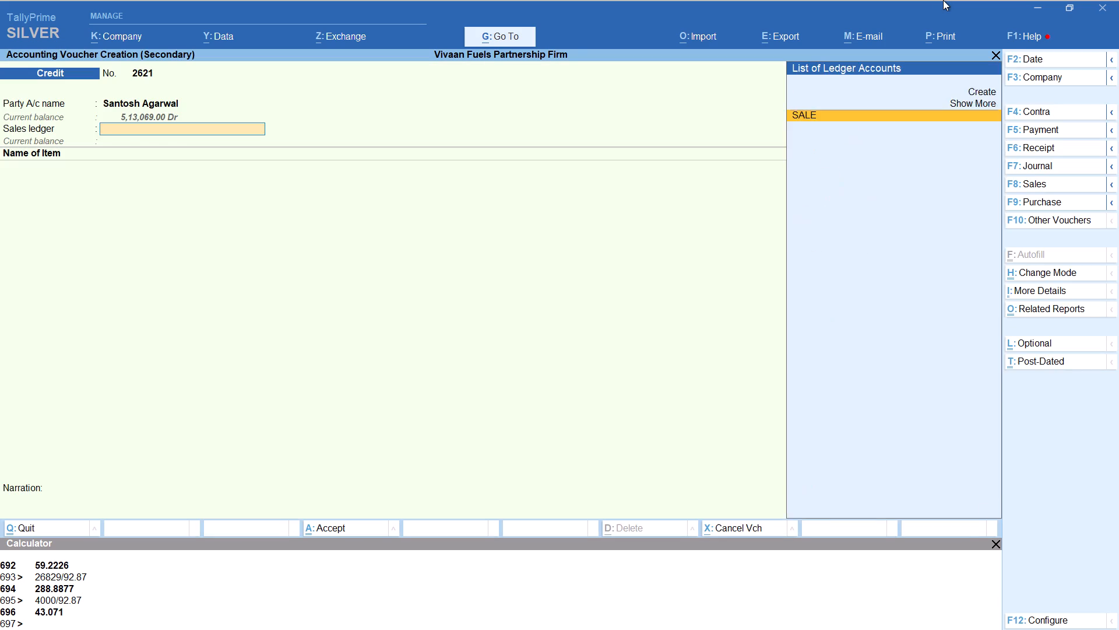
key(Return)
Add HSD to Santosh's voucher with tracking number Not Applicable and the quantity calculated as 46435/92.87.
text(hs)
key(Return)
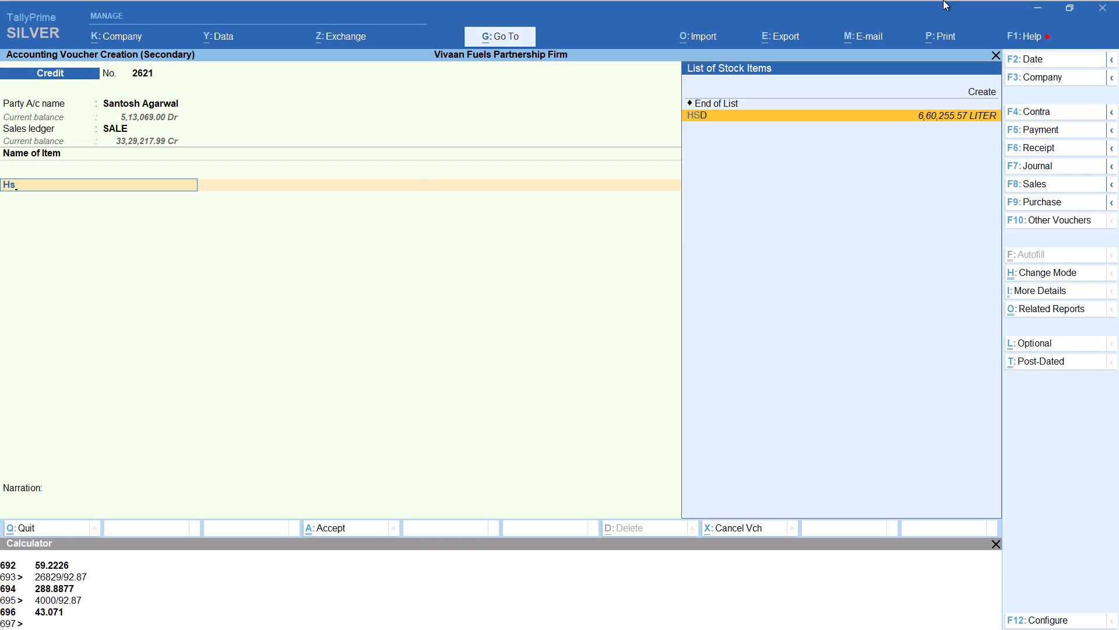
key(Up)
key(Return)
key(alt+c)
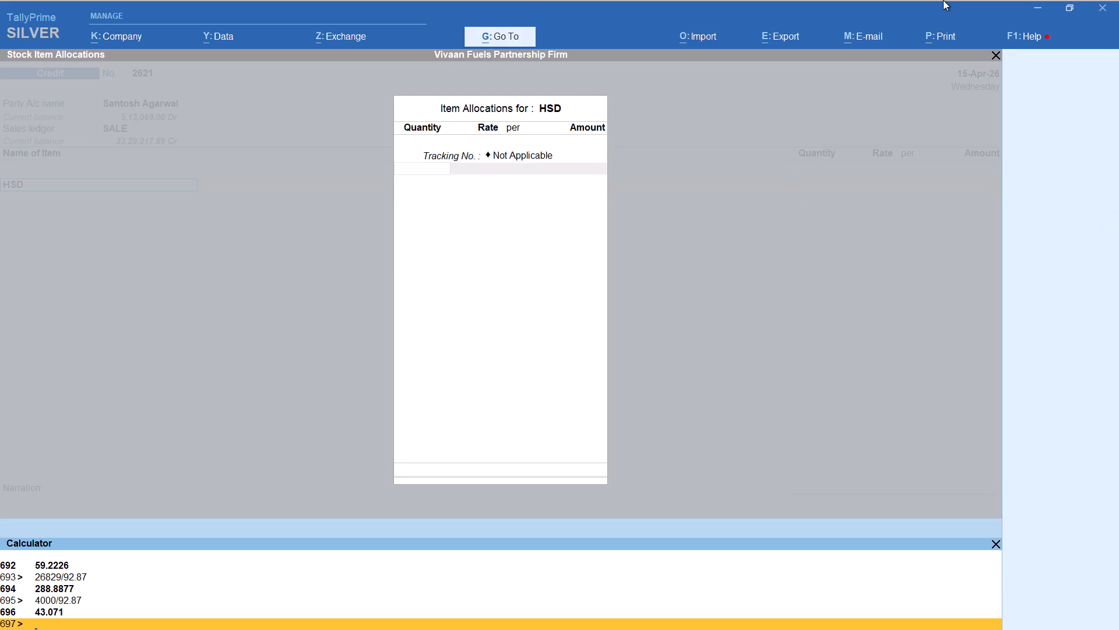
key(4)
text(6435)
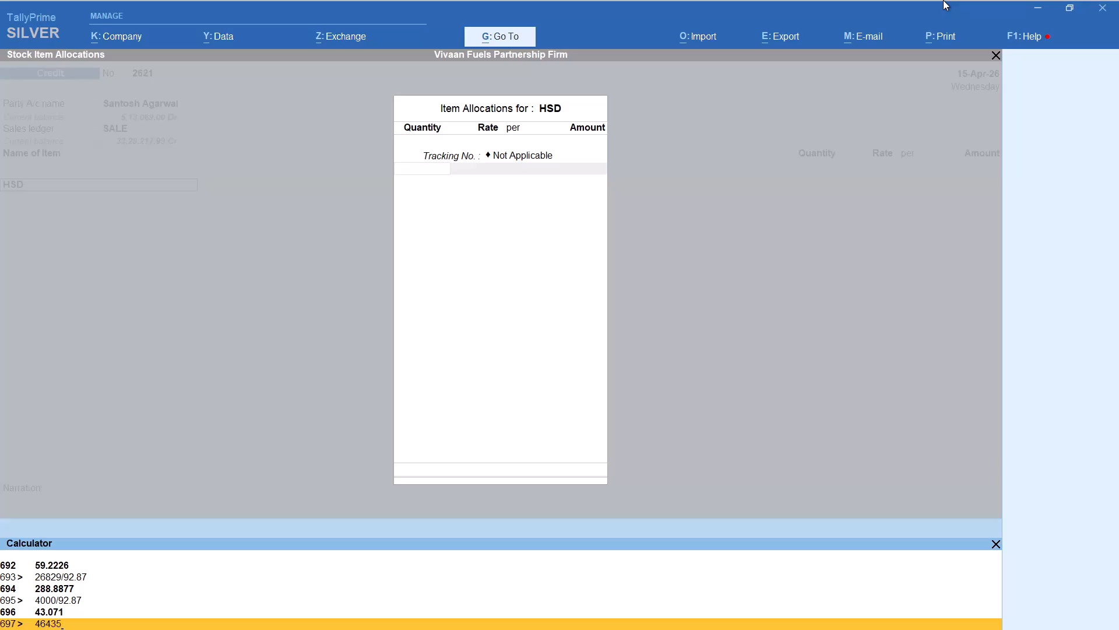
text(/92.87)
key(Return)
key(Return)
key(Return)
key(Return)
key(Return)
key(Return)
key(Return)
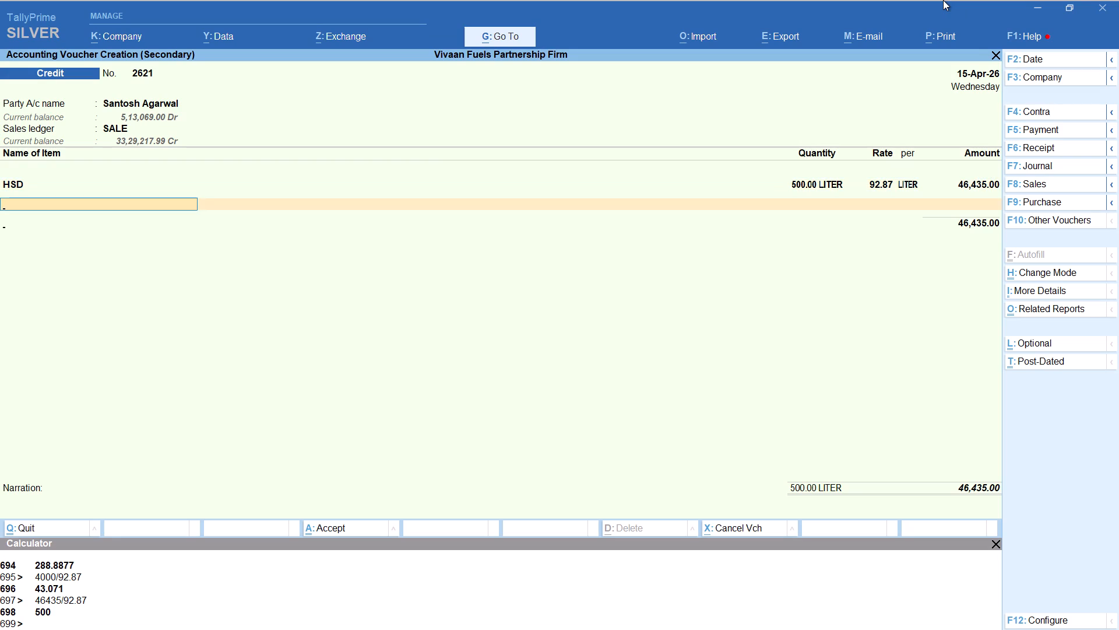
Add the Round Off ledger to Santosh's voucher and save it at 46,435.00.
text(rou)
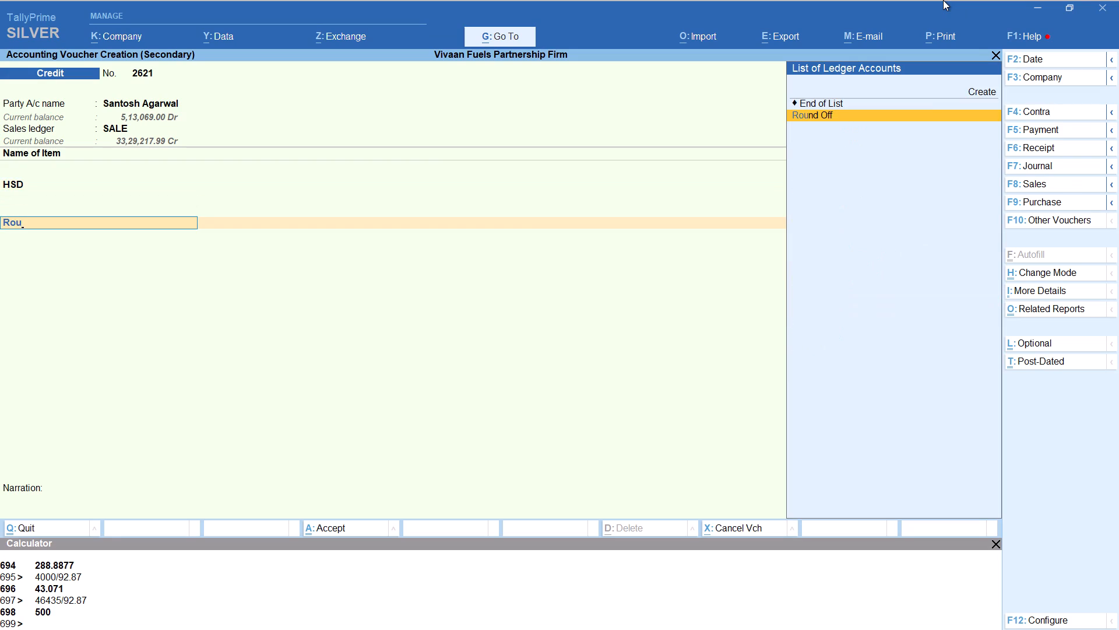
key(Return)
key(ctrl+a)
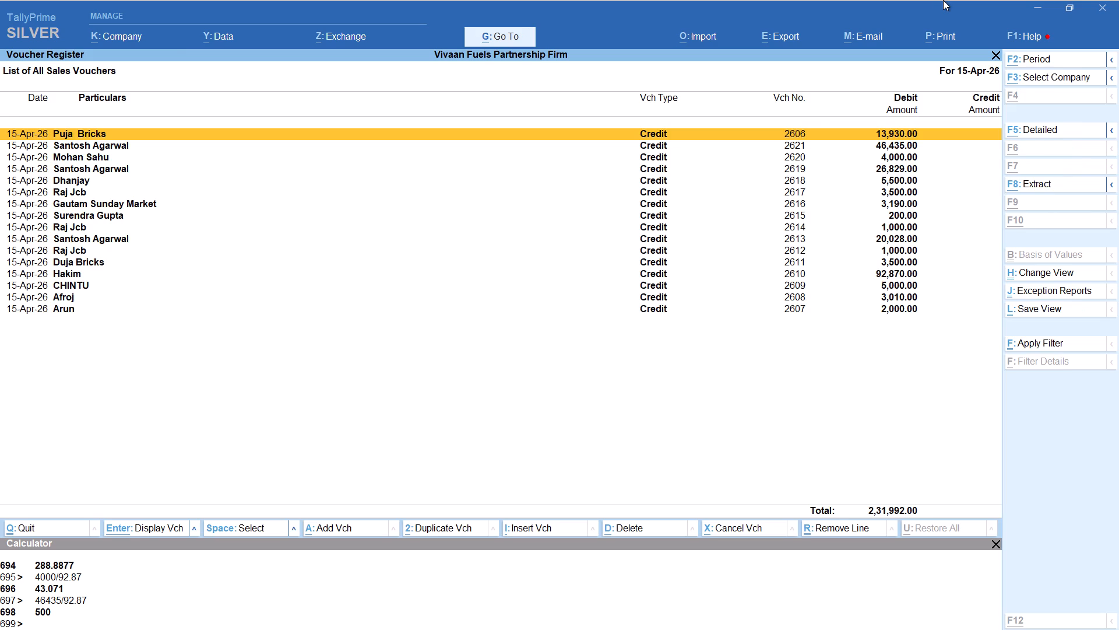
Start a new Credit voucher with the non-Jcb party ledger for Ravindra and sales ledger SALE.
key(alt+a)
text(ravindra)
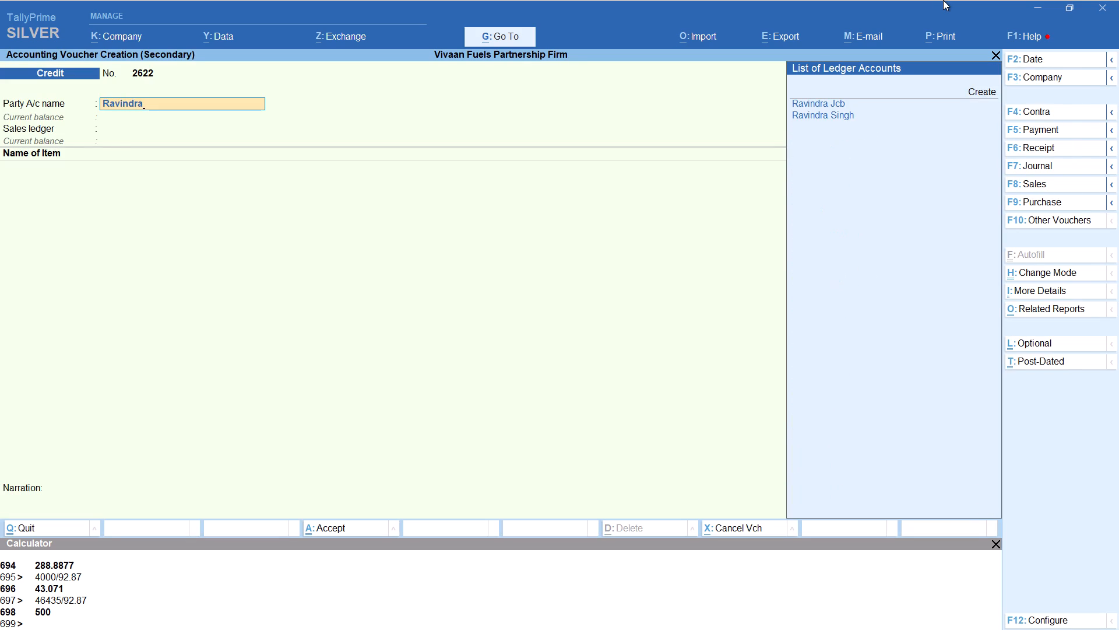
key(Down)
key(Down)
key(Return)
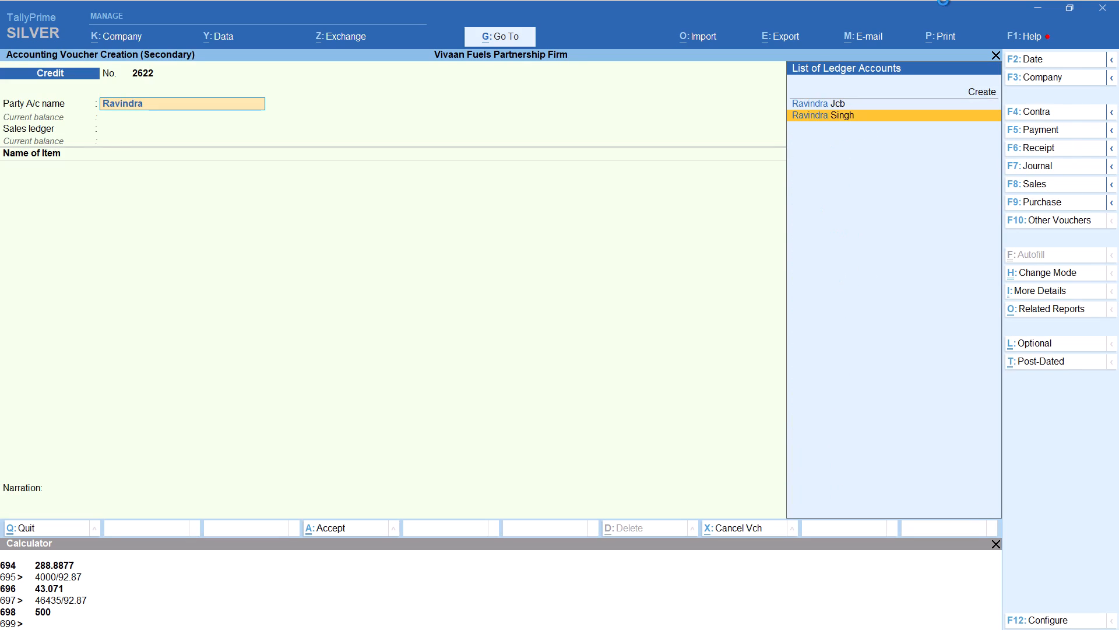
key(Return)
key(Return)
key(Return)
key(Return)
key(Return)
key(Return)
key(Return)
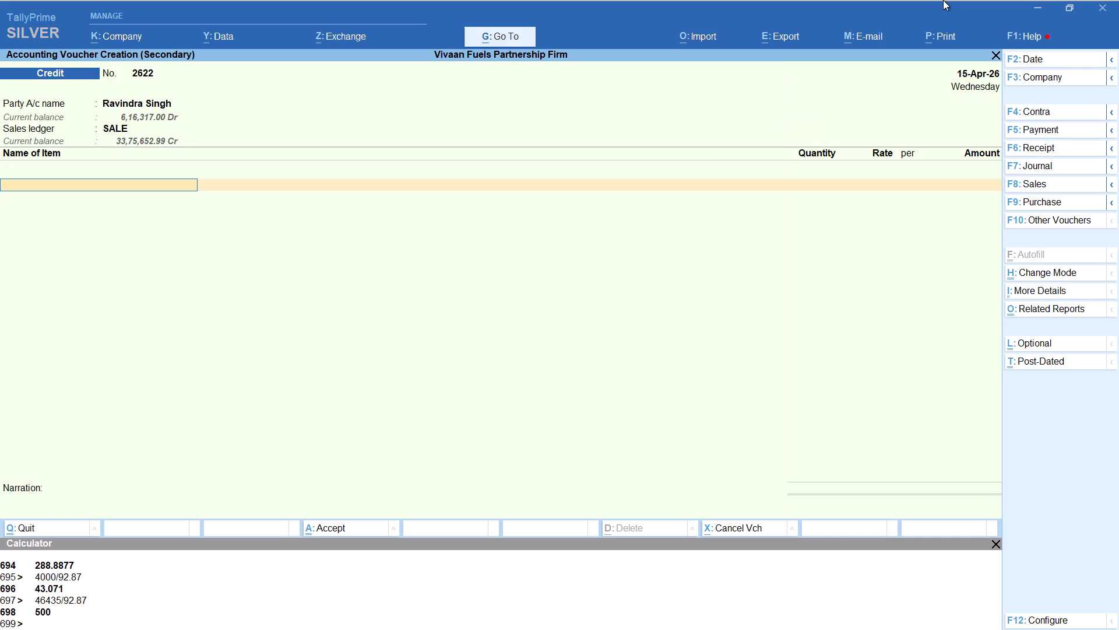
Add HSD to Ravindra's voucher with tracking number Not Applicable and the quantity calculated as 2660/92.87.
text(hs)
key(Return)
key(Up)
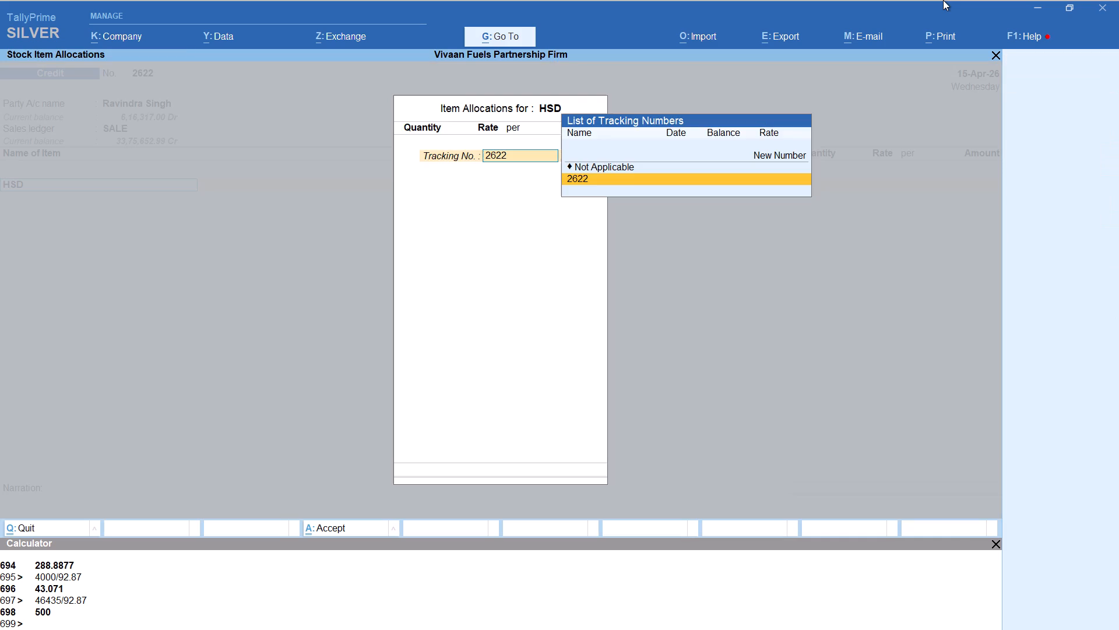
key(Return)
key(alt+c)
text(2660/92.87)
key(Return)
key(Return)
key(Return)
key(Return)
key(Return)
key(Return)
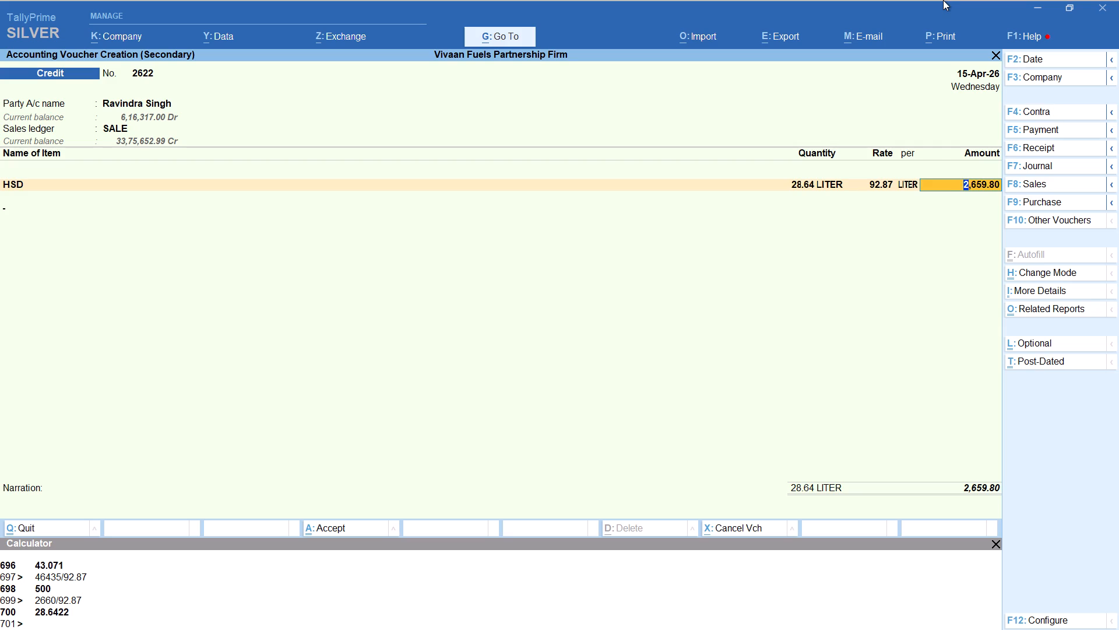
key(Return)
Add the Round Off ledger to Ravindra's voucher and save it at 2,660.00.
text(rou)
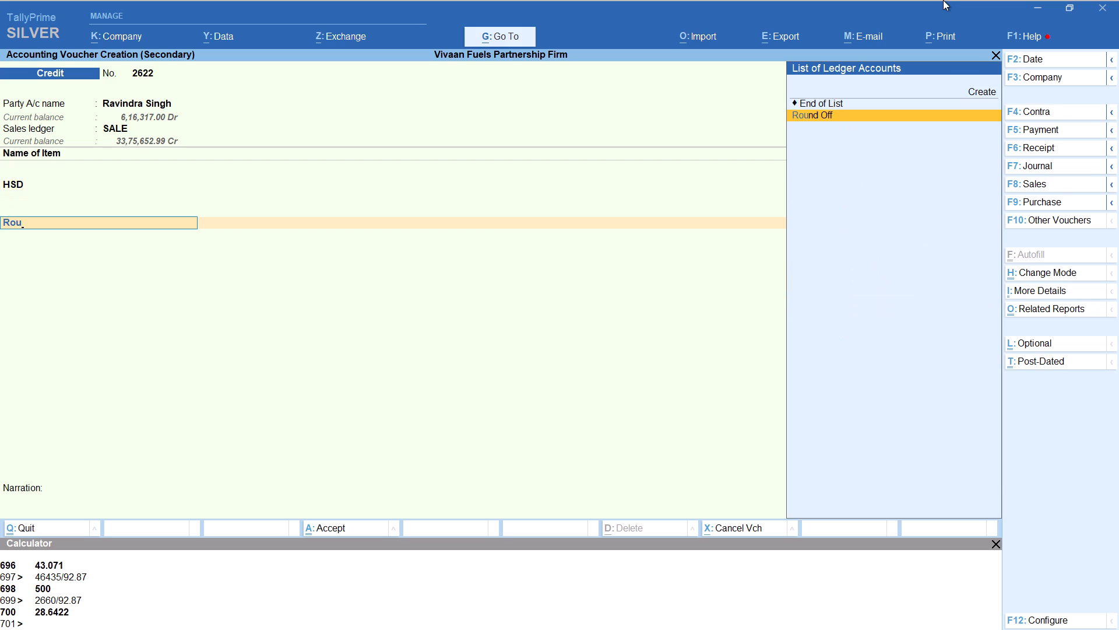
key(Return)
key(ctrl+a)
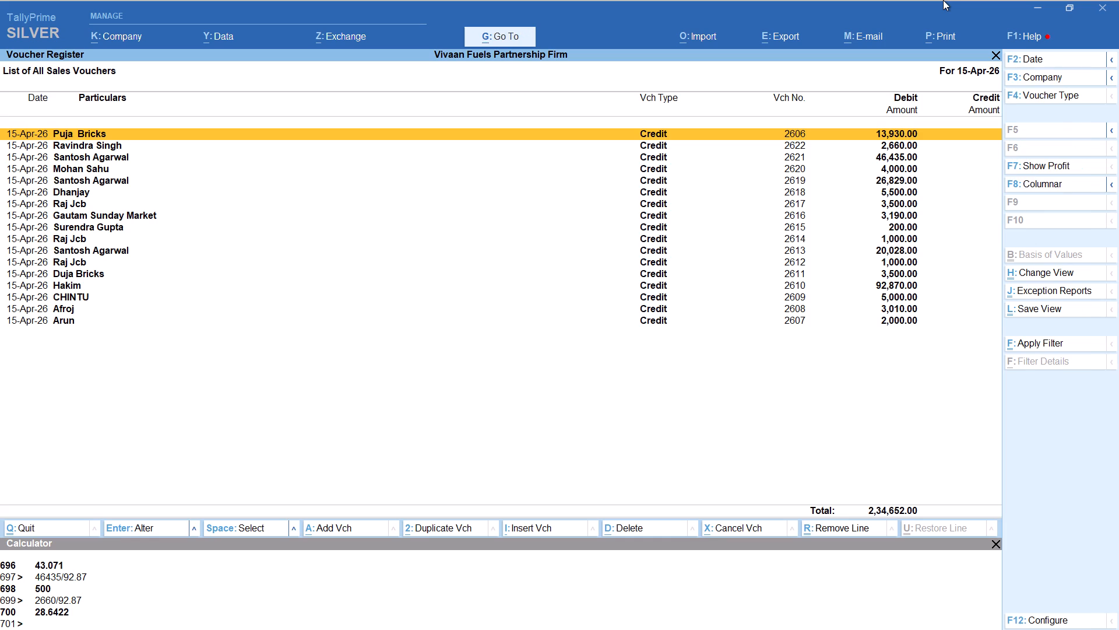
Start a new Credit voucher with party ledger Dhanjay and sales ledger SALE.
key(alt+a)
text(dhanj)
key(Return)
key(Return)
key(Return)
key(Return)
key(Return)
key(Return)
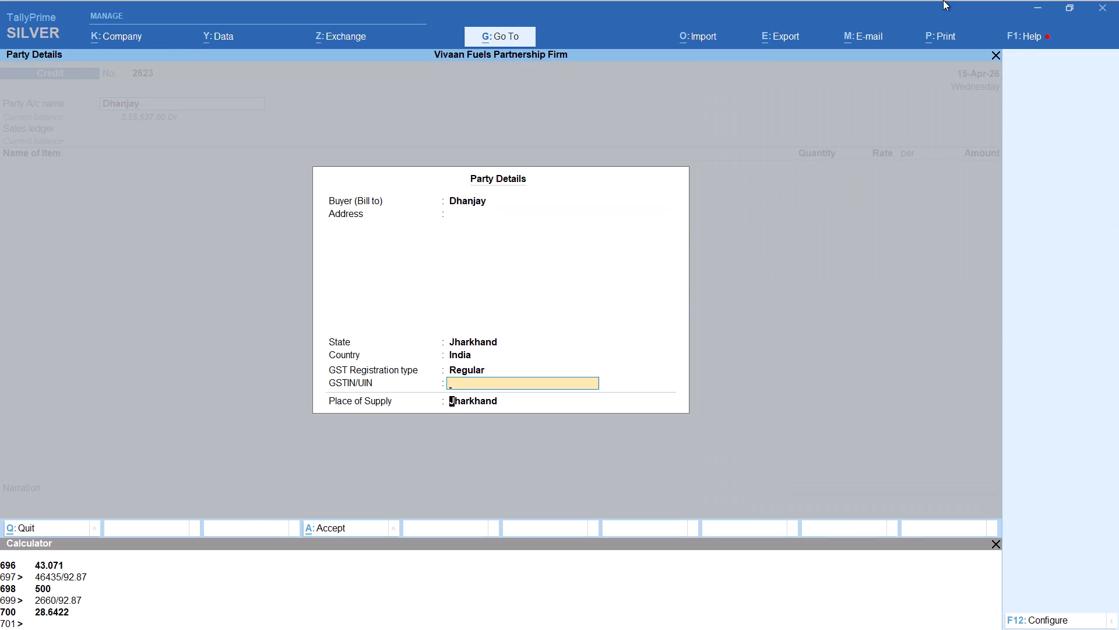
key(Return)
key(Return)
Add HSD to Dhanjay's voucher with tracking number Not Applicable and the quantity calculated as 7947/92.87.
text(hs)
key(Return)
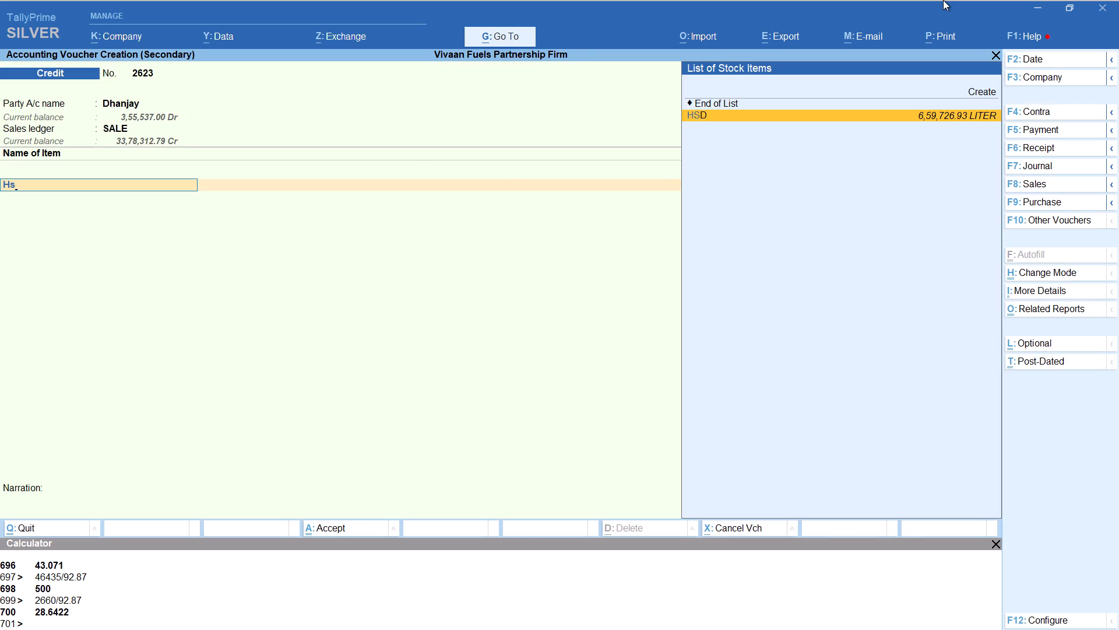
key(Up)
key(Return)
key(alt+c)
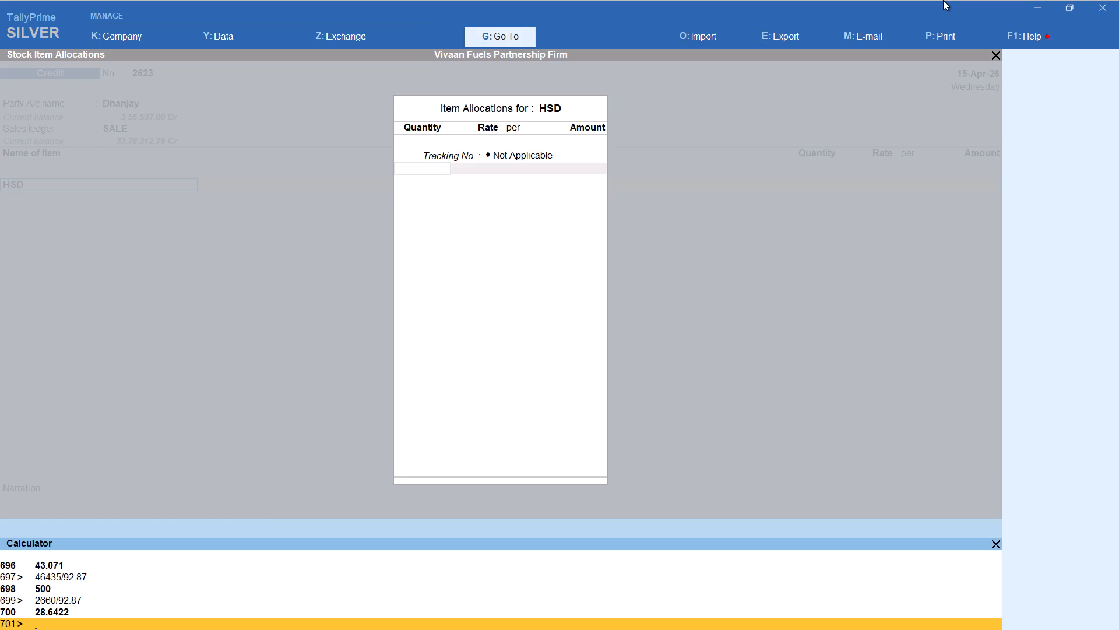
text(7947)
text(/92.87)
key(Return)
key(Return)
key(Return)
key(Return)
key(Return)
key(Return)
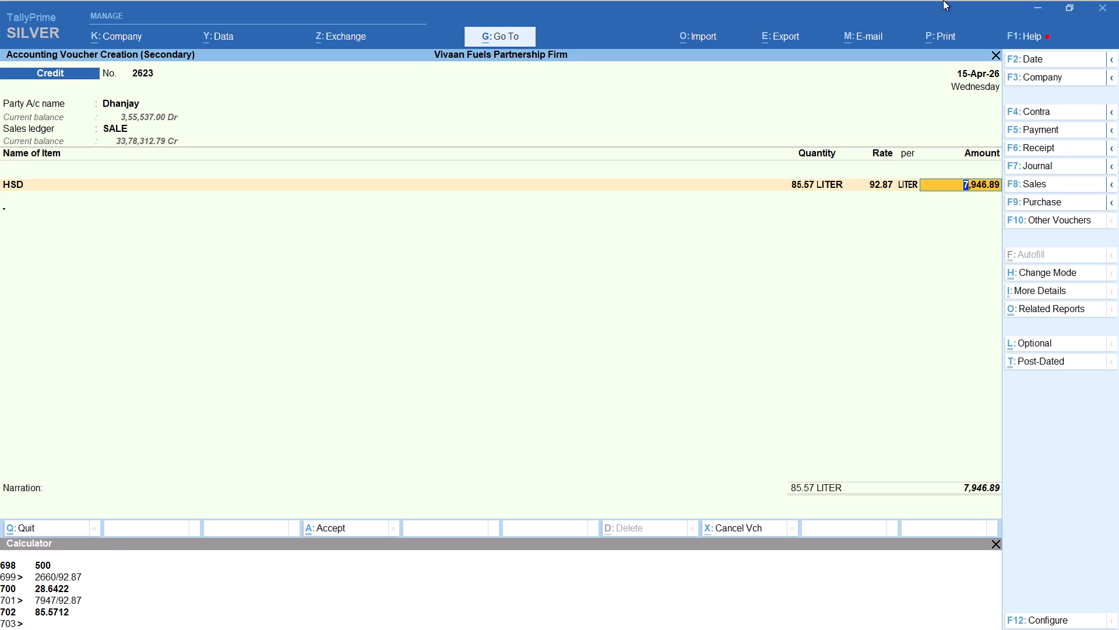
key(Return)
Add the Round Off ledger to Dhanjay's voucher and save it at 7,947.00.
text(rou)
key(Return)
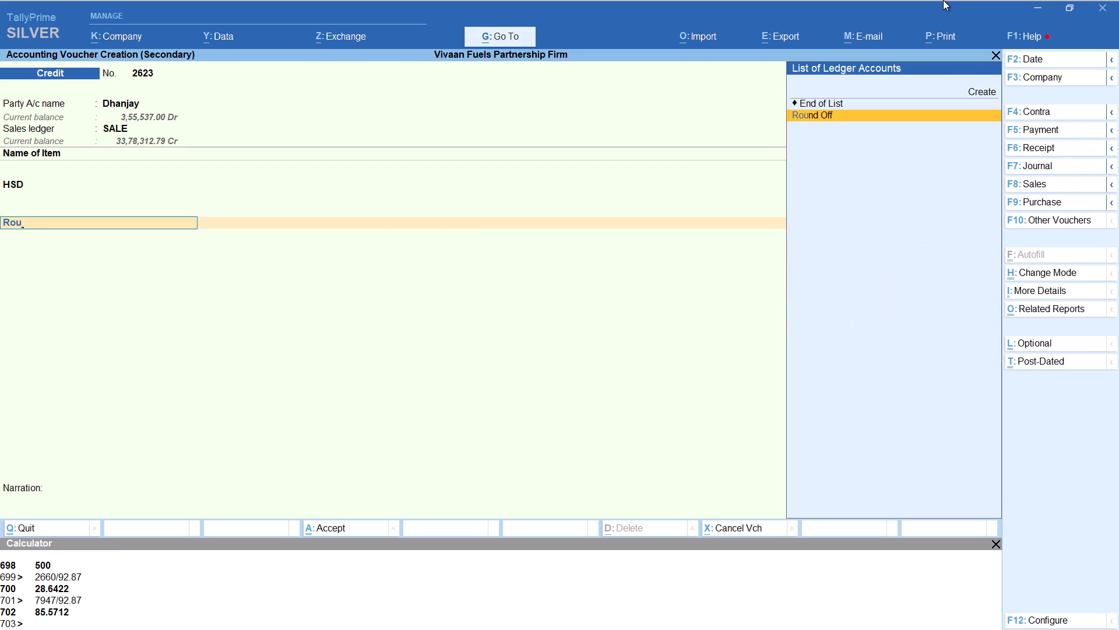
key(ctrl+a)
Start a new Credit voucher with party ledger Afroj and sales ledger SALE.
key(alt+a)
text(afr)
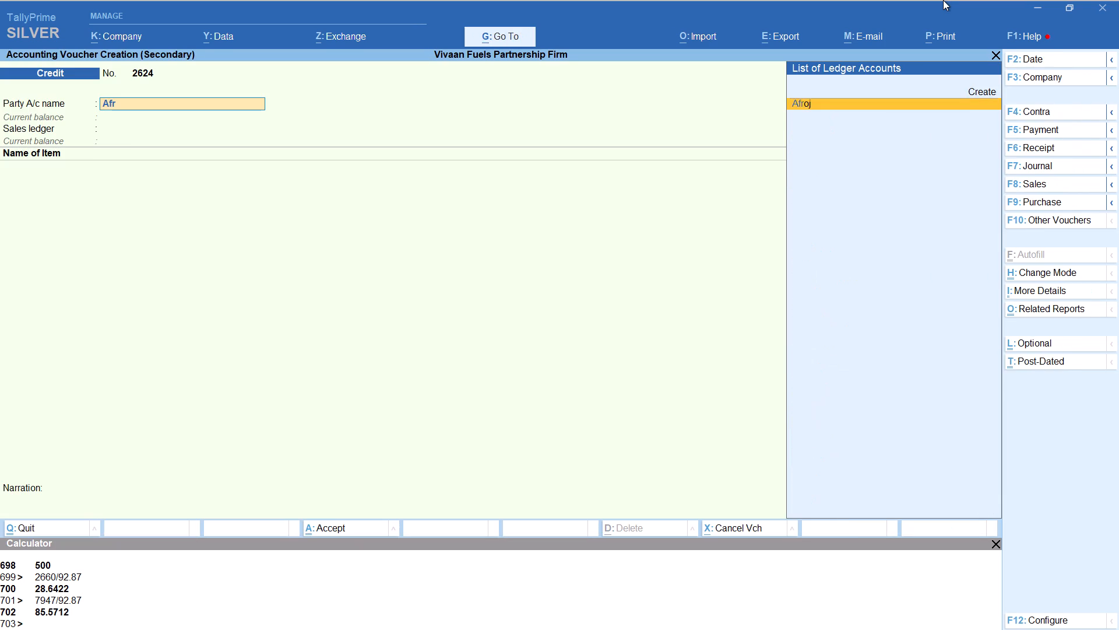
text(oj)
key(Return)
key(Return)
key(Return)
key(Return)
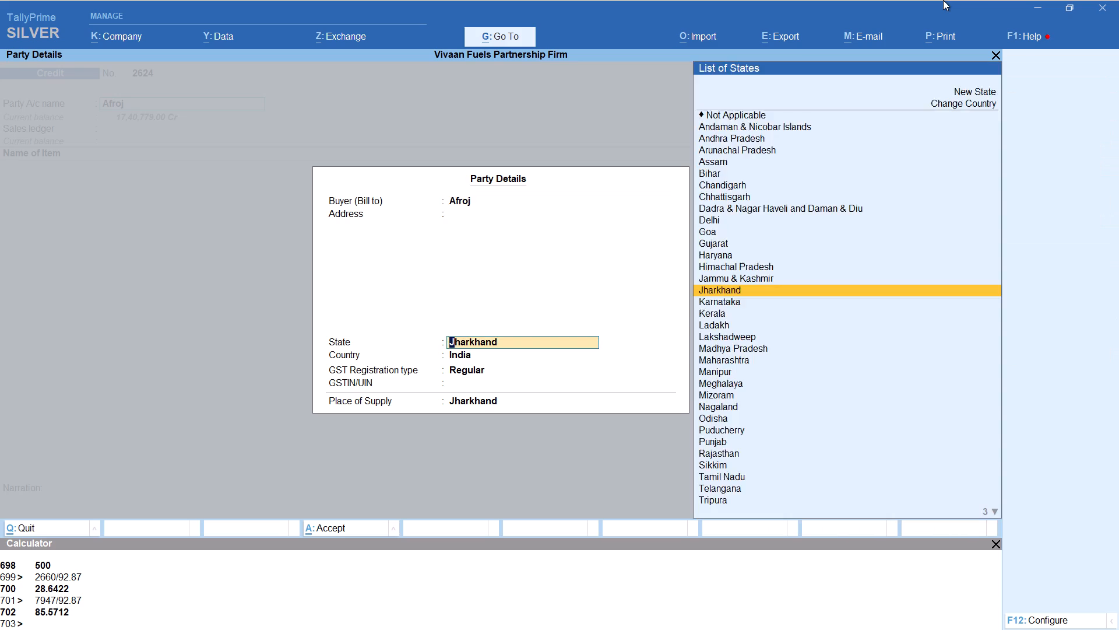
key(Return)
key(Return)
key(Return)
key(Return)
Add HSD to Afroj's voucher with tracking number Not Applicable and the quantity calculated as 3010/92.87.
text(hs)
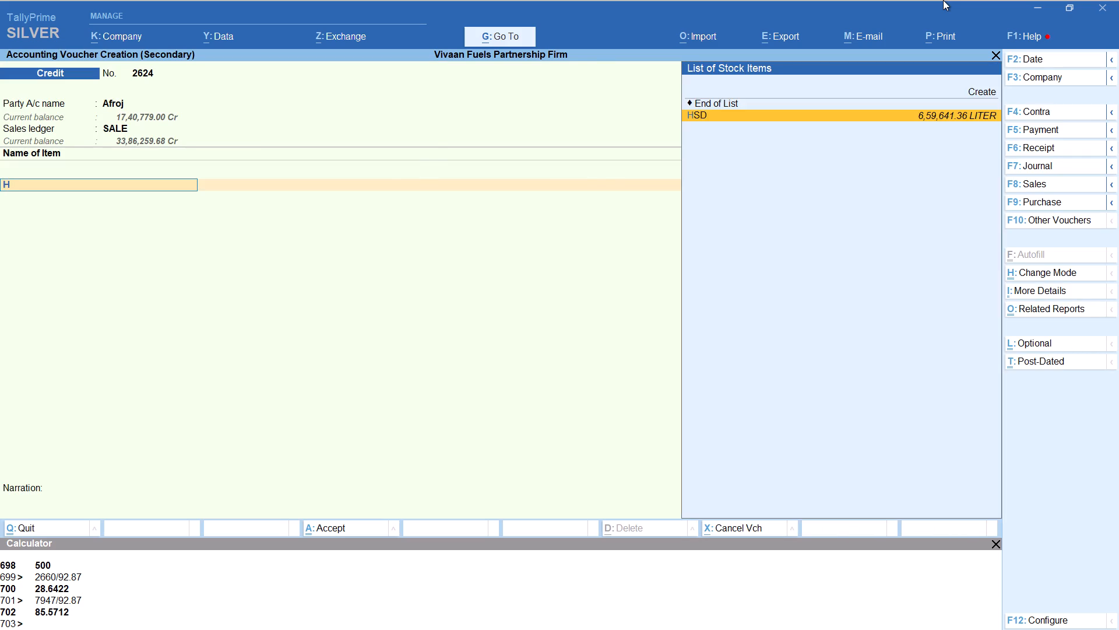
key(Return)
key(Up)
key(Return)
key(alt+c)
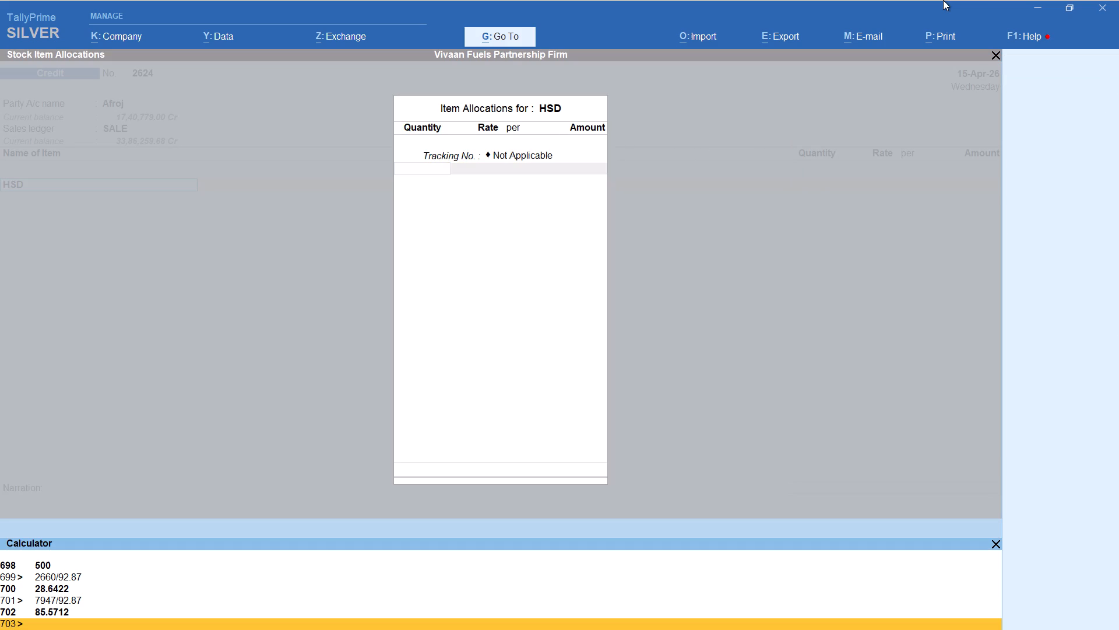
text(3010/92.87)
key(Return)
key(Return)
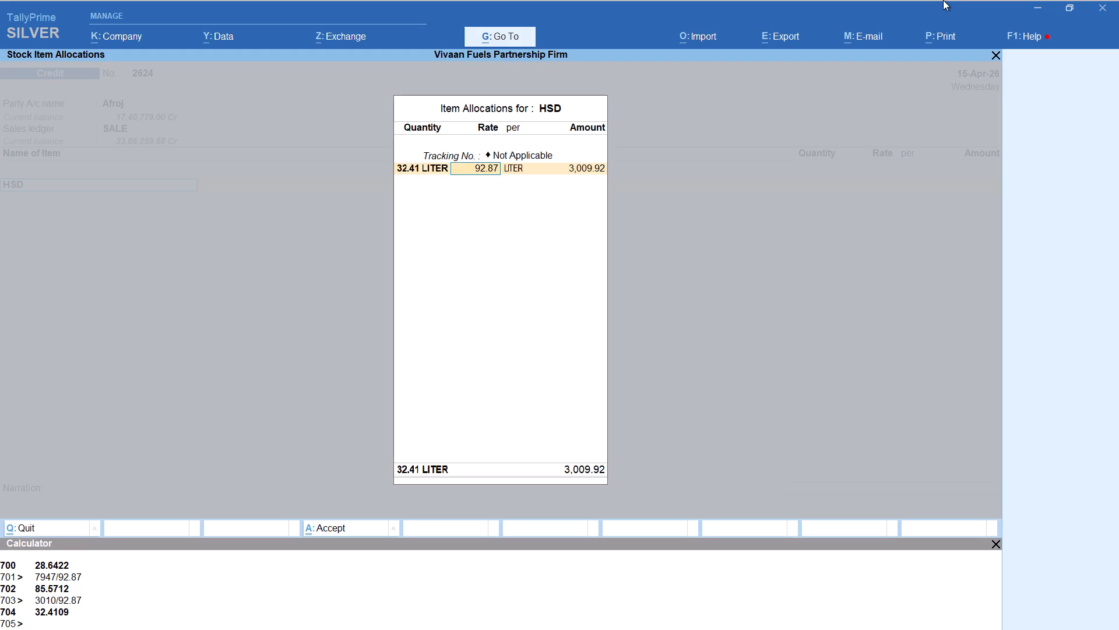
key(Return)
key(Return)
key(Return)
key(Return)
key(Return)
Add the Round Off ledger to Afroj's voucher and save it at 3,010.00.
text(rou)
key(Return)
key(ctrl+a)
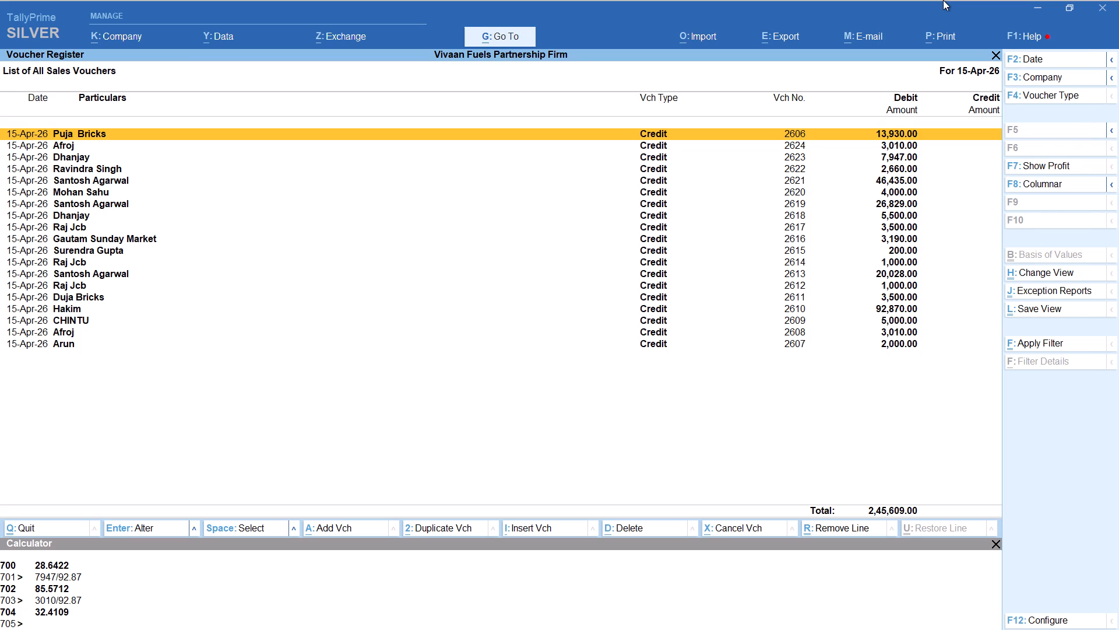
Start a new Credit voucher with party ledger Tinku and sales ledger SALE.
key(alt+a)
text(tinku)
key(Return)
key(Return)
key(Return)
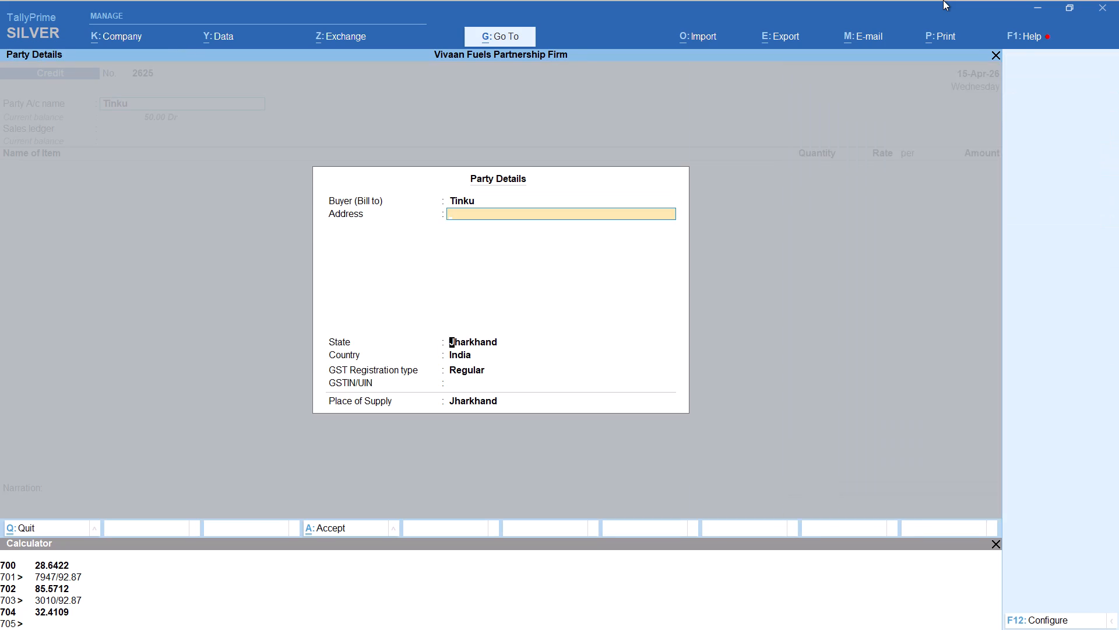
key(Return)
key(Return)
key(Return)
key(Return)
key(Return)
Add HSD to Tinku's voucher with tracking number Not Applicable and the quantity calculated as 500/92.87.
text(hs)
key(Return)
key(Up)
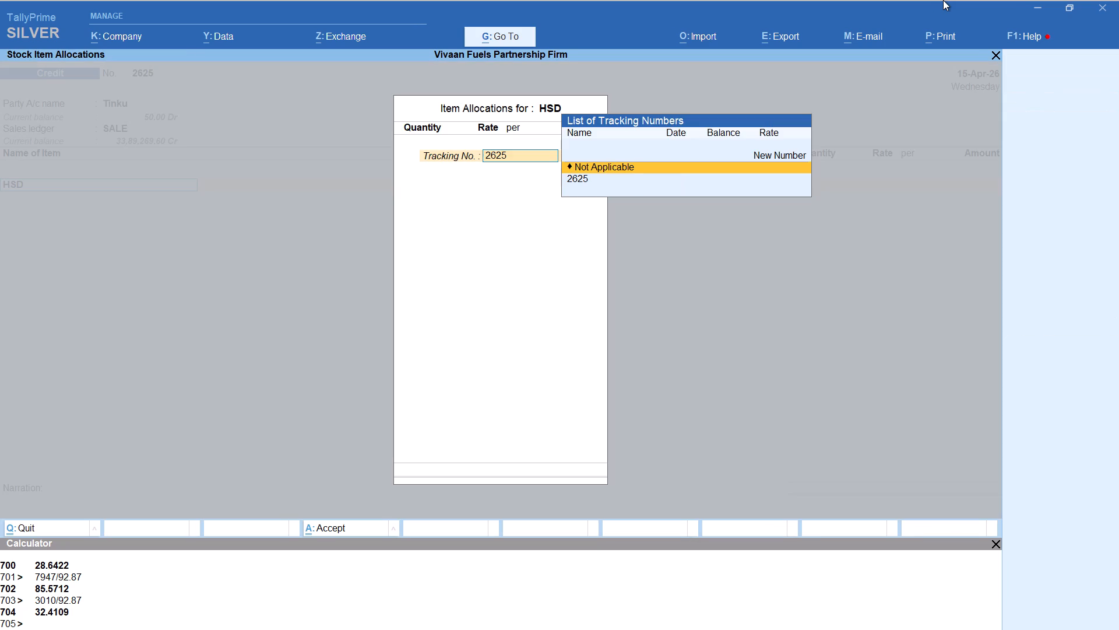
key(Return)
key(alt+c)
text(500)
text(/92.87)
key(Return)
key(Return)
key(Return)
key(Return)
key(Return)
key(Return)
key(Return)
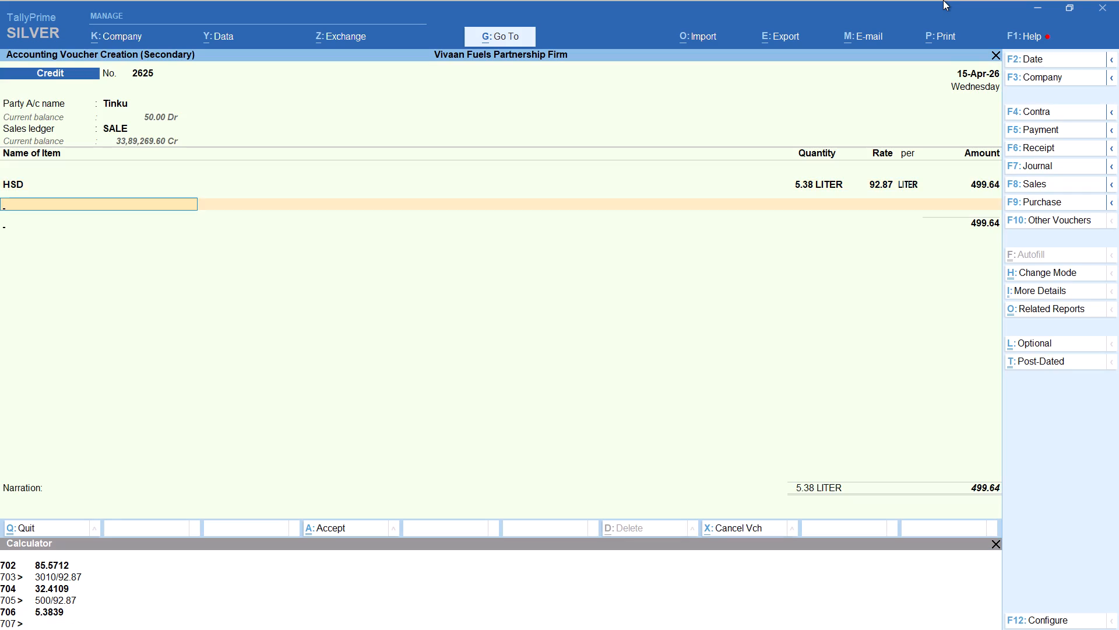
Add the Round Off ledger to Tinku's voucher and save it at 500.00.
text(rou)
key(Return)
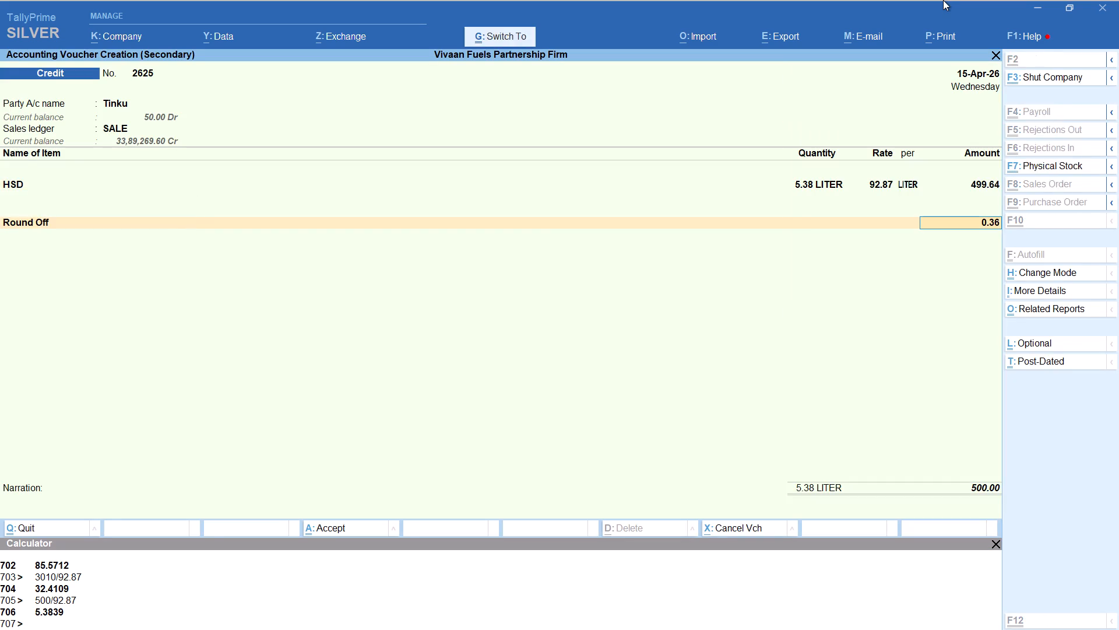
key(ctrl+a)
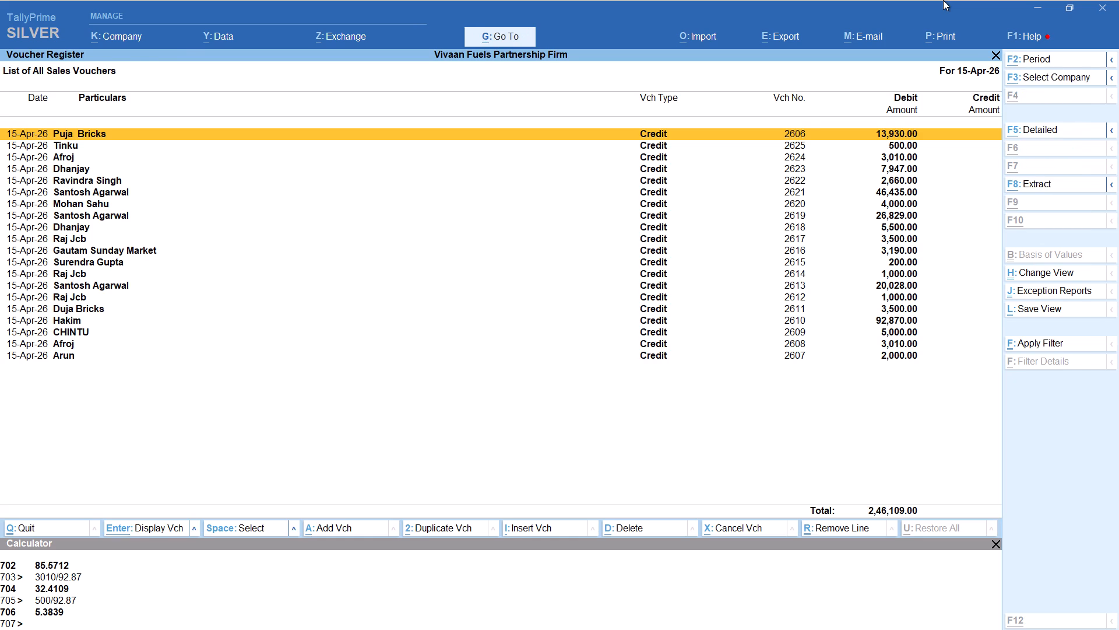
Start a new Credit voucher with the party ledger for Mohan and sales ledger SALE.
key(alt+a)
text(mohamn)
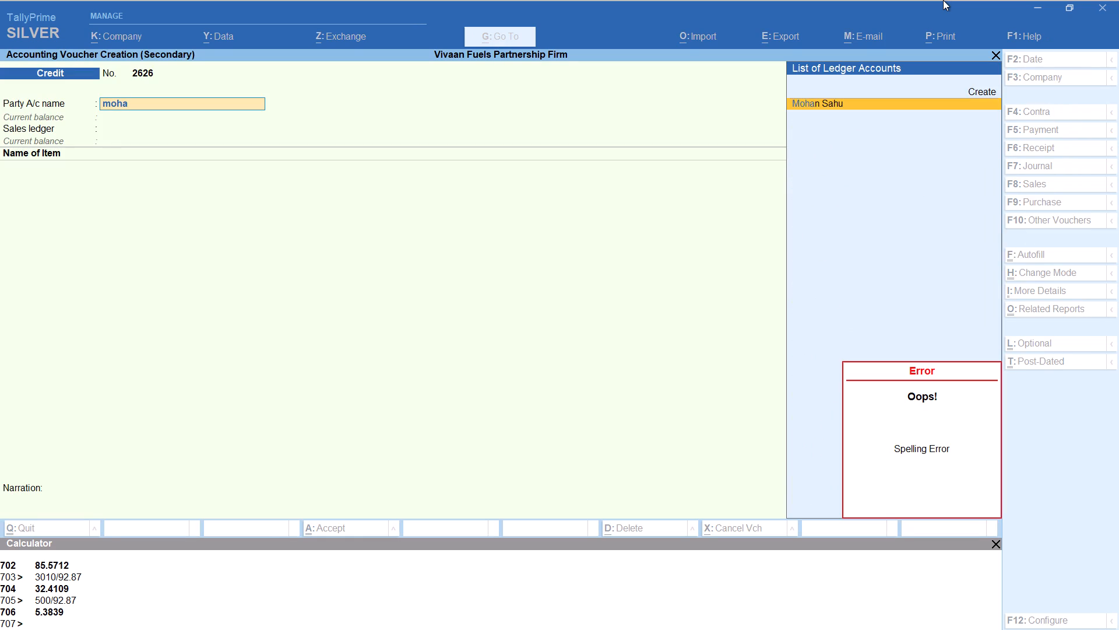
key(Return)
key(Return)
key(Return)
key(Return)
key(Return)
key(Return)
key(Return)
key(Return)
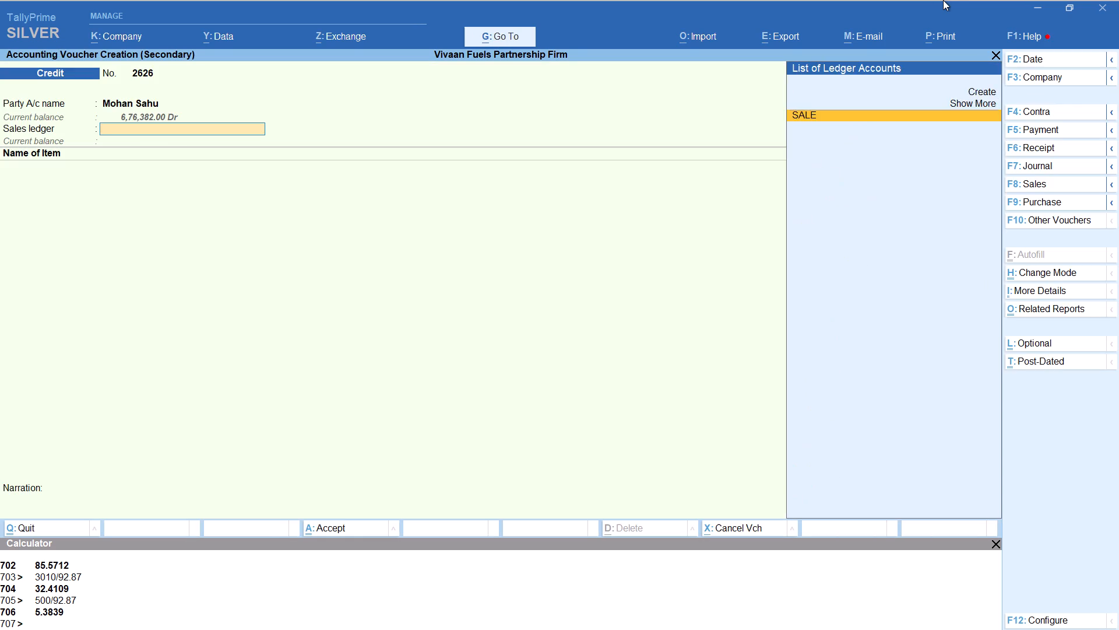
key(Return)
Add HSD to Mohan's voucher with tracking number Not Applicable and the quantity calculated as 2500/92.87.
text(hs)
key(Return)
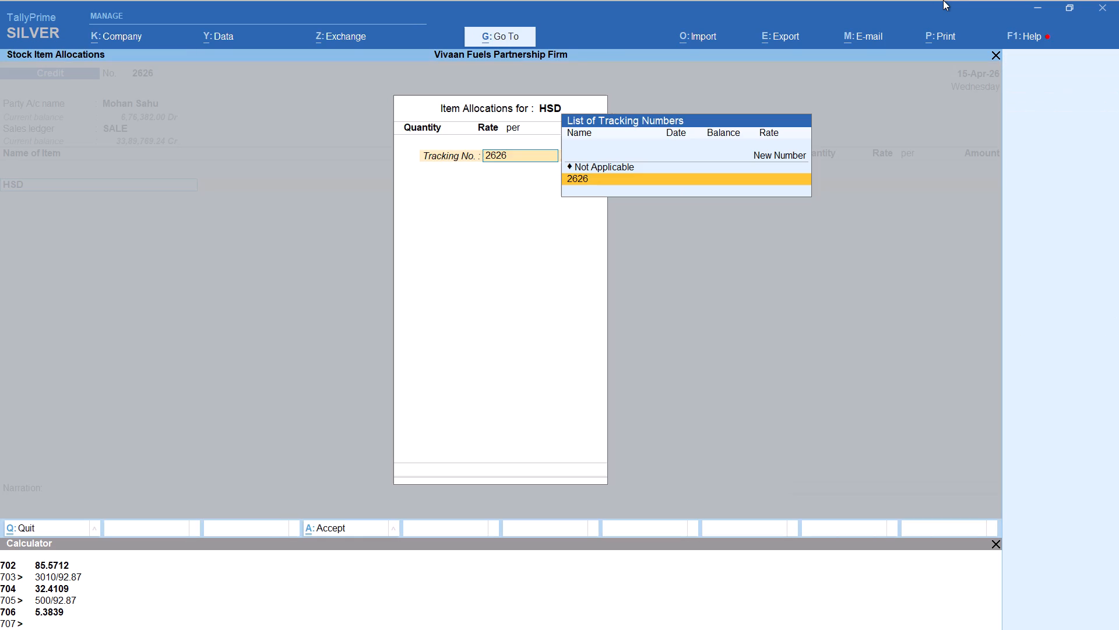
key(Up)
key(Return)
key(alt+c)
text(2500/92.87)
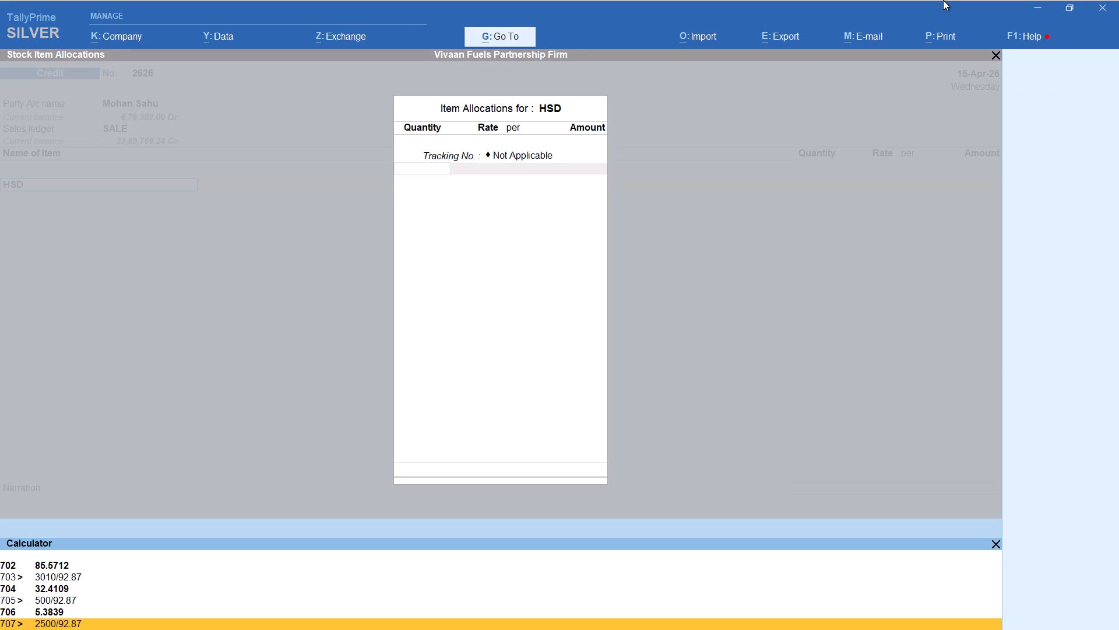
key(Return)
key(Return)
key(Return)
key(Return)
key(Return)
key(Return)
key(Return)
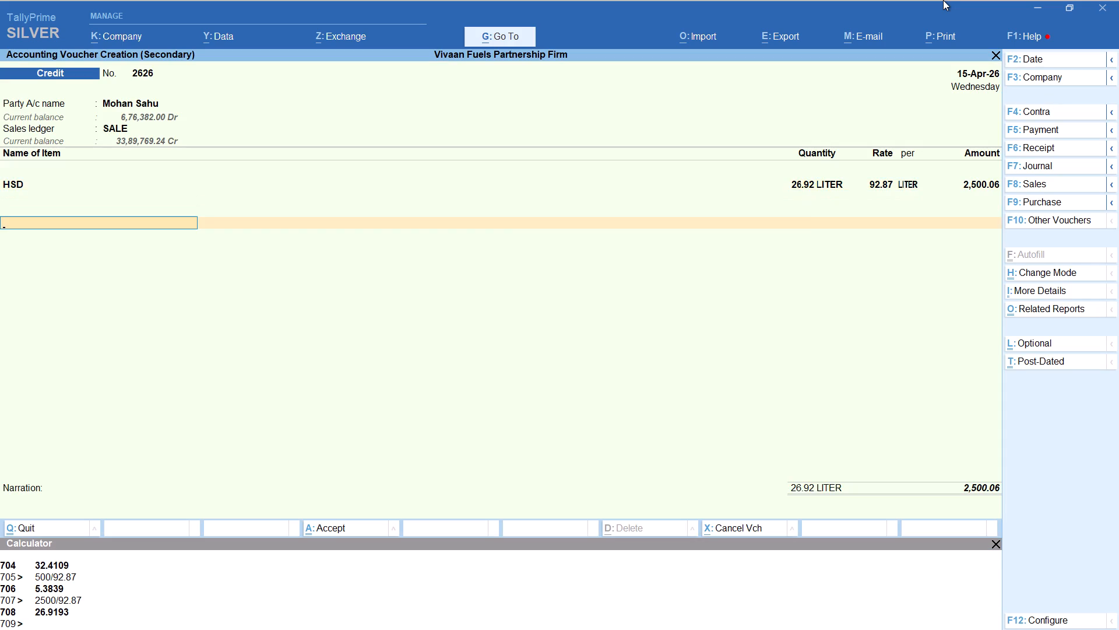
Add the Round Off ledger to Mohan's voucher and save it at 2,500.00.
key(r)
text(ou)
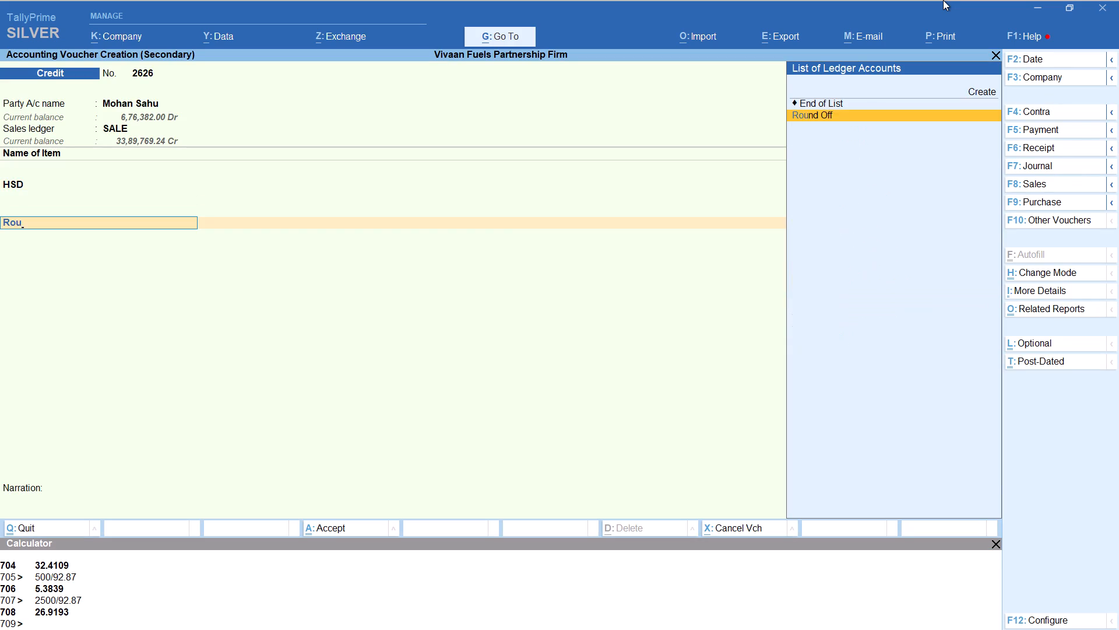
key(Return)
key(ctrl+a)
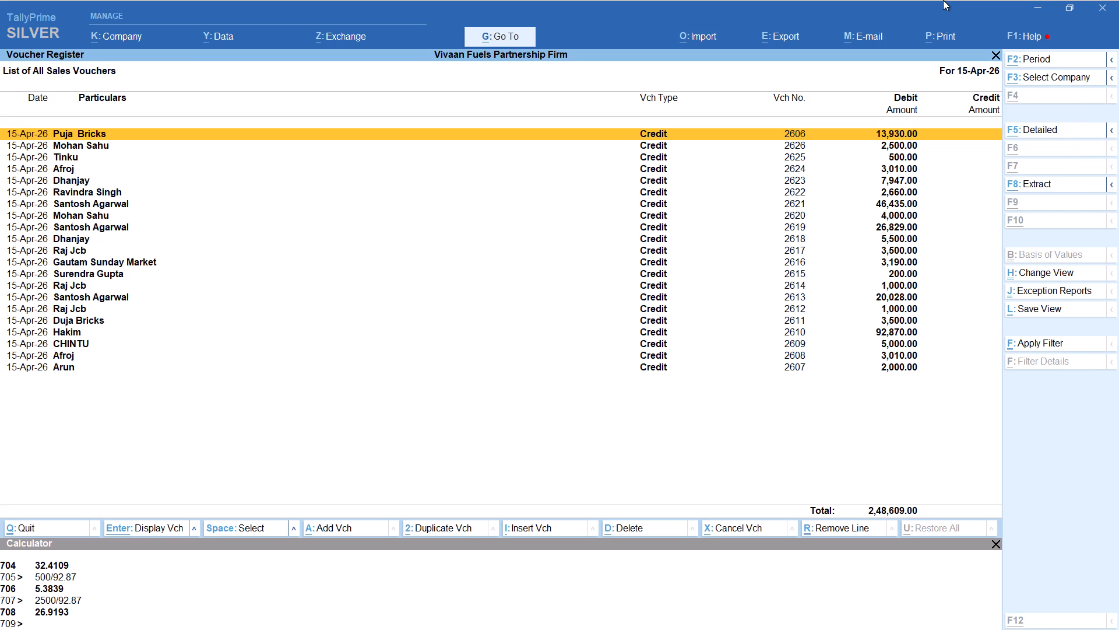
Start a new Credit voucher with party ledger CHINTU, keeping the default party details, and sales ledger SALE.
key(alt+a)
text(chintu)
key(Return)
key(Return)
key(Return)
key(Return)
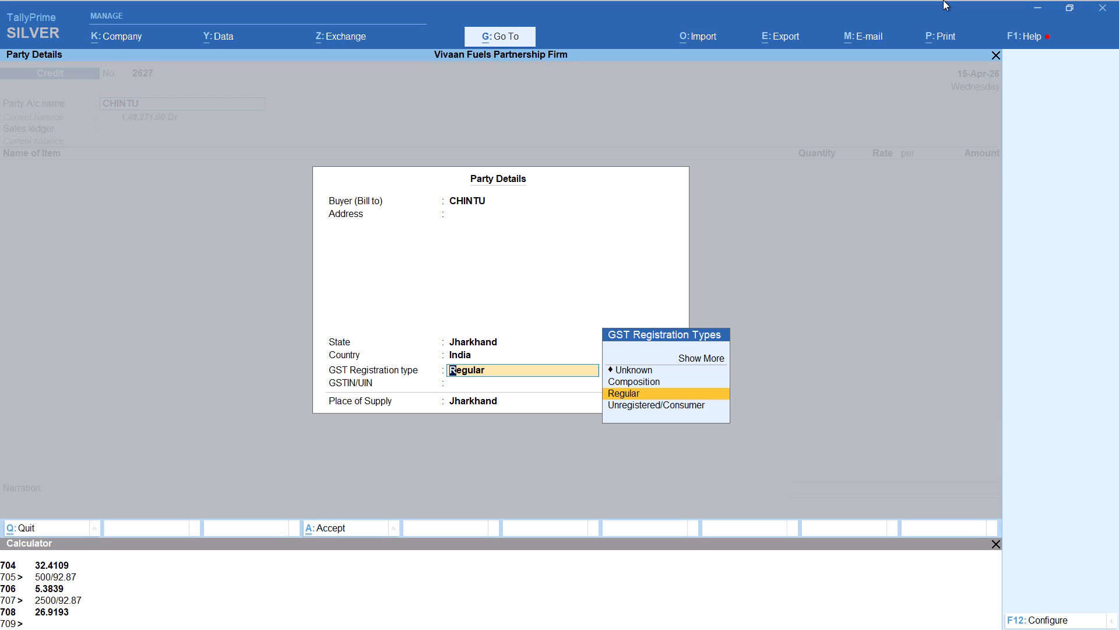
key(Return)
key(Return)
key(Return)
key(Return)
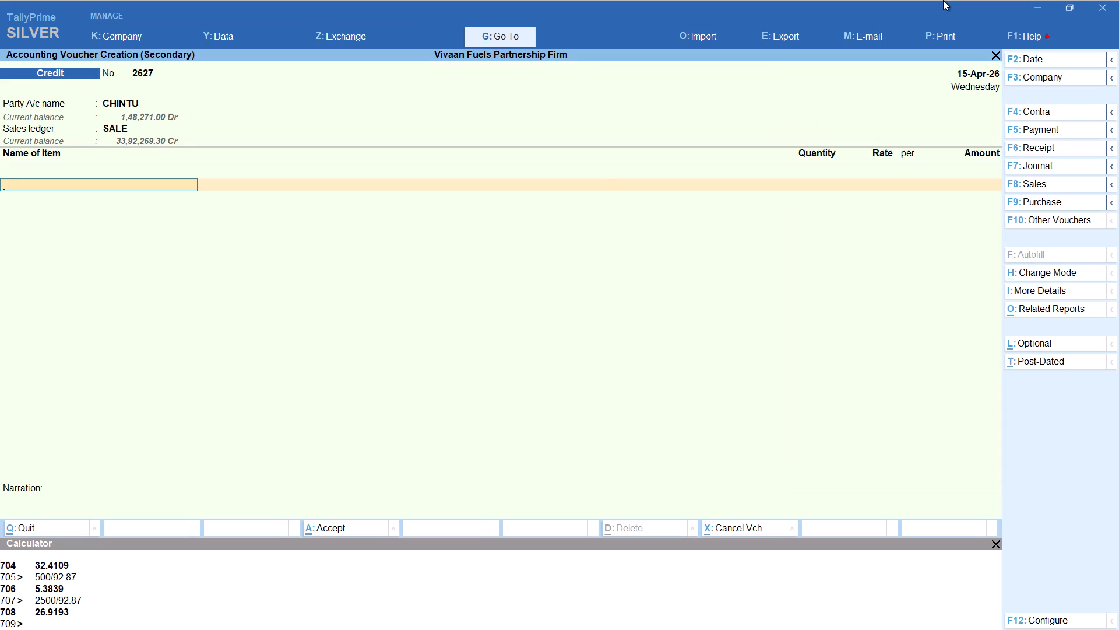
Add HSD to CHINTU's voucher with tracking number Not Applicable and the quantity calculated as 7041/92.87.
text(hs)
key(Return)
key(Up)
key(Return)
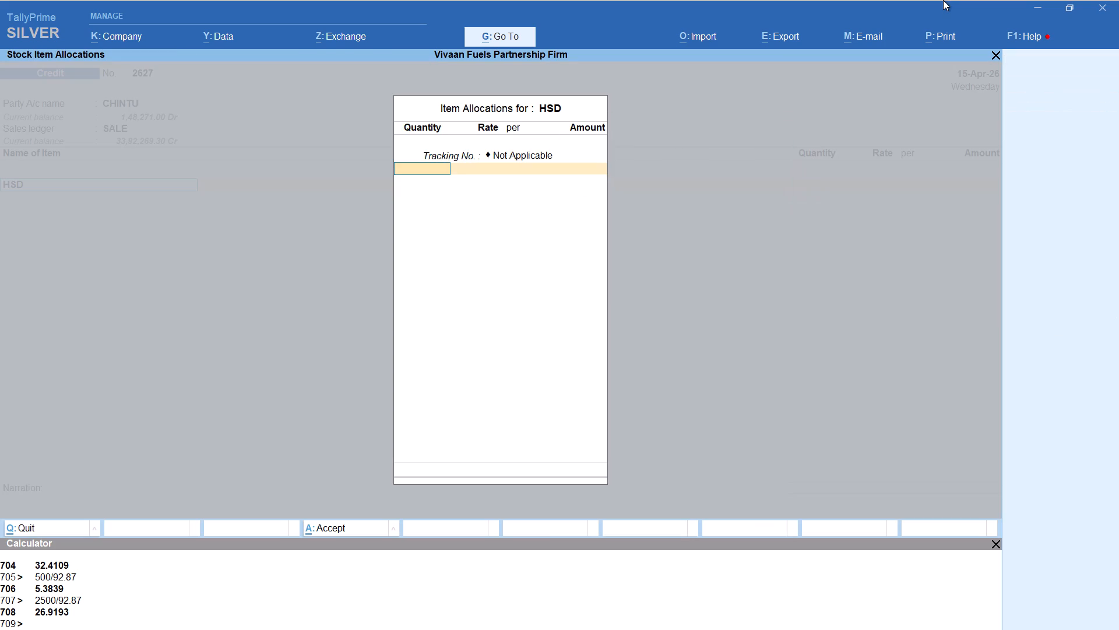
key(alt+c)
text(7041)
text(/92.87)
key(Return)
key(Return)
key(Return)
key(Return)
key(Return)
key(Return)
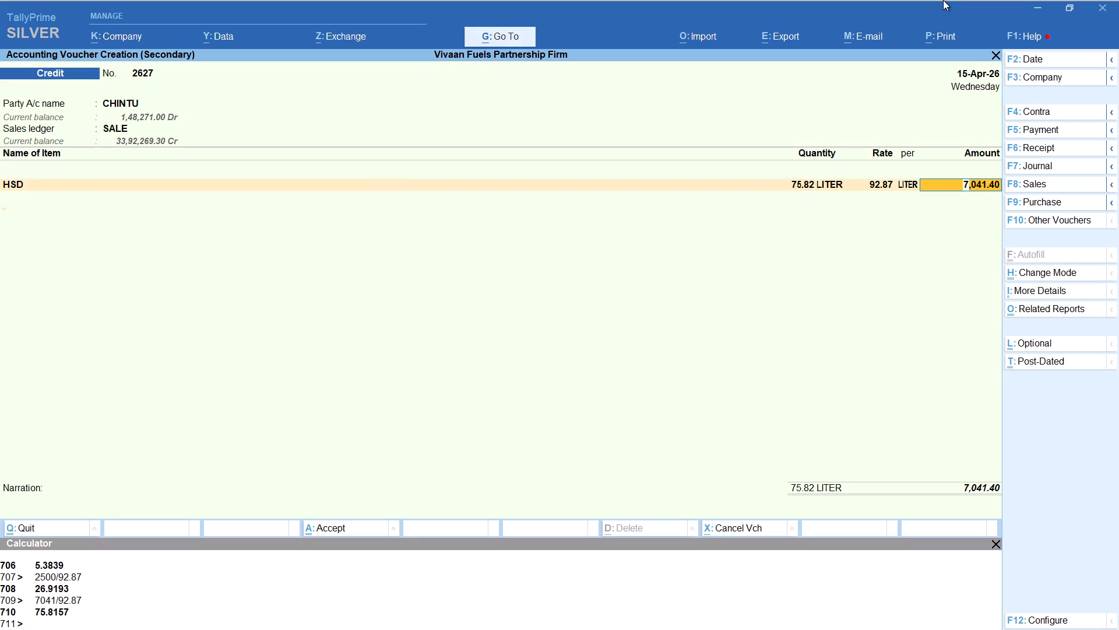
key(Return)
Add the Round Off ledger to CHINTU's voucher and save it at 7,041.00.
text(rou)
key(Return)
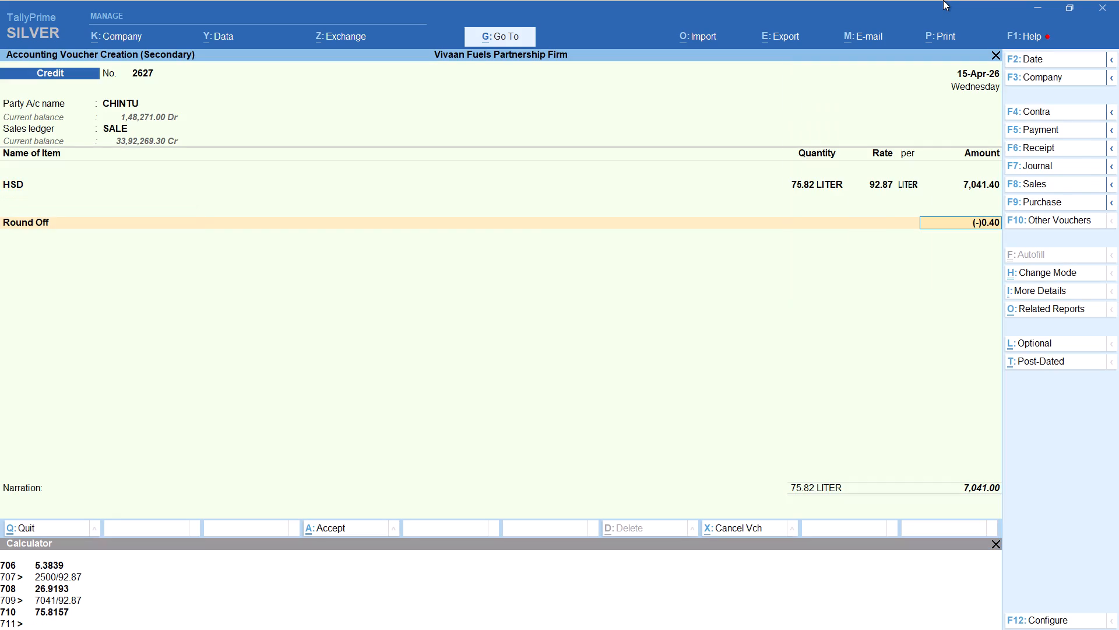
key(ctrl+a)
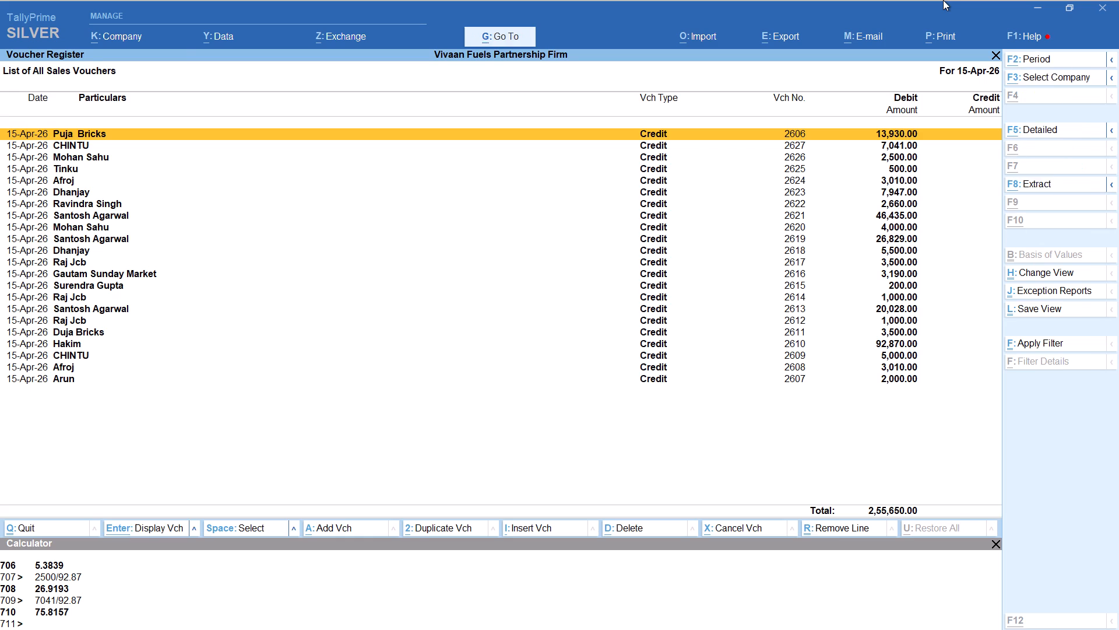
Start a new Credit voucher with the personal party ledger for Ravindra, not Ravindra Jcb, and sales ledger SALE.
key(alt+a)
text(ravindra)
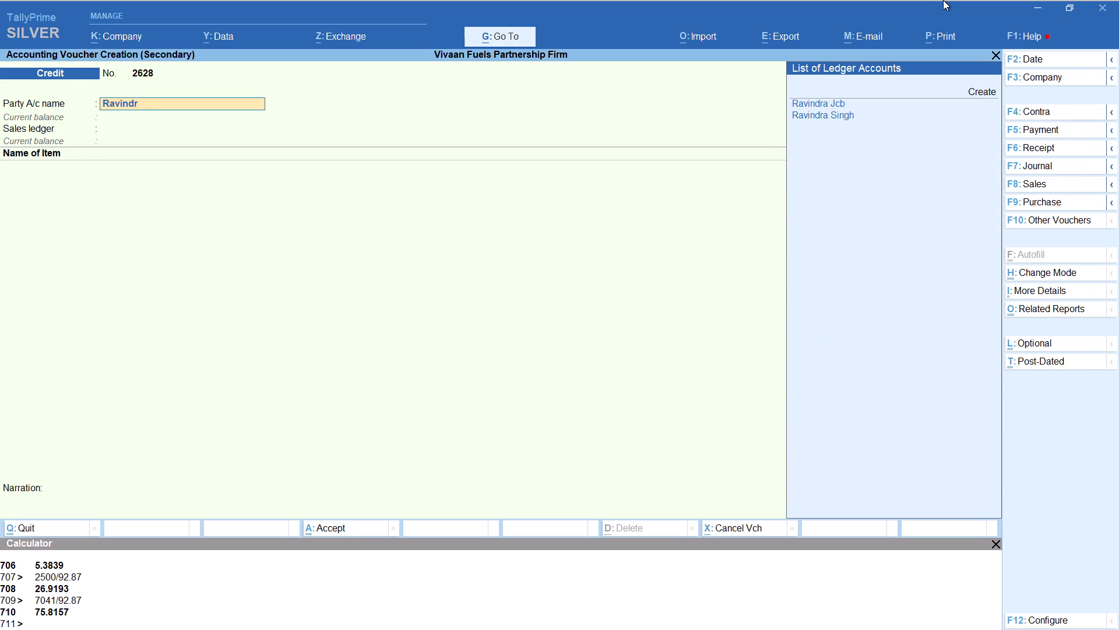
key(Down)
key(Down)
key(Return)
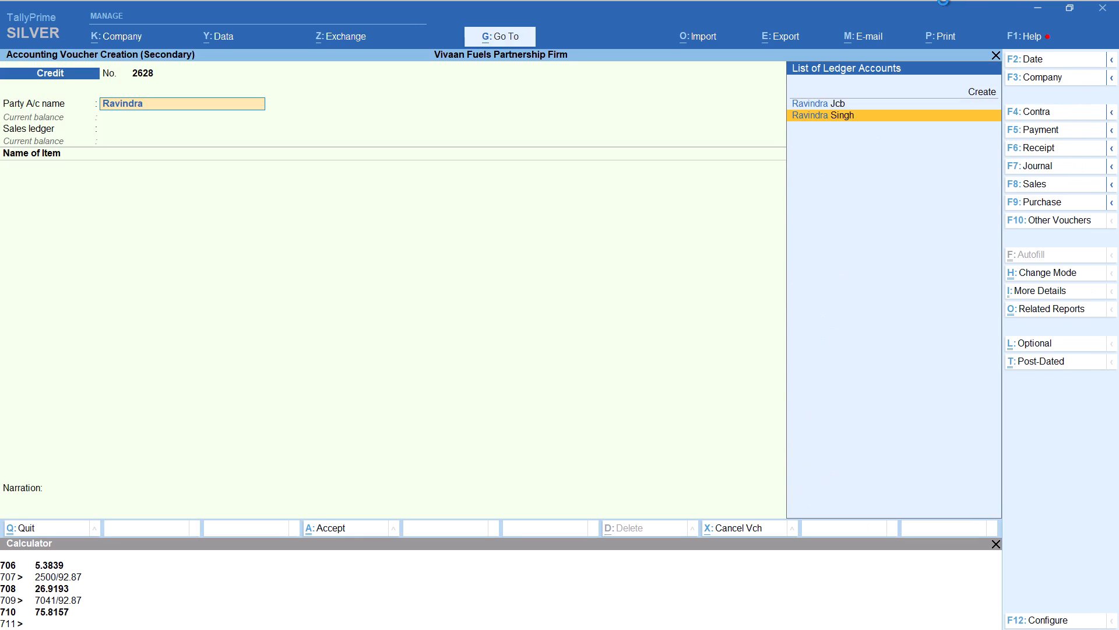
key(Return)
key(Return)
key(Return)
key(Return)
key(Return)
key(Return)
key(Return)
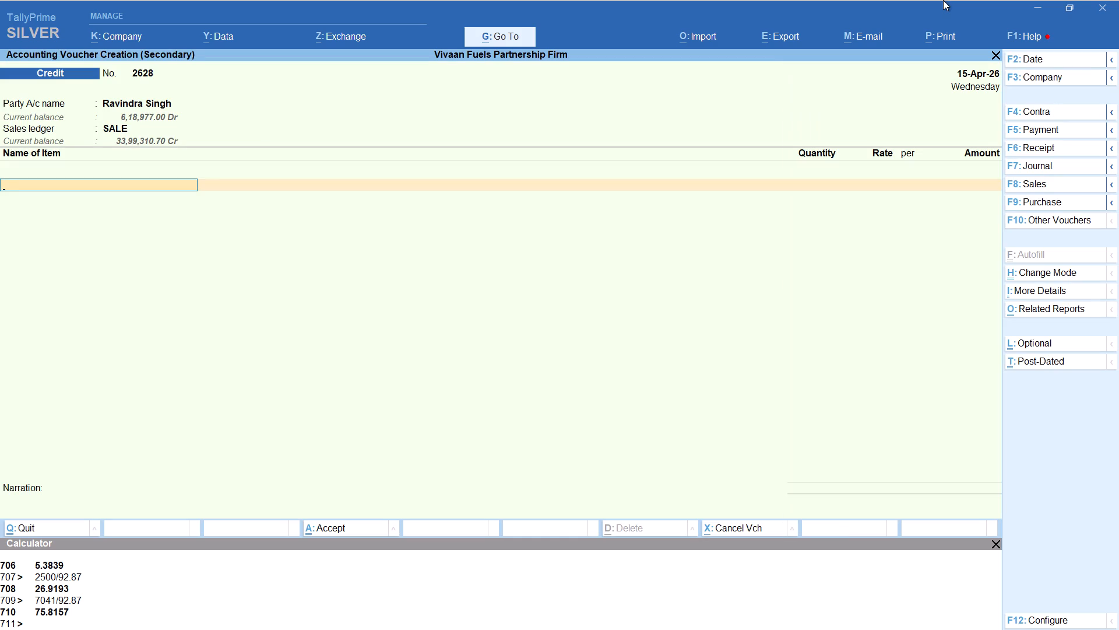
Add HSD to Ravindra's voucher with tracking number Not Applicable and the quantity calculated as 10719/92.87.
text(hs)
key(Return)
key(Up)
key(Return)
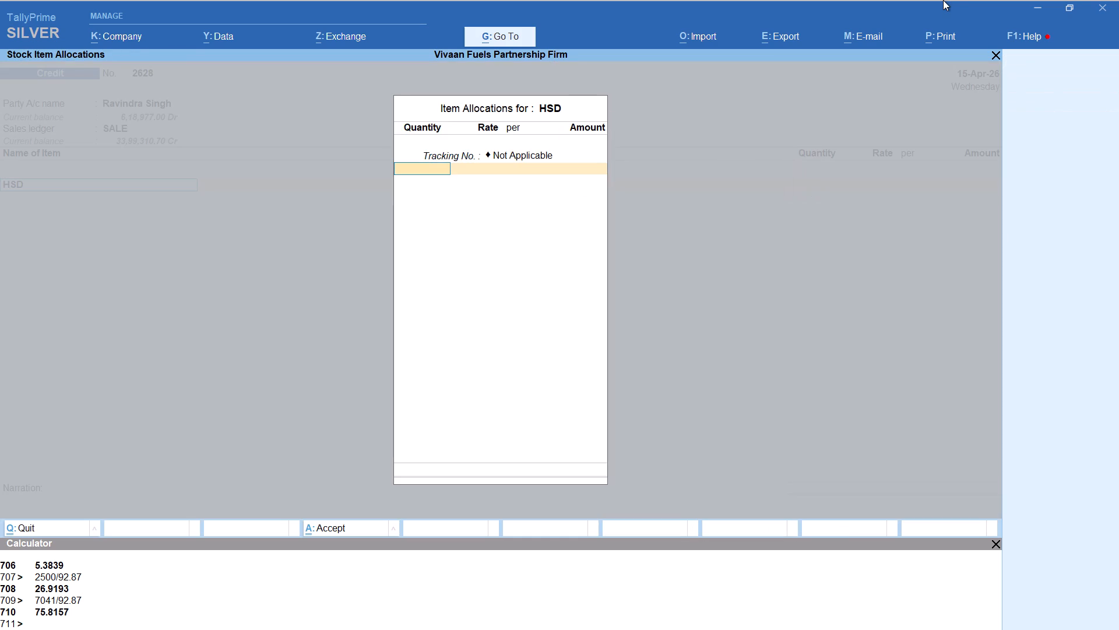
key(alt+c)
text(10)
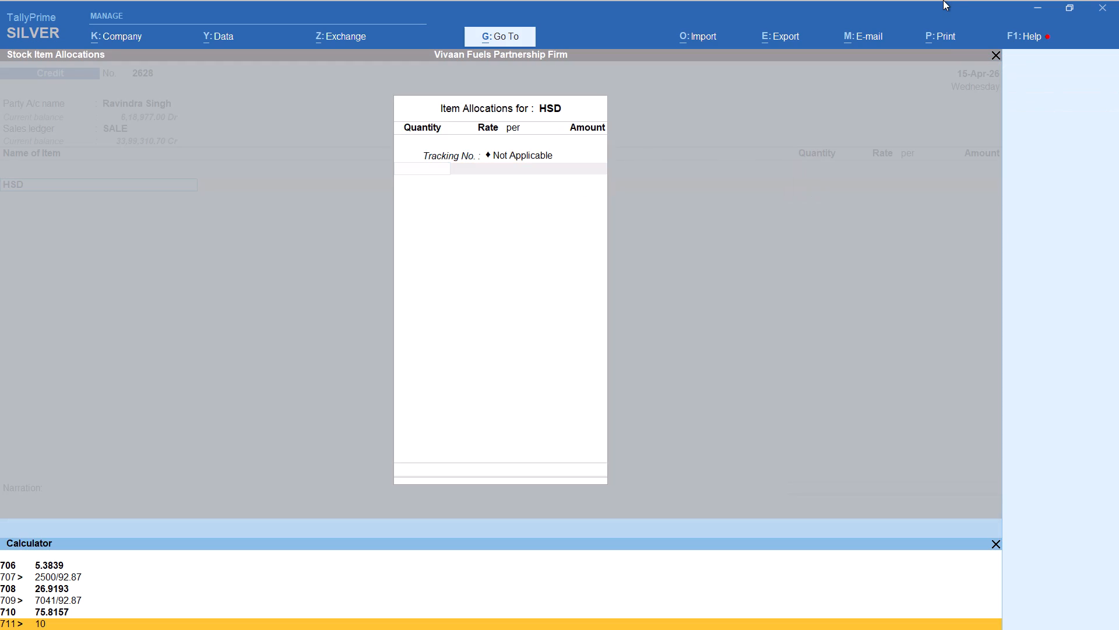
key(7)
text(19)
text(/92.87)
key(Return)
key(Return)
key(Return)
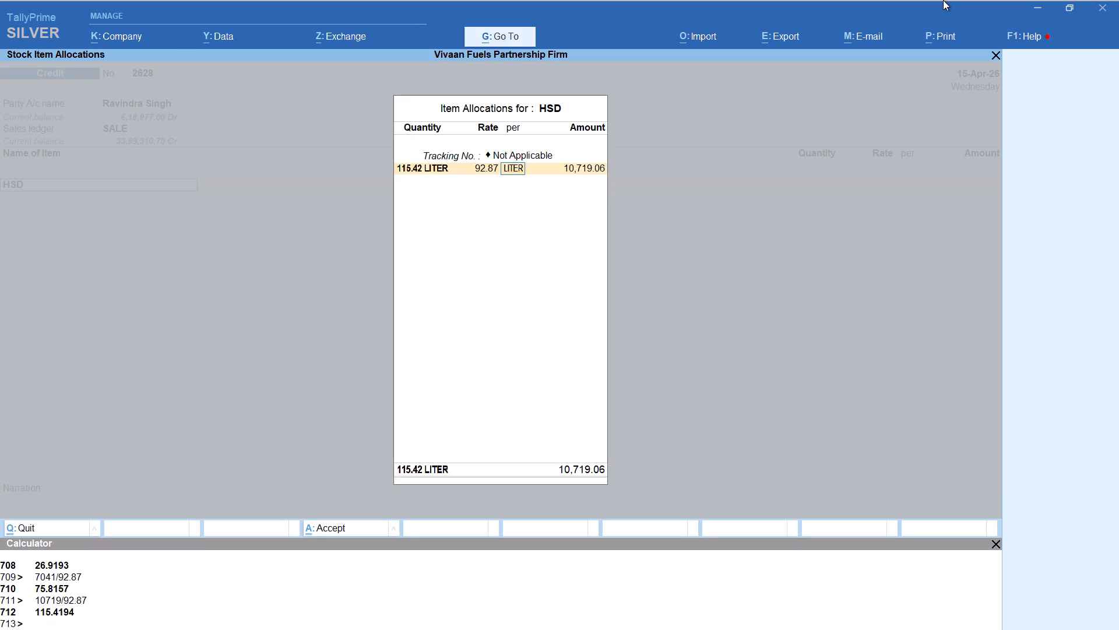
key(Return)
key(Return)
key(Return)
key(Return)
Add the Round Off ledger to Ravindra's voucher and save it at 10,719.00.
key(r)
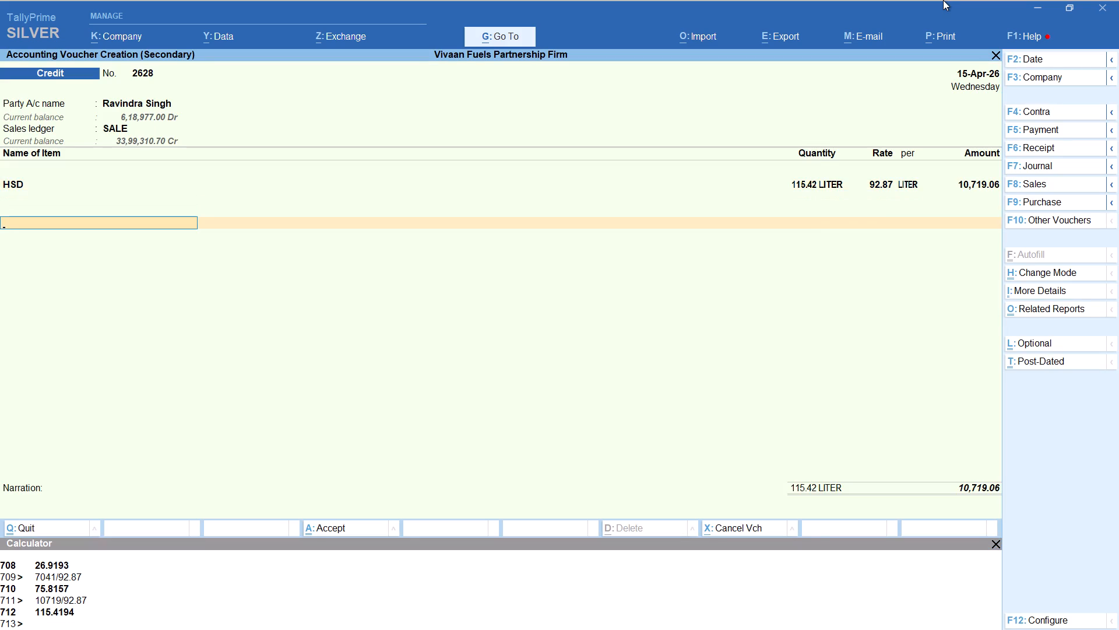
text(ou)
key(Return)
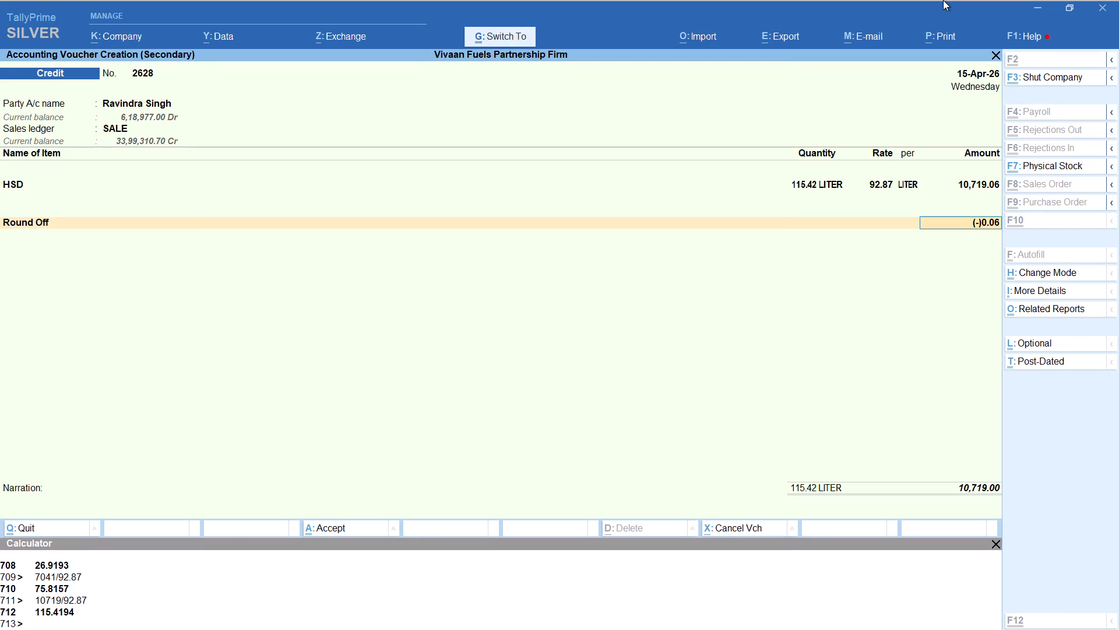
key(ctrl+a)
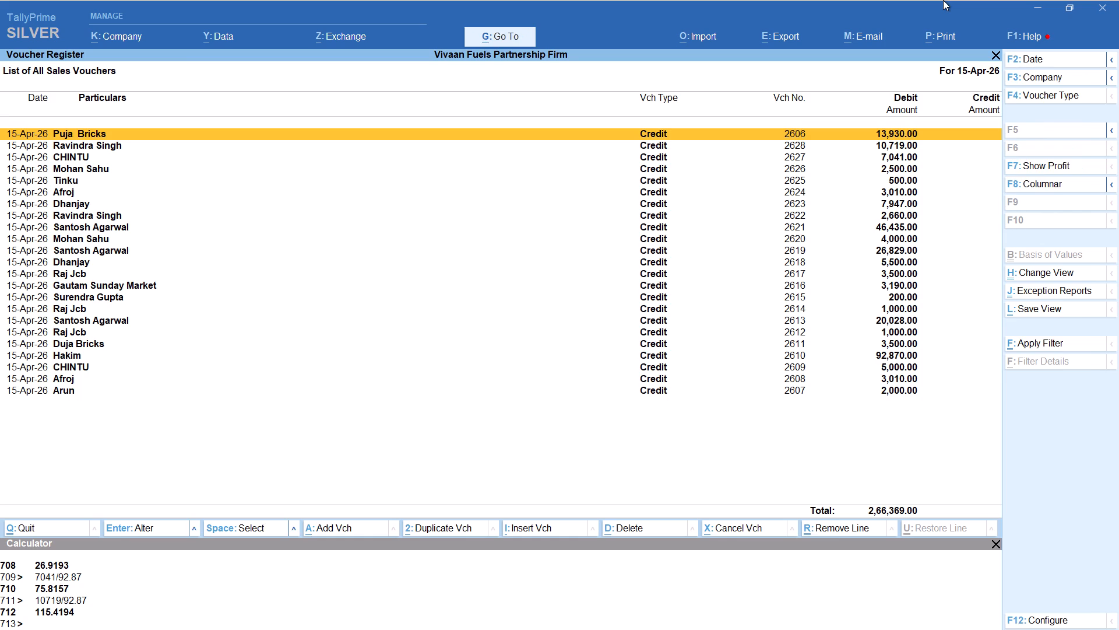
Start another Credit voucher with the party ledger for Mohan, default party details, and sales ledger SALE.
key(alt+a)
text(mohan)
key(Return)
key(Return)
key(Return)
key(Return)
key(Return)
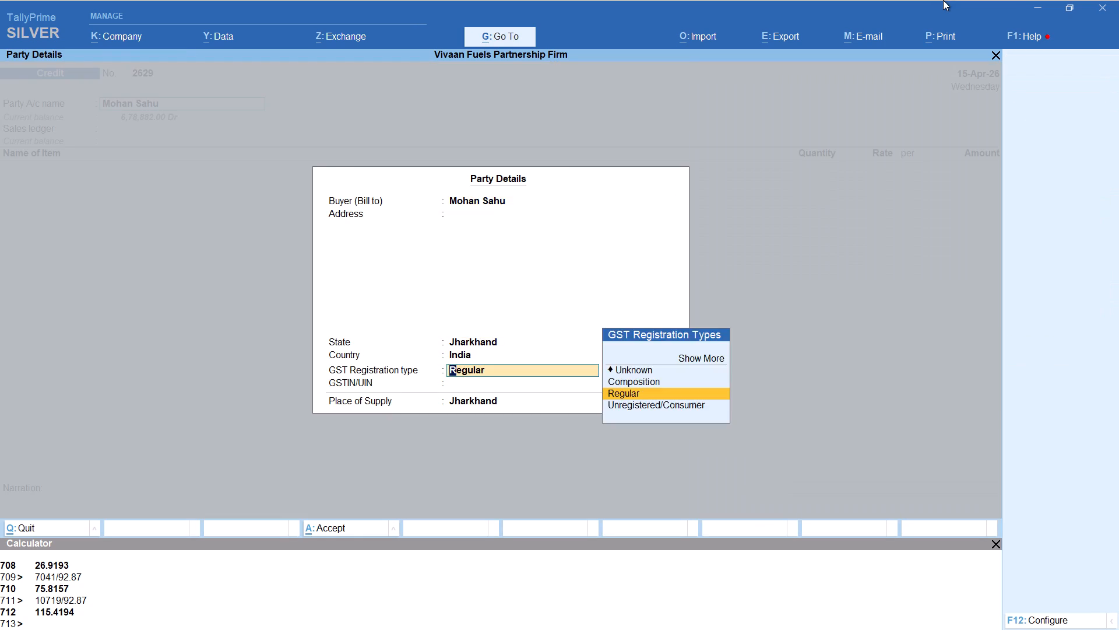
key(Return)
key(Return)
key(Return)
Add HSD to Mohan's new voucher with tracking number Not Applicable and the quantity calculated as 2500/92.87.
text(hs)
key(Return)
key(Up)
key(Return)
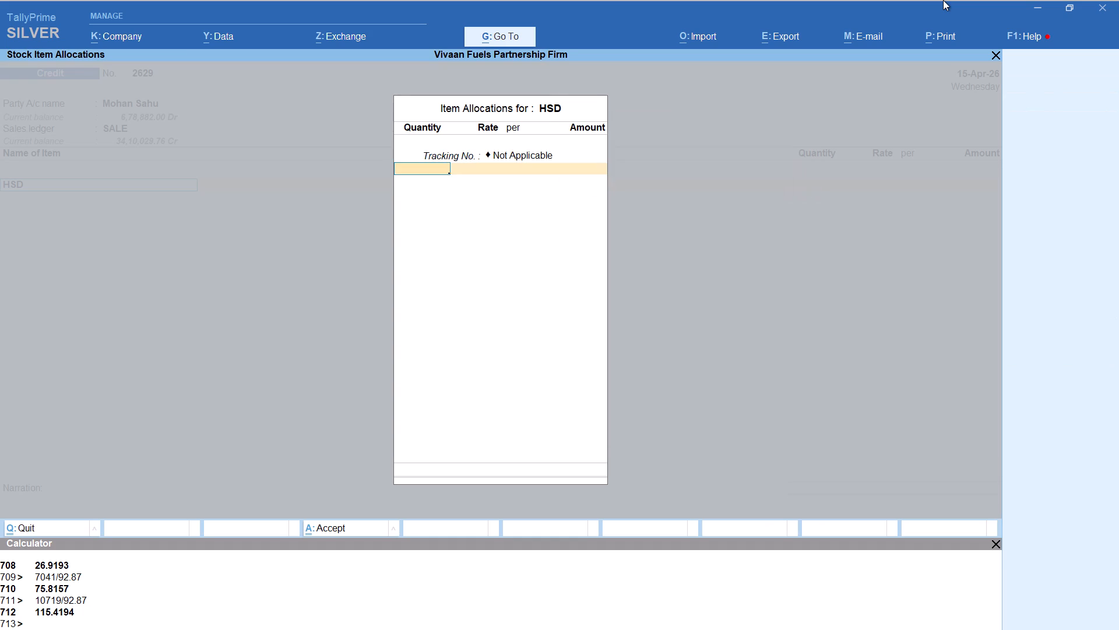
key(alt+c)
text(2500)
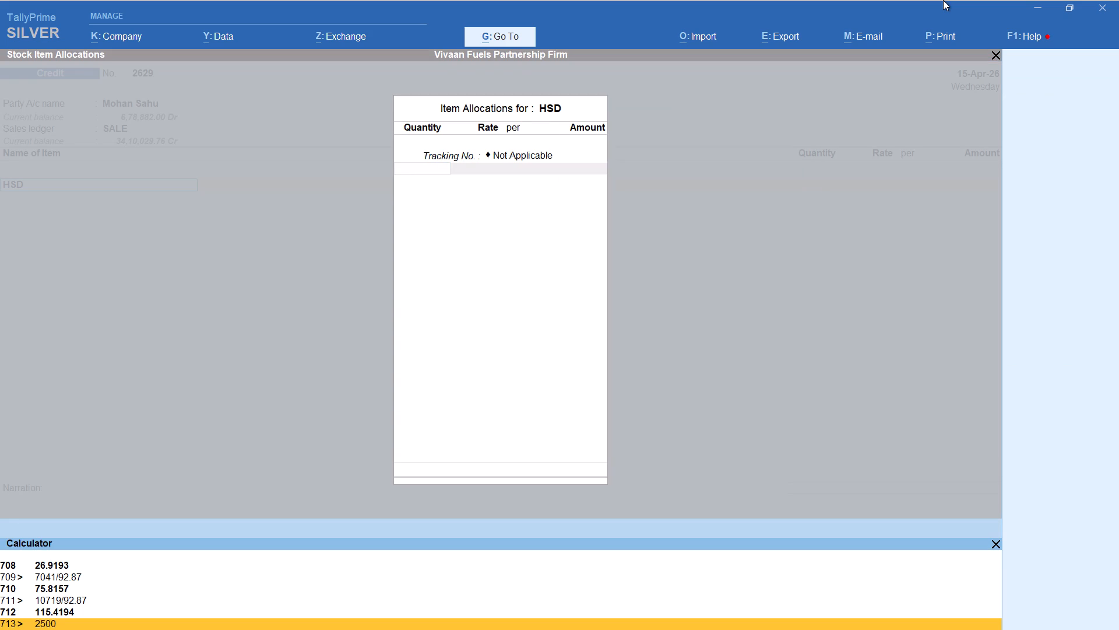
text(/92.87)
key(Return)
key(Return)
key(Return)
key(Return)
key(Return)
key(Return)
key(Return)
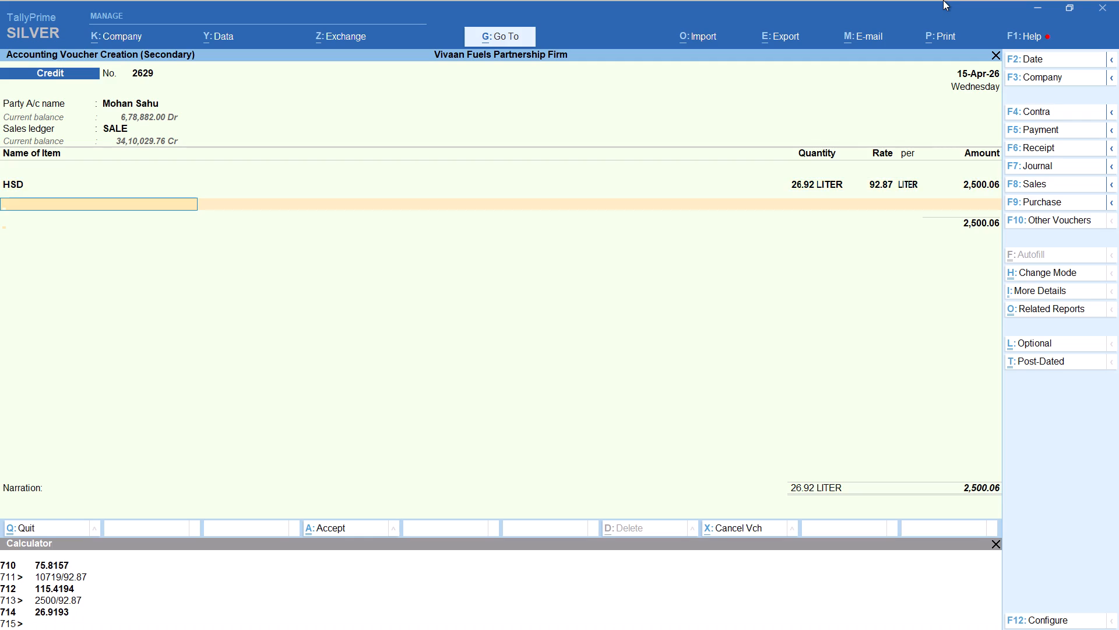
Add the Round Off ledger to Mohan's new voucher and save it at 2,500.00.
text(rou)
key(Return)
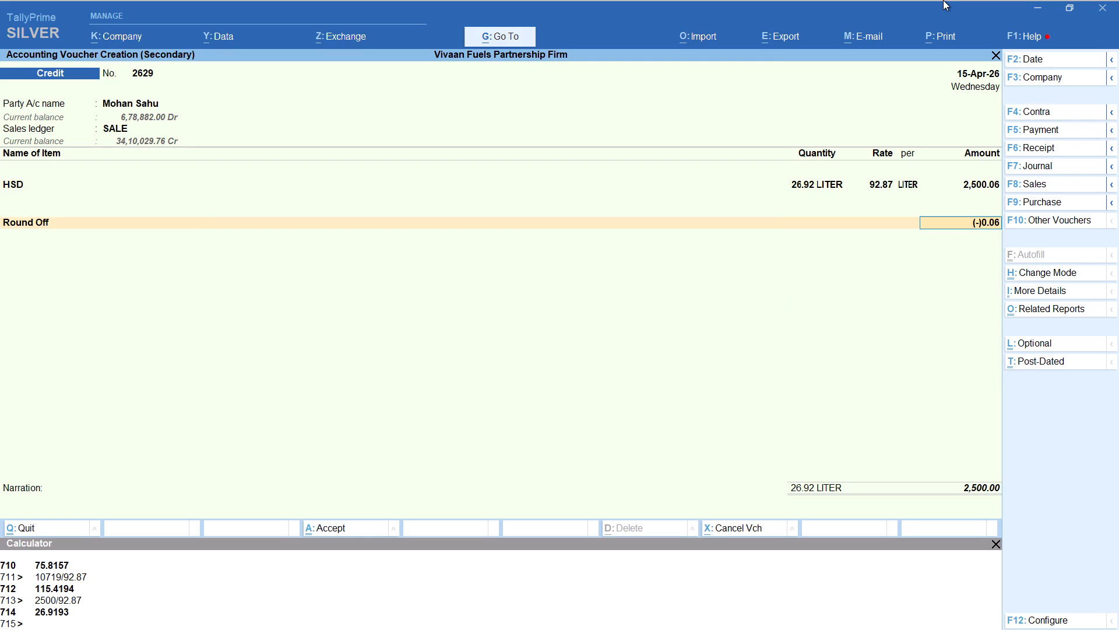
key(ctrl+a)
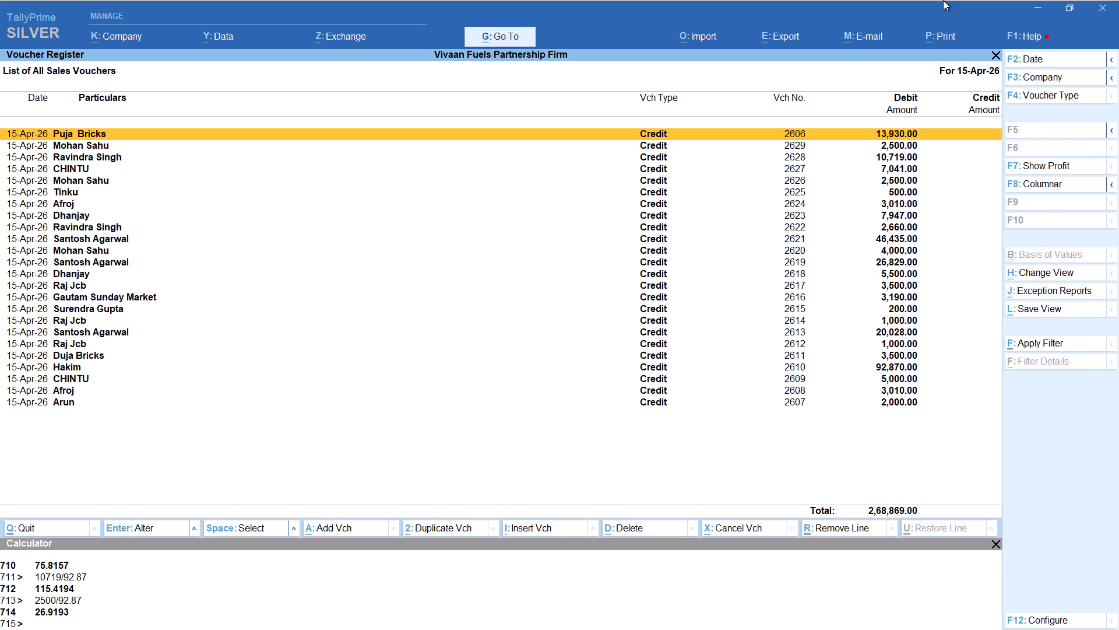
Start a new Credit voucher with party ledger Afroj, default party details, and sales ledger SALE.
key(alt+a)
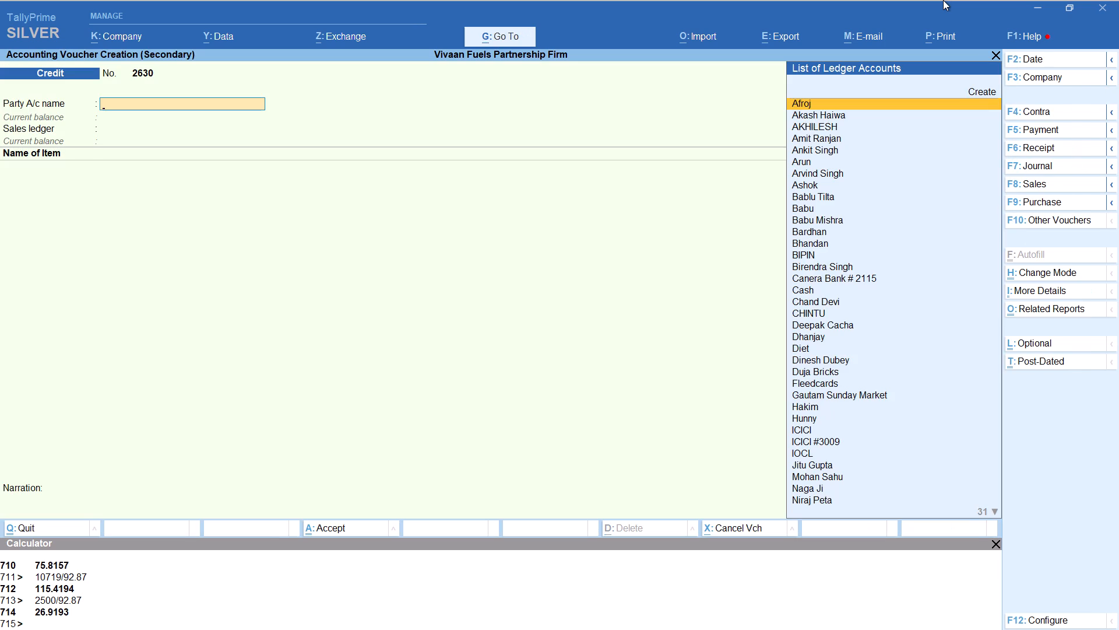
key(f)
key(Up)
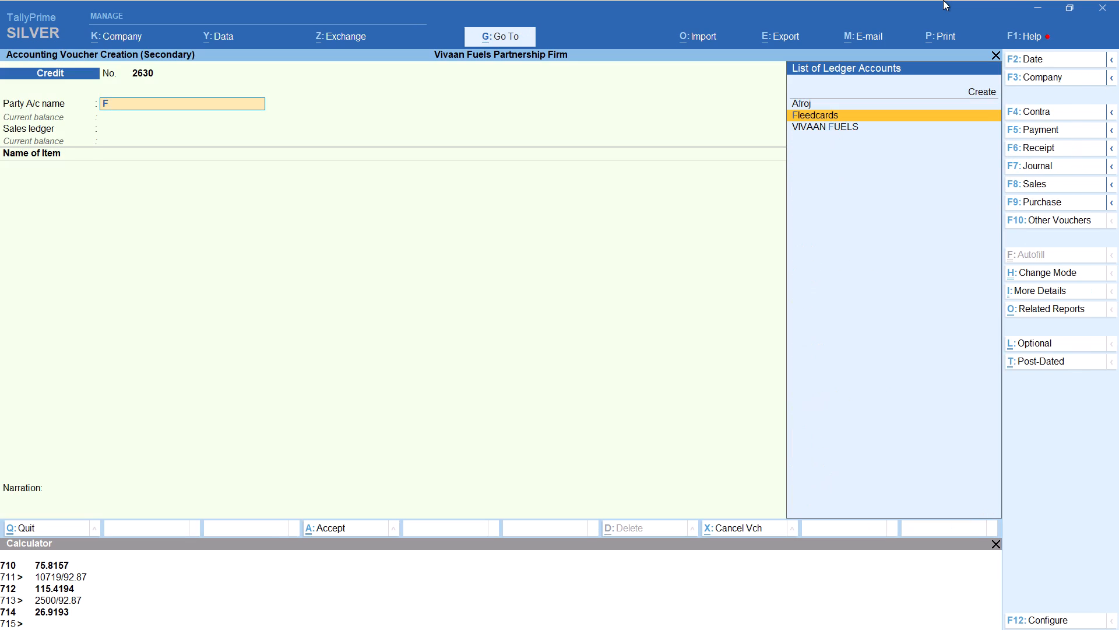
key(Return)
key(Return)
key(Return)
key(Return)
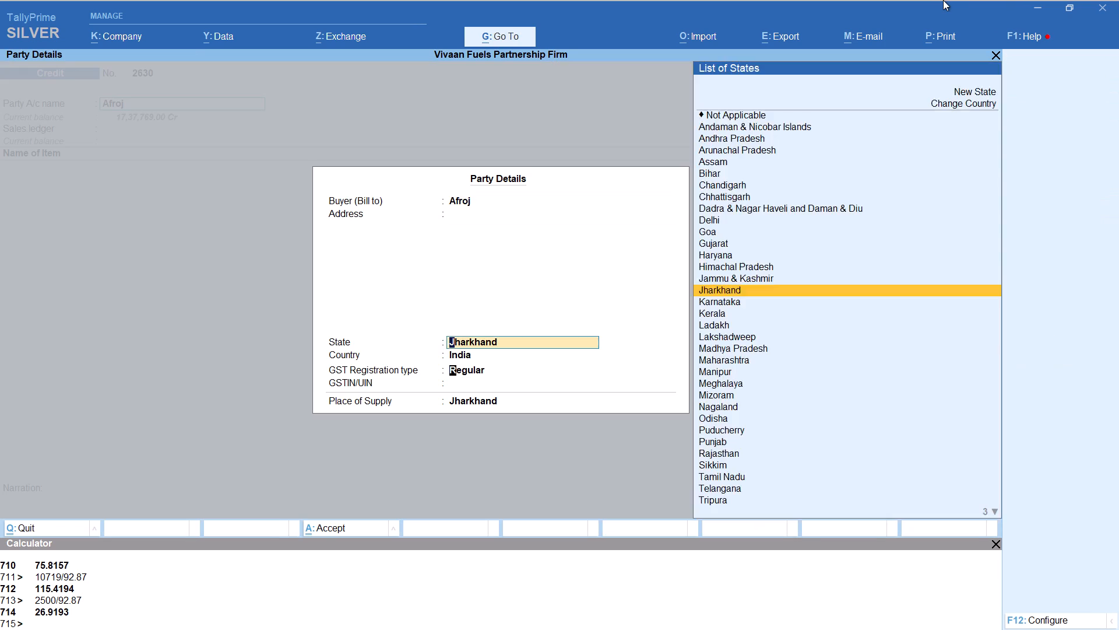
key(Return)
key(Return)
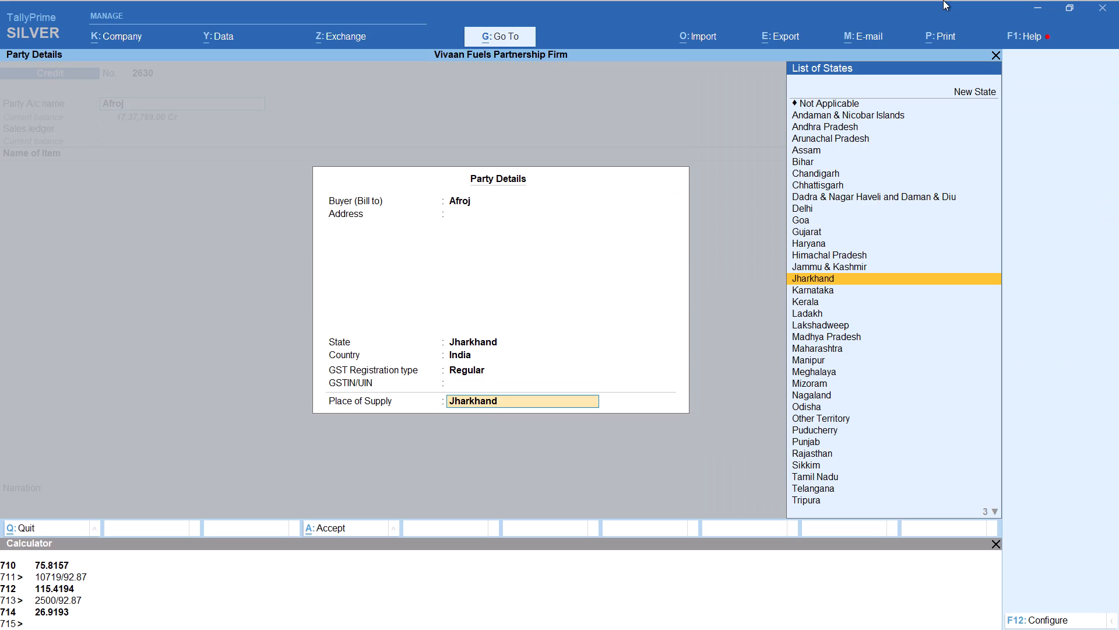
key(Return)
key(Return)
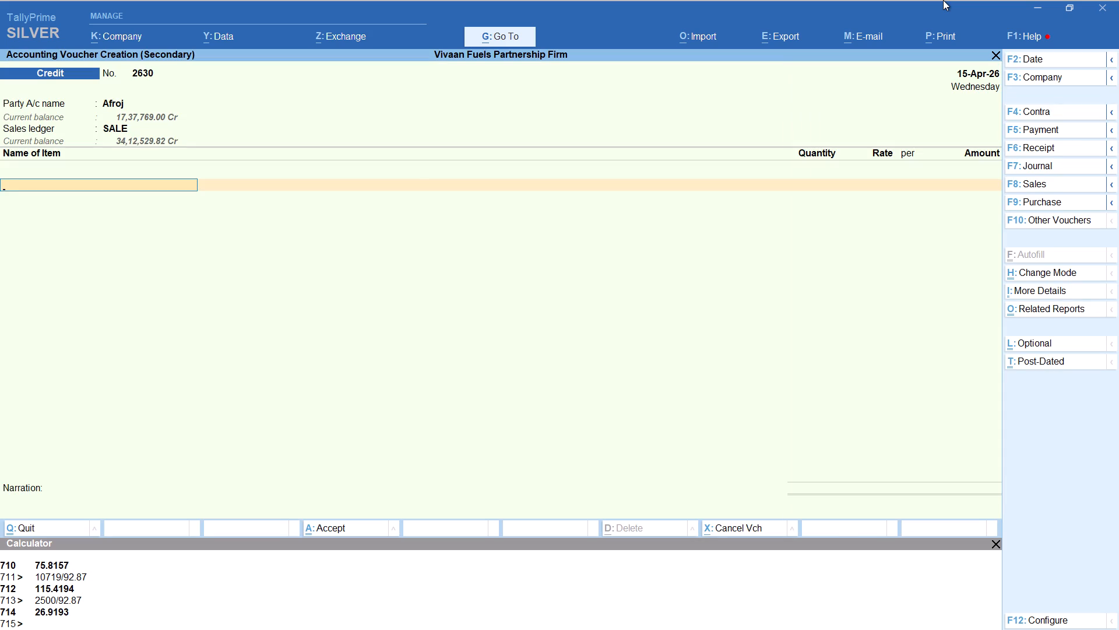
Add HSD to Afroj's voucher with tracking number Not Applicable and the quantity calculated as 3010/92.87.
text(hs)
key(Return)
key(Up)
key(Return)
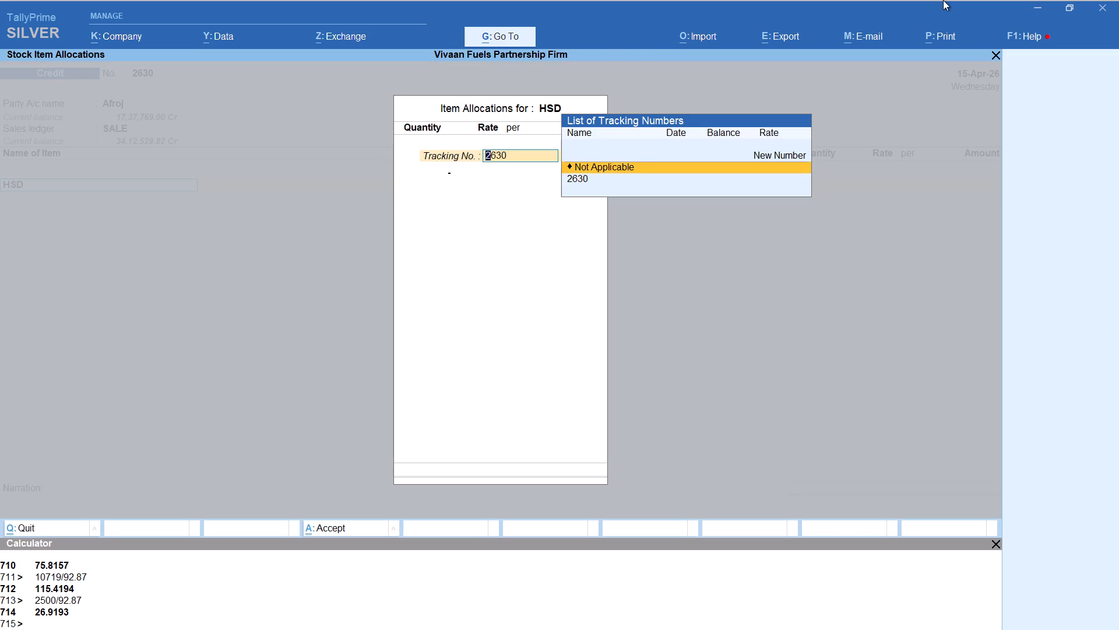
key(alt+c)
text(3010/92.87)
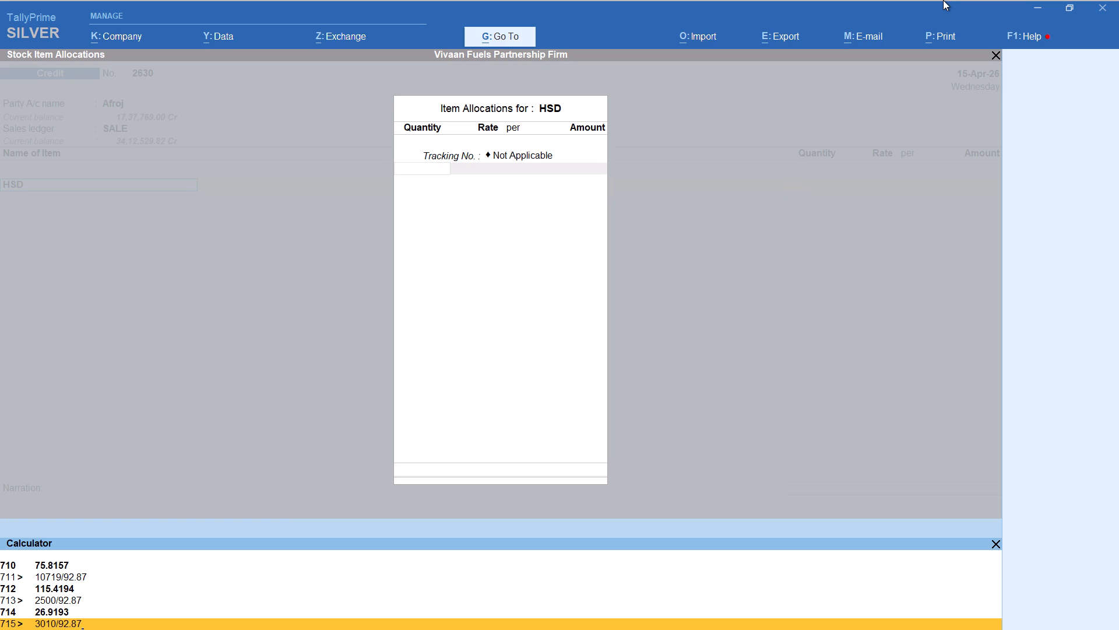
key(Return)
key(Return)
key(Return)
key(Return)
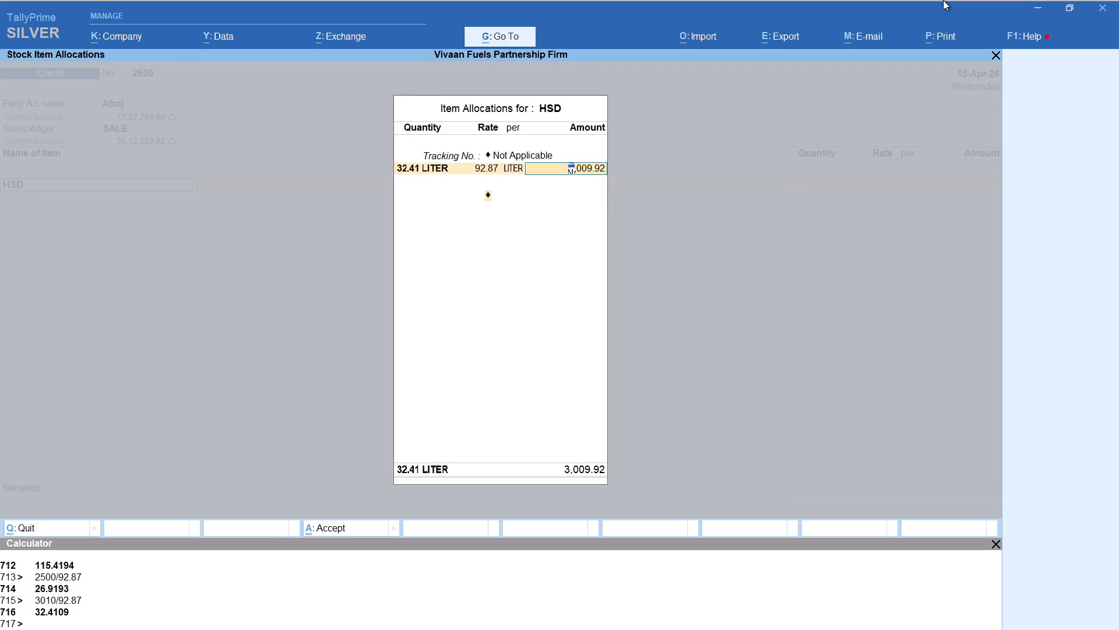
key(Return)
key(Return)
key(Return)
Add the Round Off ledger to Afroj's voucher and save it at 3,010.00.
text(rou)
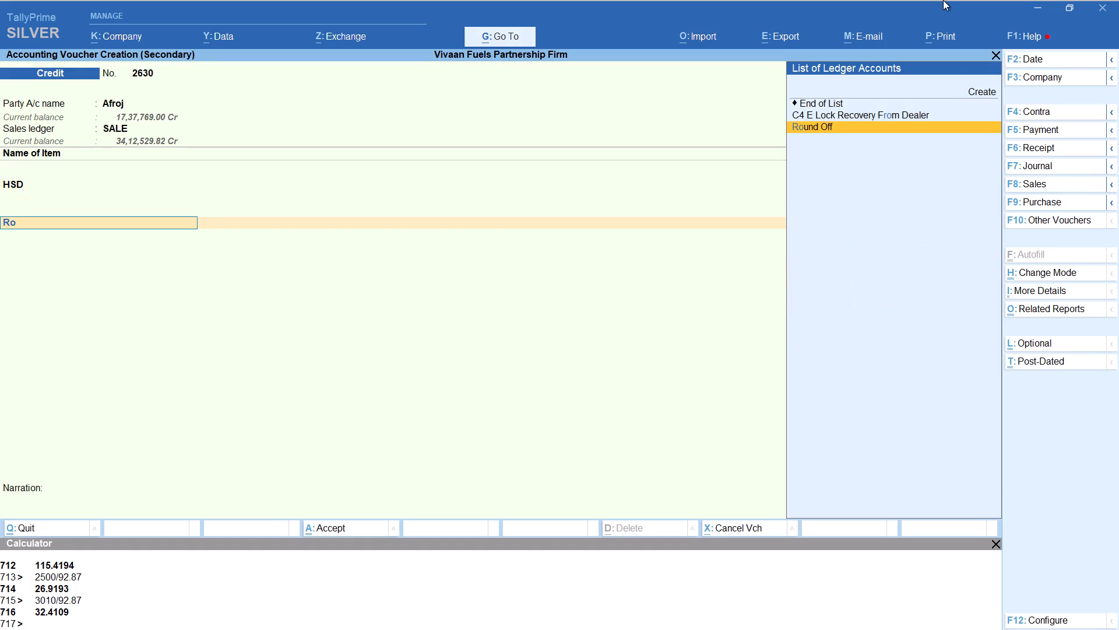
key(Return)
key(ctrl+a)
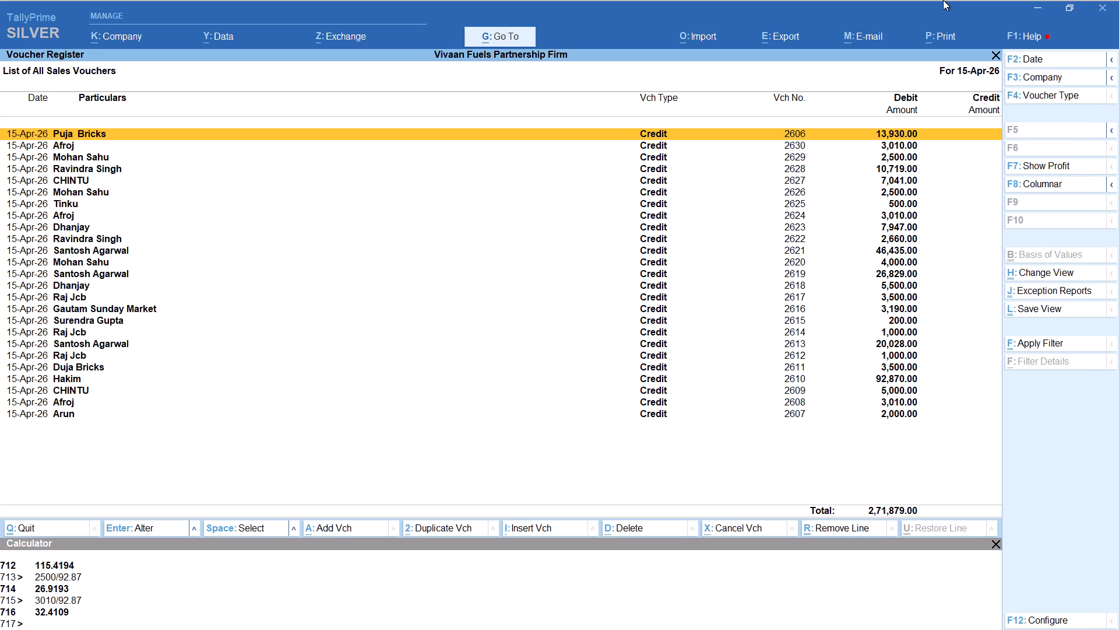
Start a new Credit voucher with party ledger Dhanjay, default party details, and sales ledger SALE.
key(alt+a)
text(dhanj)
key(Return)
key(Return)
key(Return)
key(Return)
key(Return)
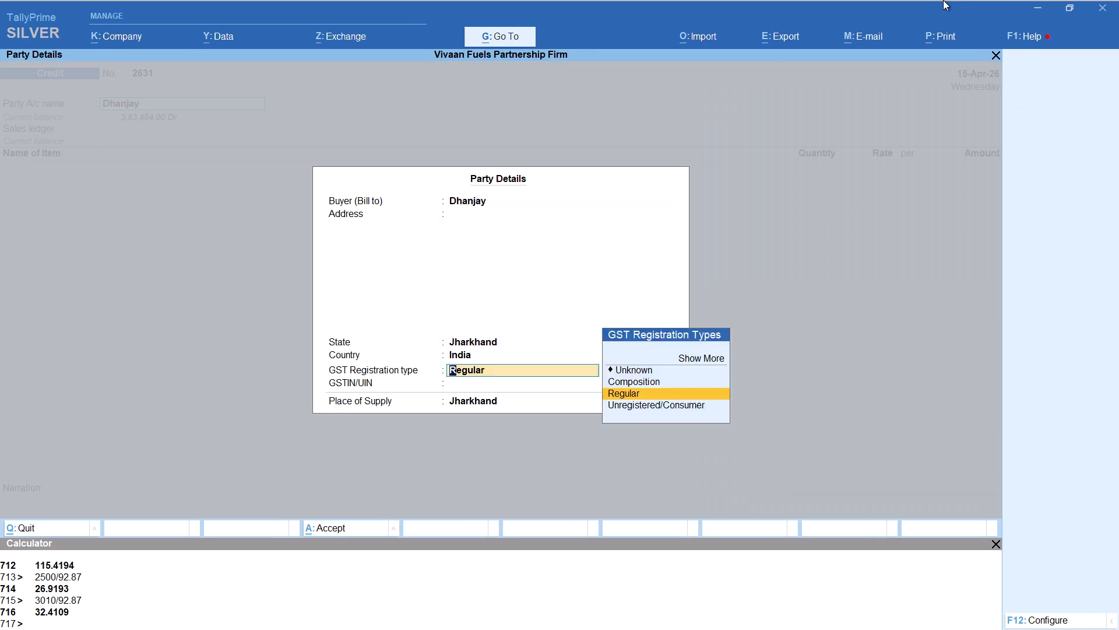
key(Return)
key(Return)
key(Return)
Add HSD to Dhanjay's voucher with tracking number Not Applicable and the quantity calculated as 6000/92.87.
text(hs)
key(Return)
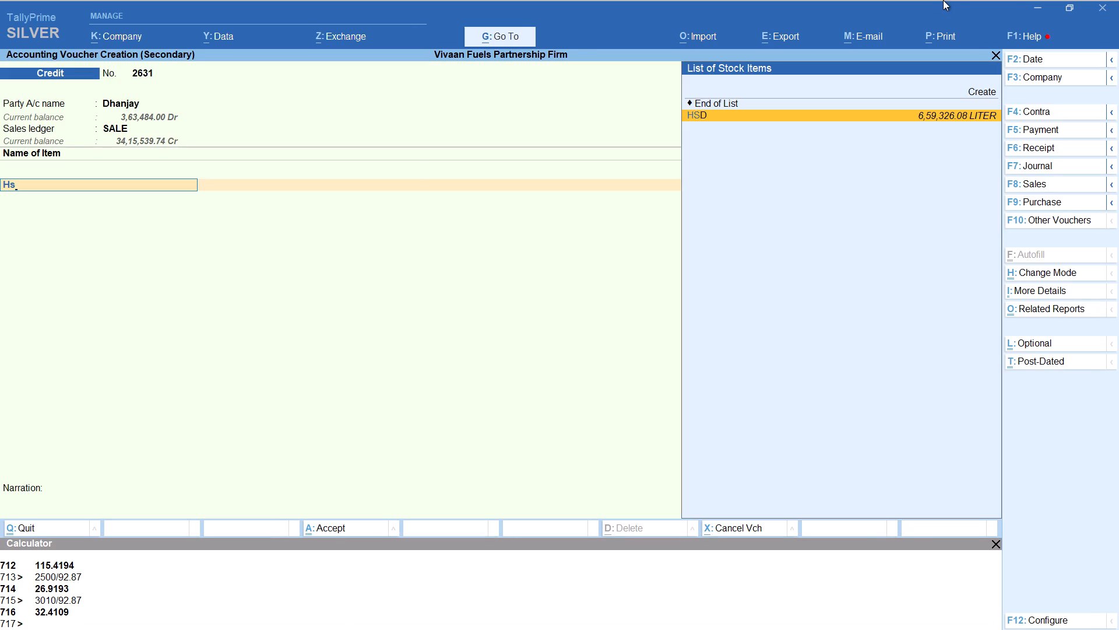
key(Up)
key(Return)
key(alt+c)
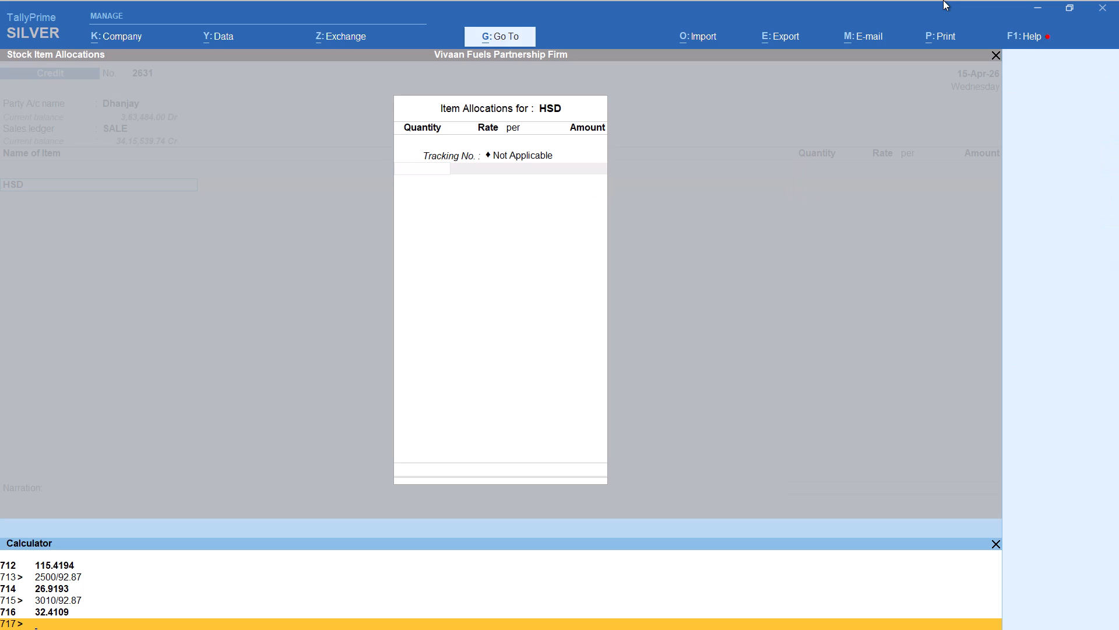
text(6000/92.87)
key(Return)
key(Return)
key(Return)
key(Return)
key(Return)
key(Return)
key(Return)
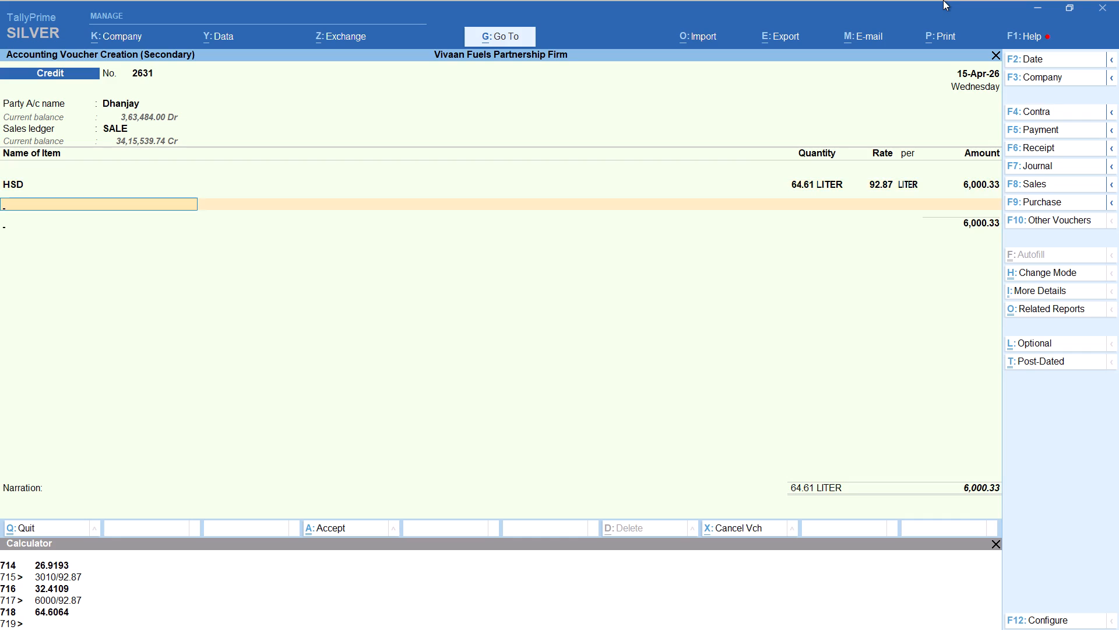
Add the Round Off ledger to Dhanjay's voucher and save it at 6,000.00.
text(rou)
key(Return)
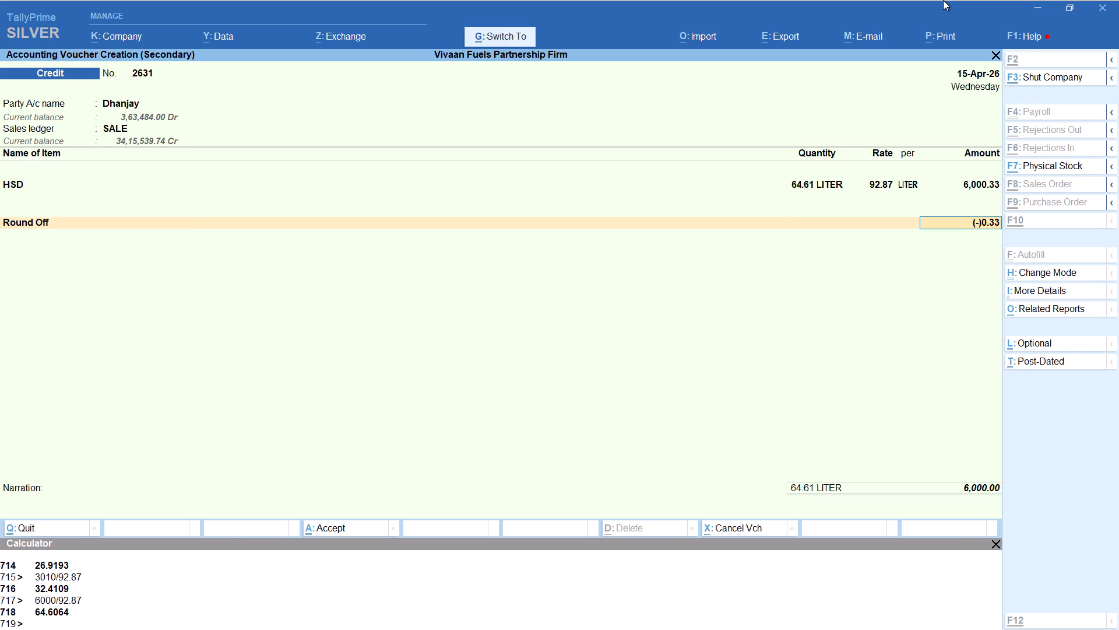
key(ctrl+a)
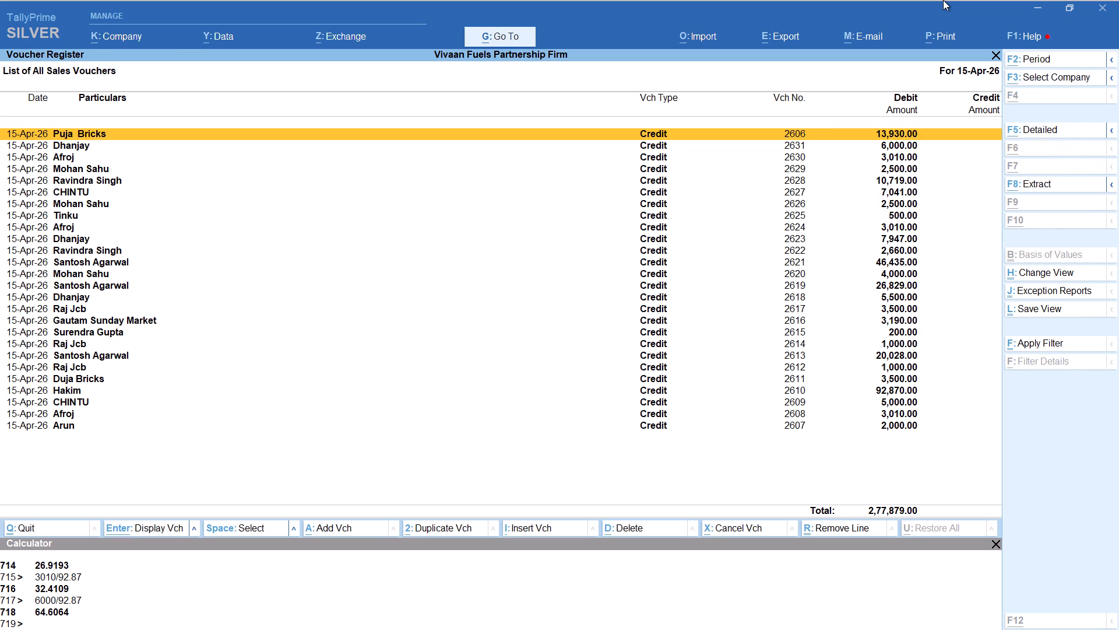
Start another Credit voucher with the party ledger for Mohan, default party details, and sales ledger SALE.
key(alt+a)
text(mohan)
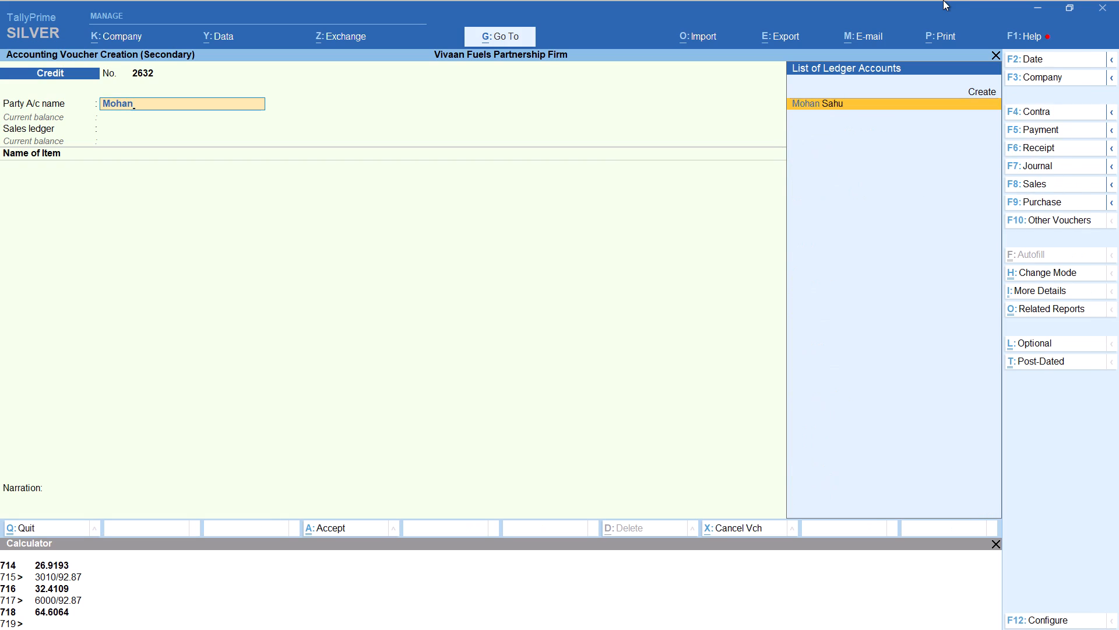
key(Return)
key(Return)
key(Return)
key(Return)
key(Return)
key(Return)
key(Return)
key(Return)
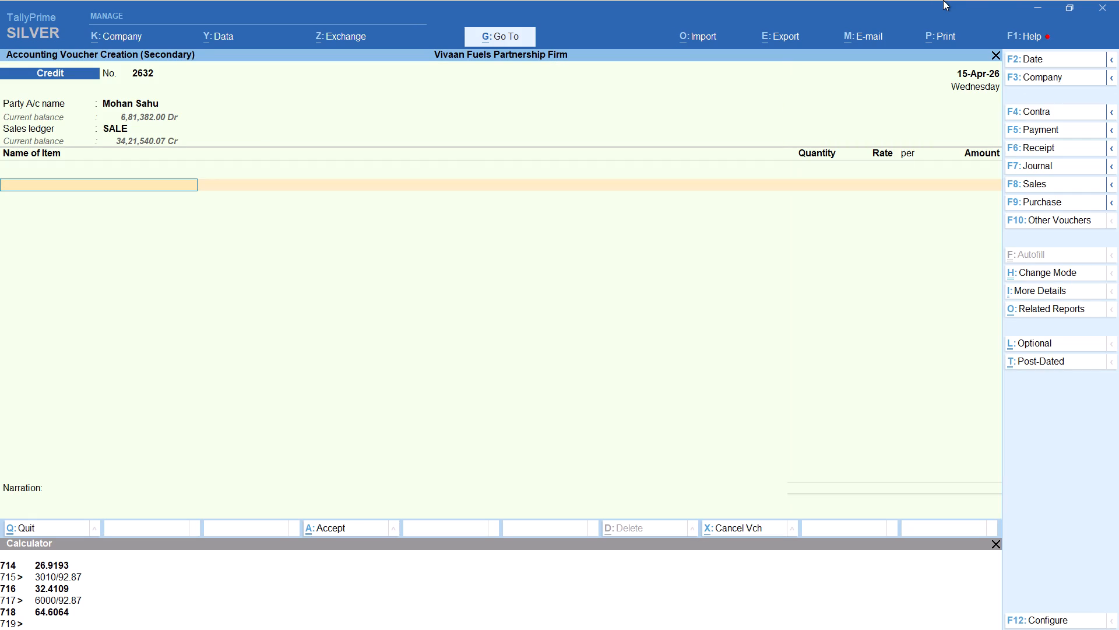
Add HSD to Mohan's new voucher with tracking number Not Applicable and the quantity calculated as 1500/92.87.
text(hs)
key(Return)
key(Up)
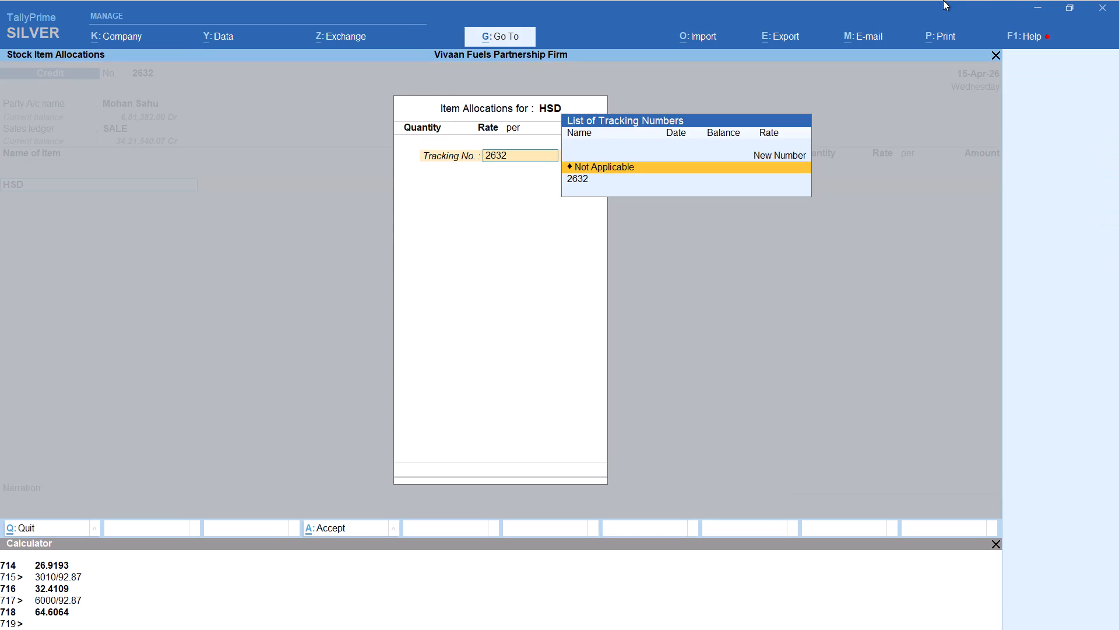
key(Return)
key(alt+c)
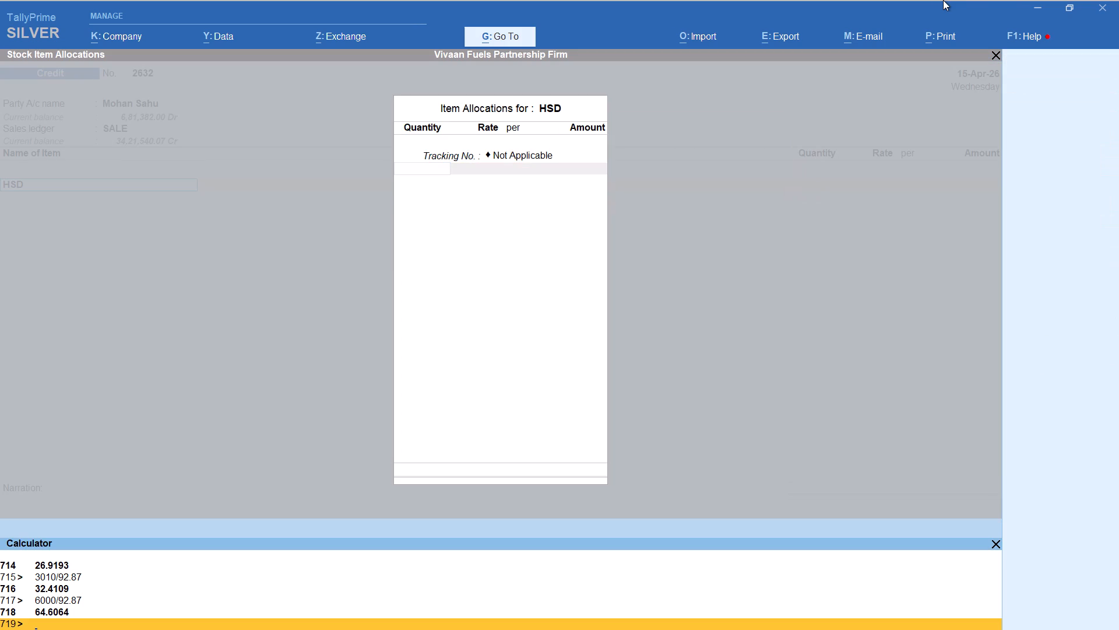
text(1500)
text(/92.87)
key(Return)
key(Return)
key(Return)
key(Return)
key(Return)
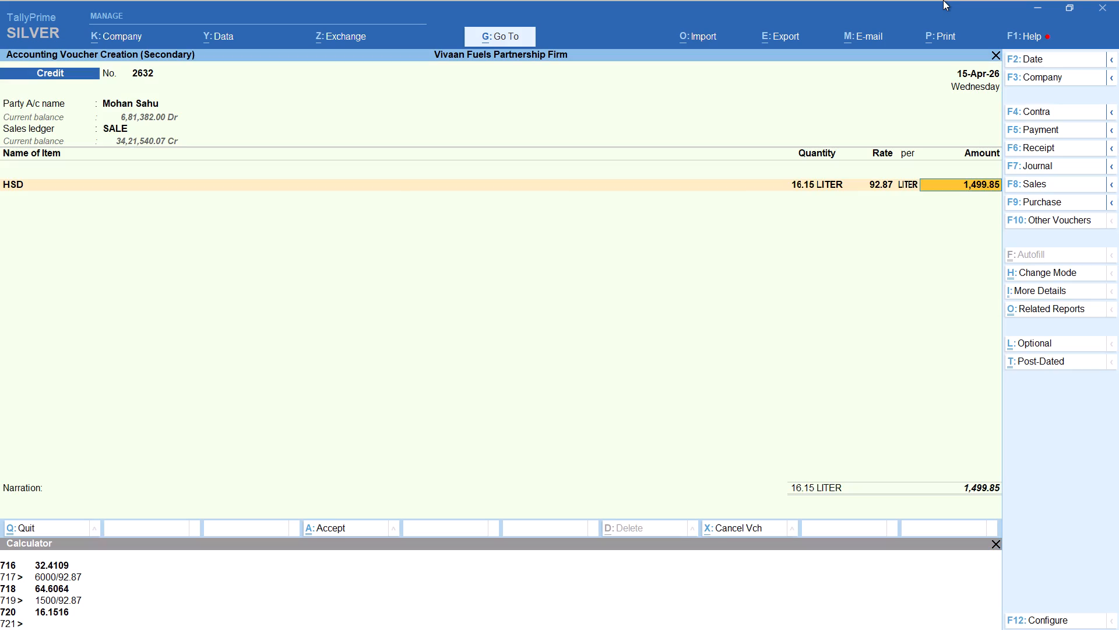
key(Return)
key(Return)
Add the Round Off ledger to Mohan's new voucher and save it at 1,500.00.
text(rou)
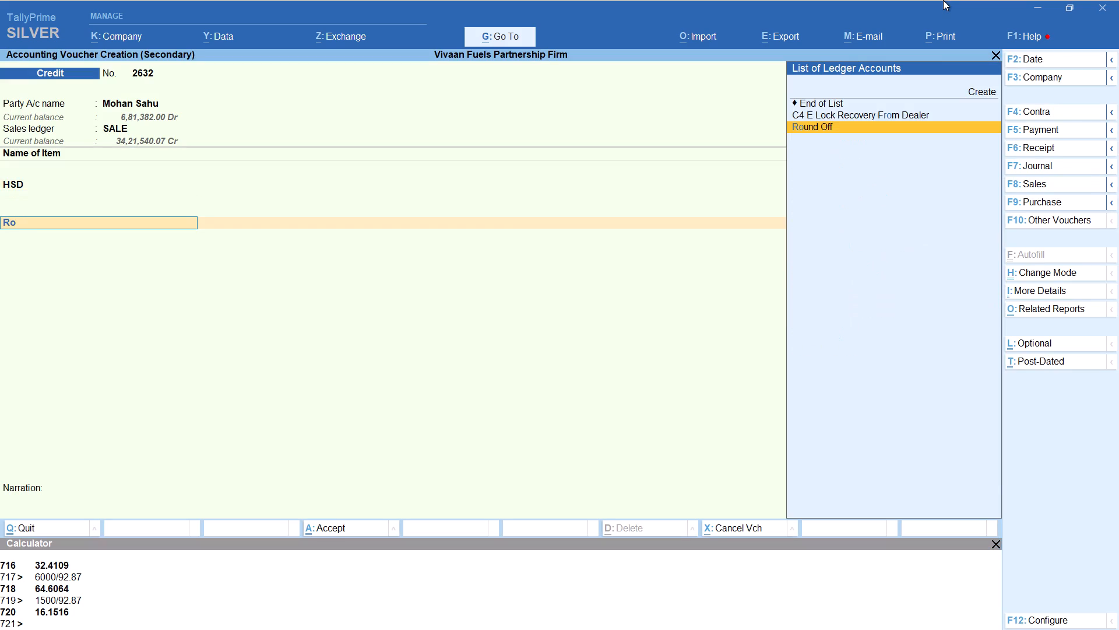
key(Return)
key(ctrl+a)
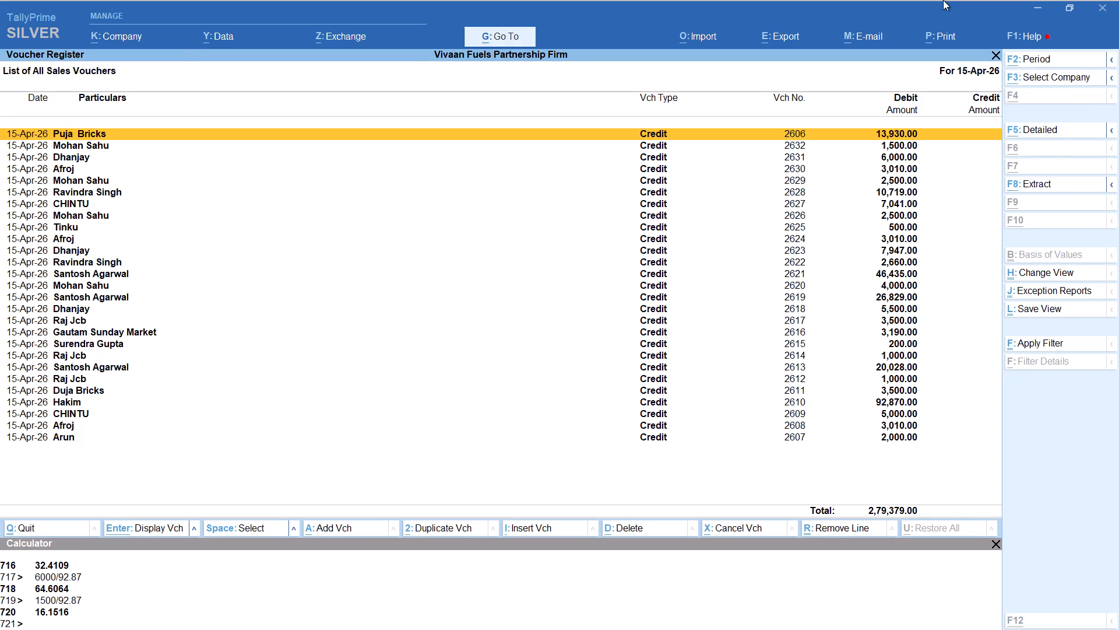
Switch to the Excel balance sheet to check the 15-Apr credit figure against the voucher register total, then return to TallyPrime.
key(alt+Tab)
key(alt+q)
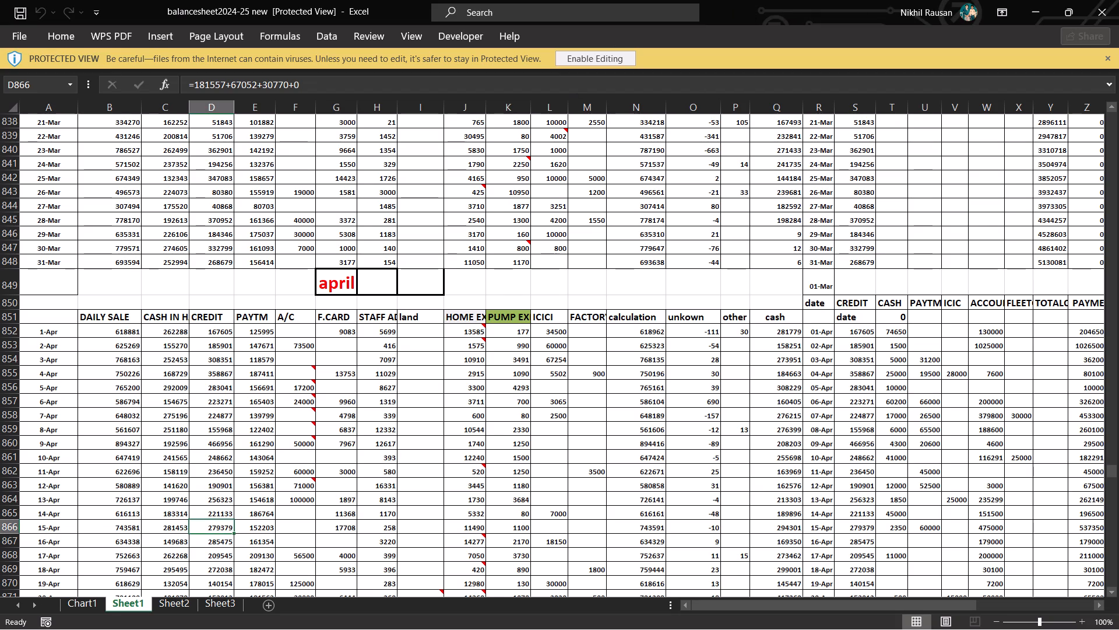
key(alt+Tab)
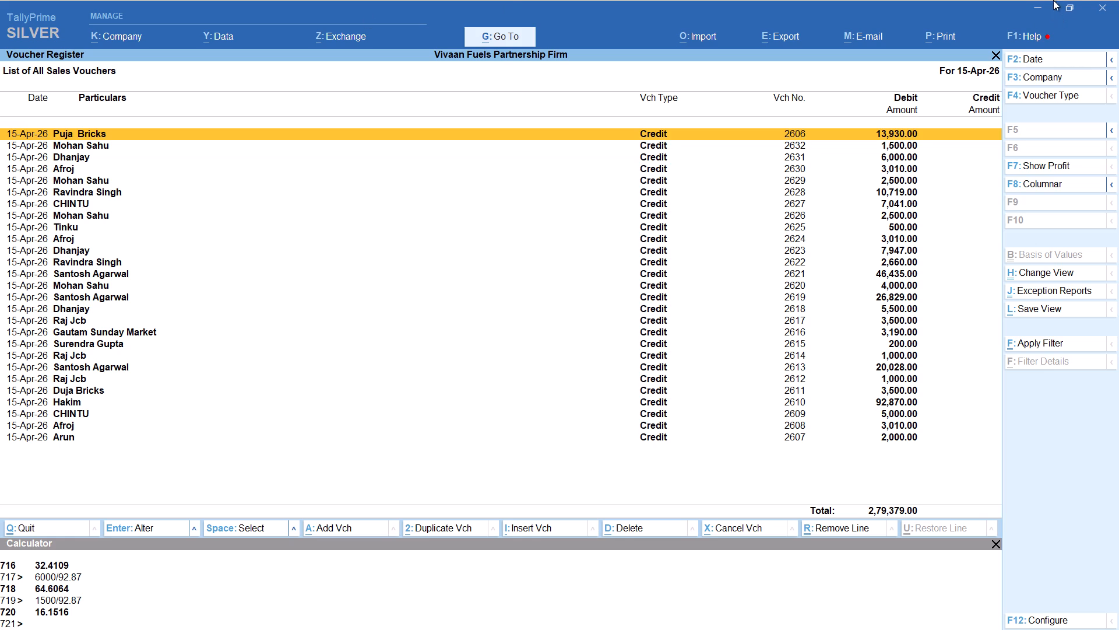
Minimise the TallyPrime and Excel windows and try to close the FxSound window on the desktop.
click(1035, 8)
click(1035, 8)
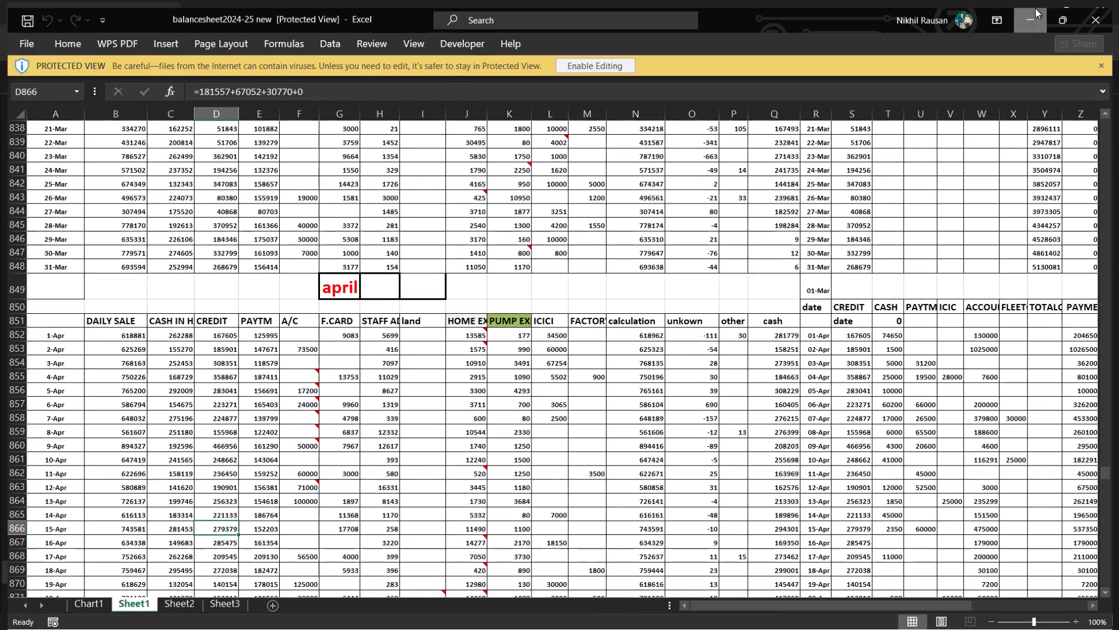
click(1118, 1)
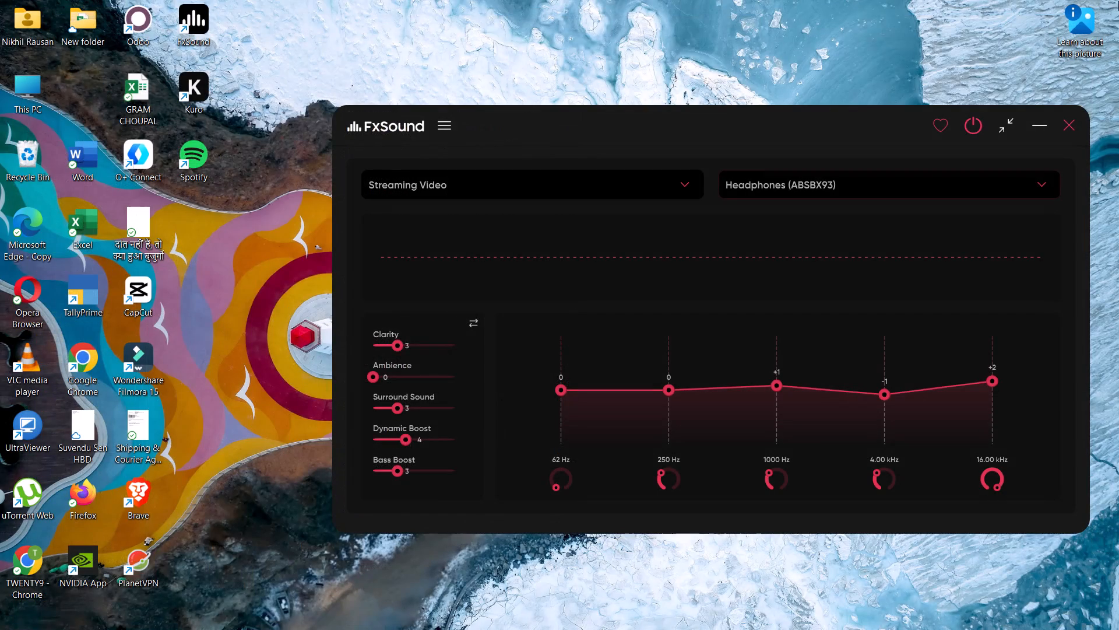
click(1068, 118)
Shut down the computer.
click(284, 619)
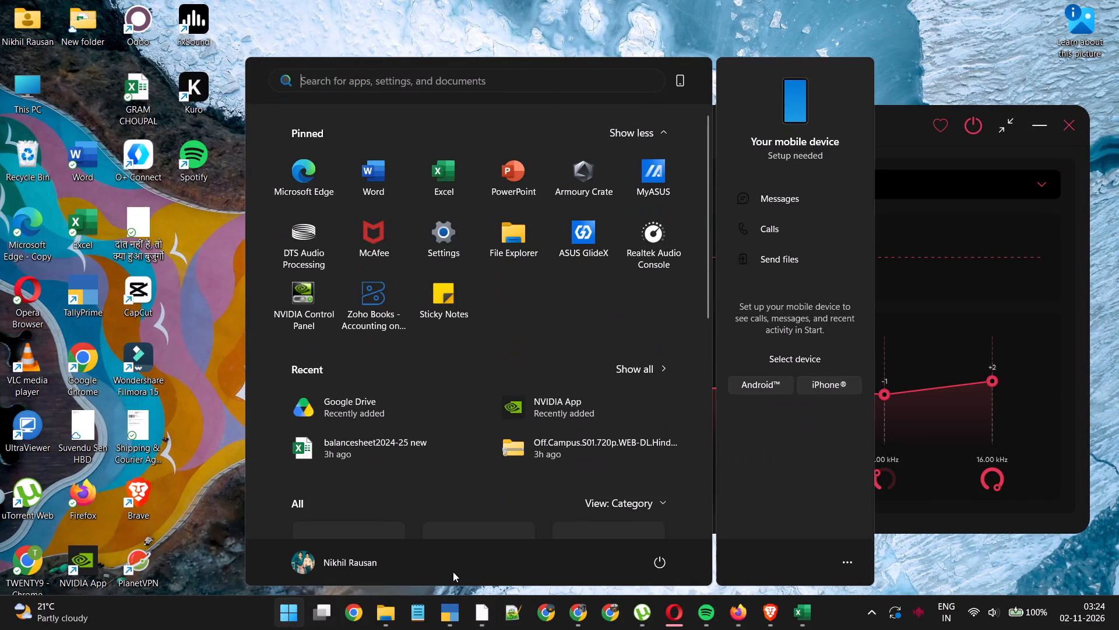
click(655, 563)
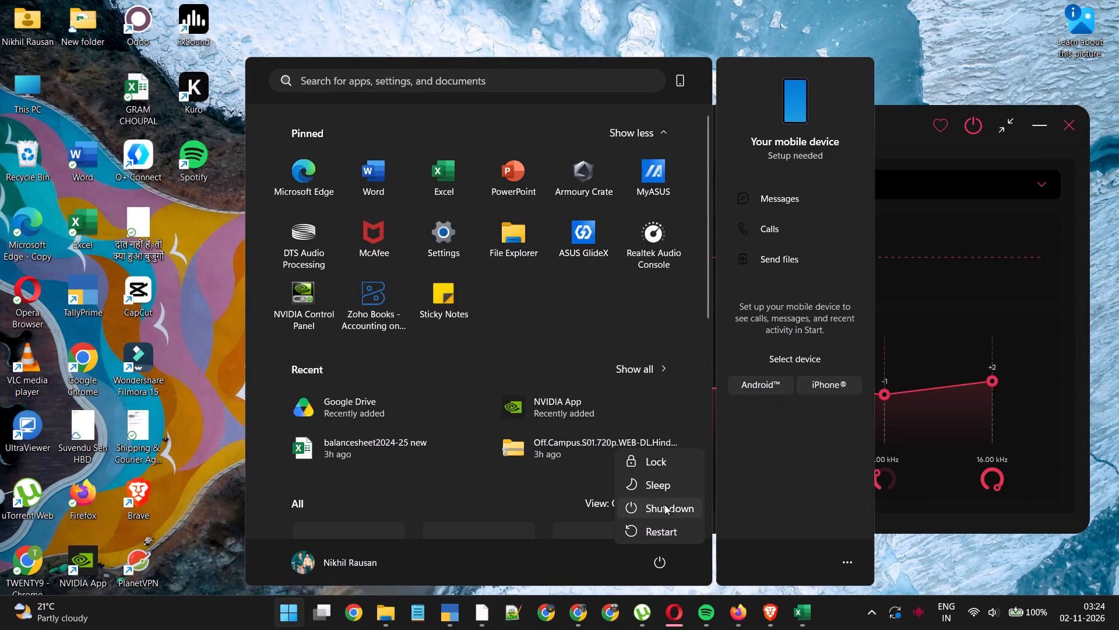
click(664, 505)
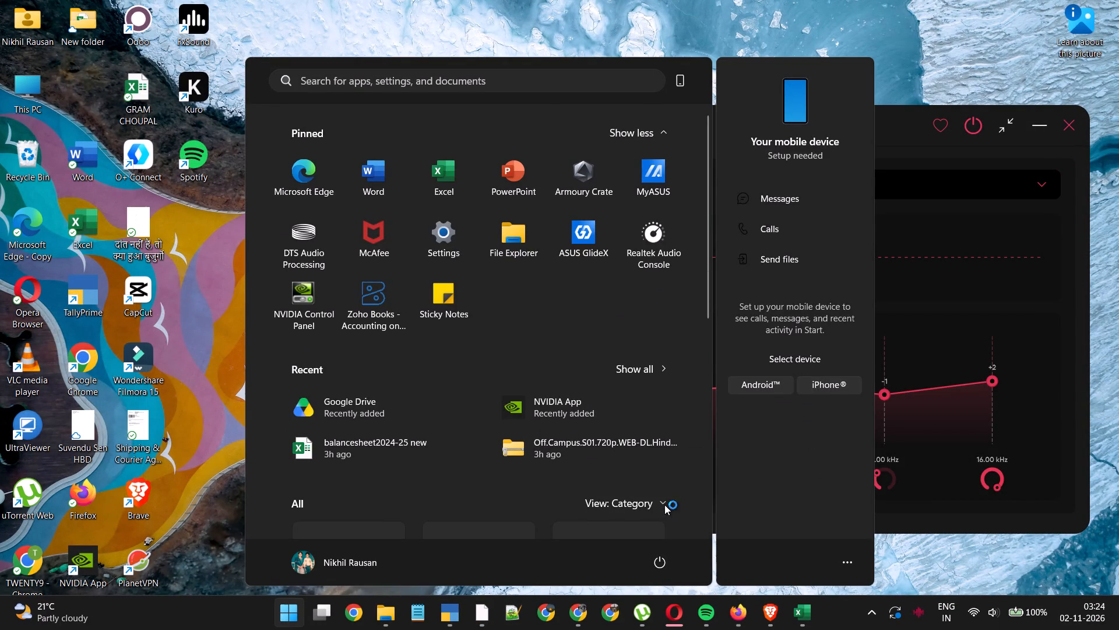